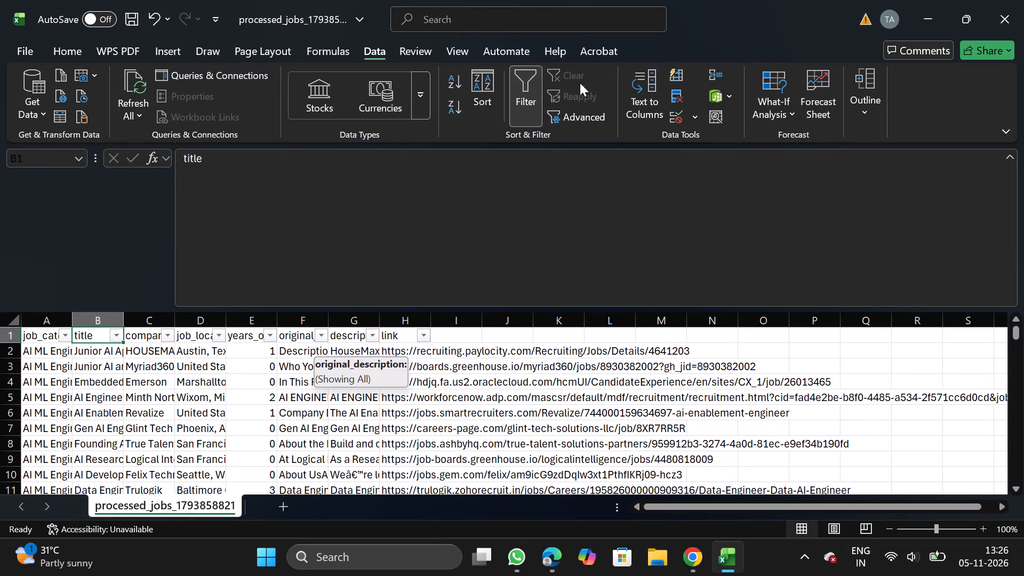
Filter the title column for "lead" to check the matching job rows, and reset the filter.
{"action": "left_click", "coordinate": [120, 334]}
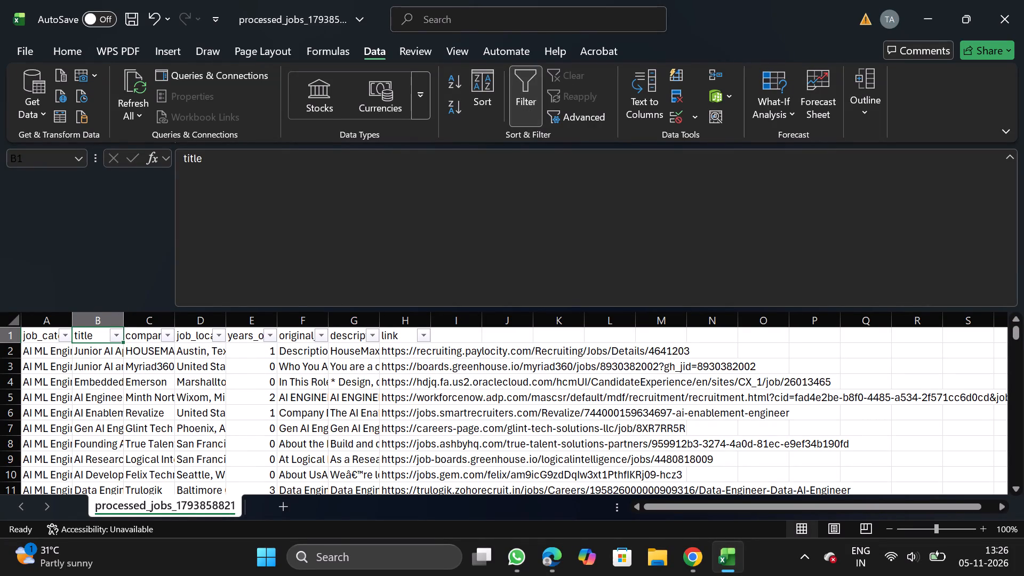
{"action": "left_click", "coordinate": [335, 532]}
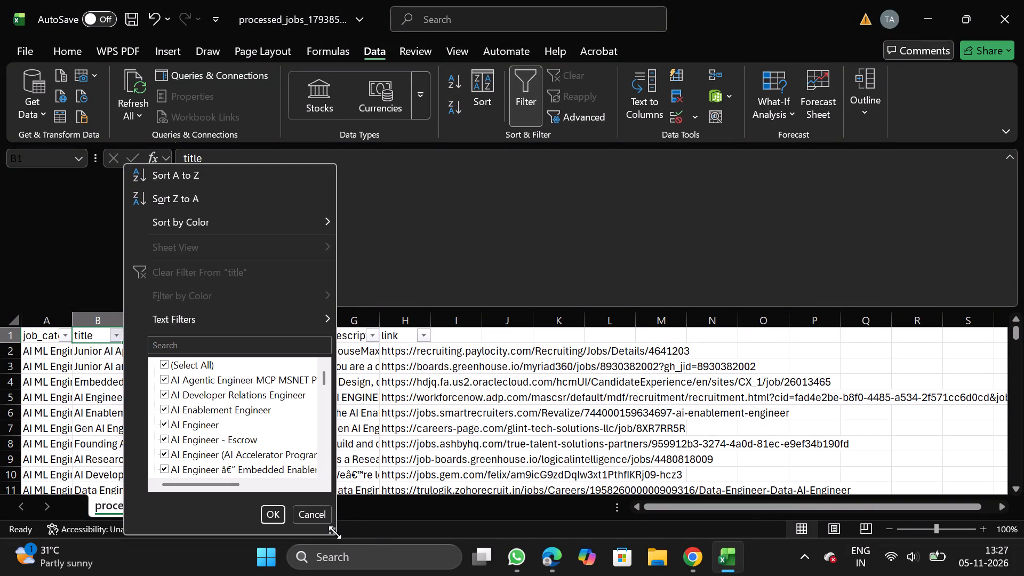
{"action": "left_click_drag", "start_coordinate": [335, 532], "coordinate": [626, 575]}
{"action": "scroll", "coordinate": [405, 448], "scroll_direction": "down", "scroll_amount": 5}
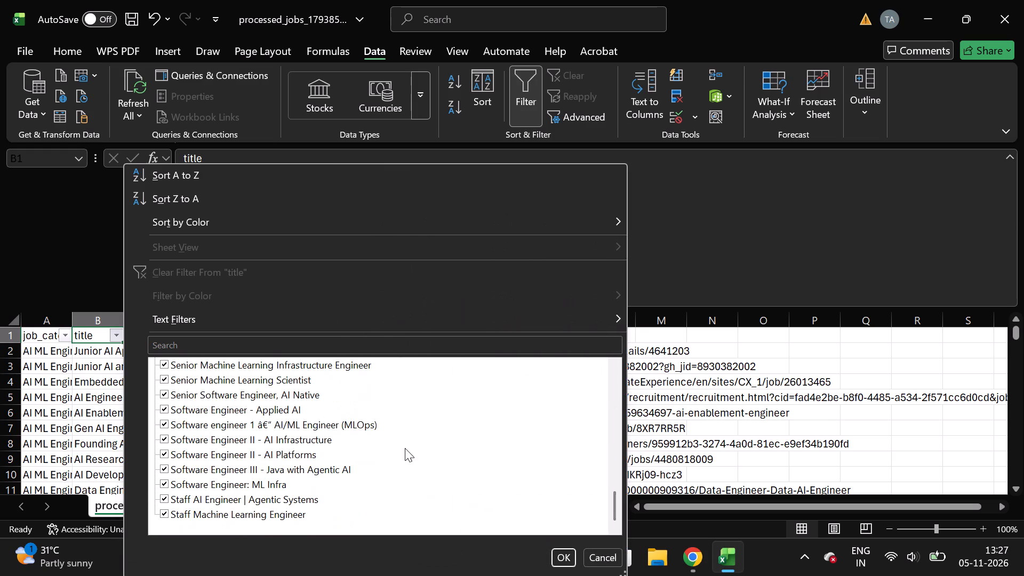
{"action": "scroll", "coordinate": [405, 448], "scroll_direction": "up", "scroll_amount": 6}
{"action": "left_click", "coordinate": [269, 347]}
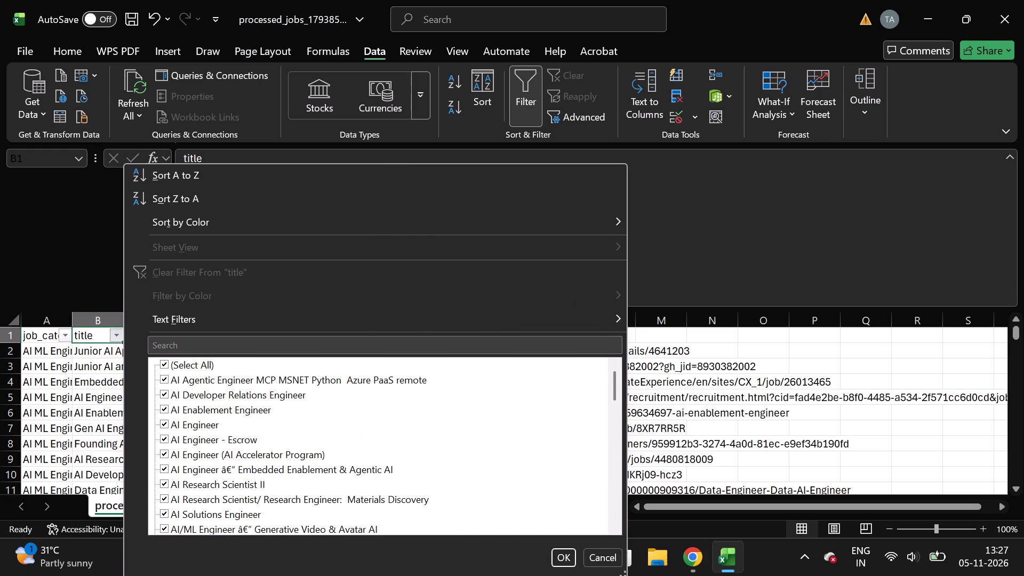
{"action": "type", "text": "lead"}
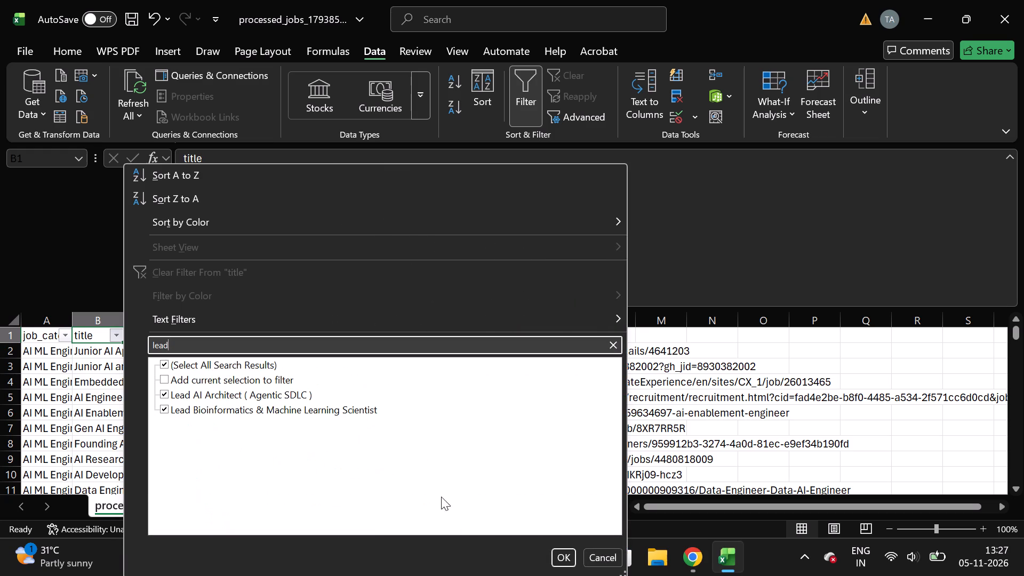
{"action": "left_click", "coordinate": [571, 562]}
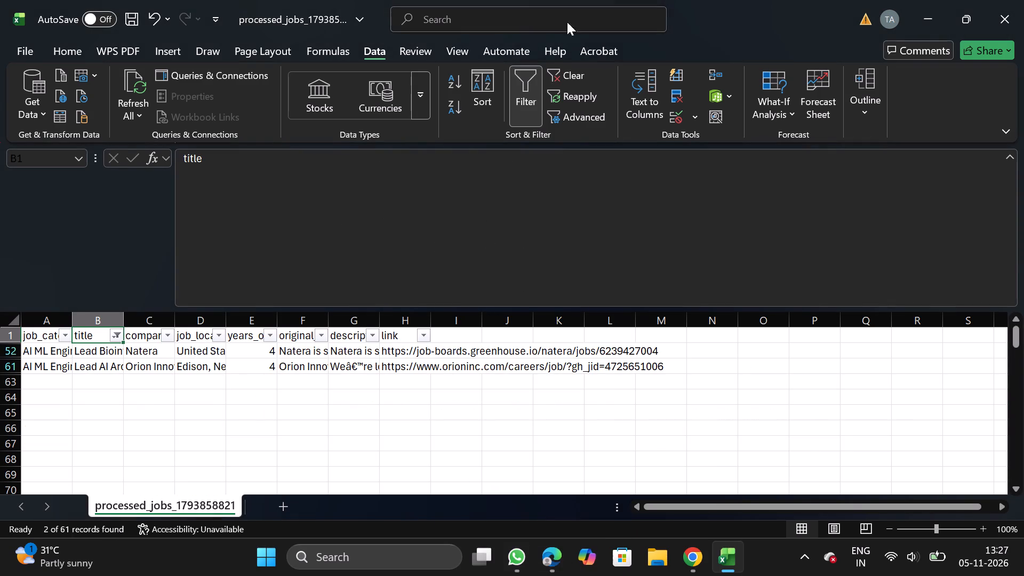
{"action": "left_click", "coordinate": [522, 81]}
{"action": "left_click", "coordinate": [529, 94]}
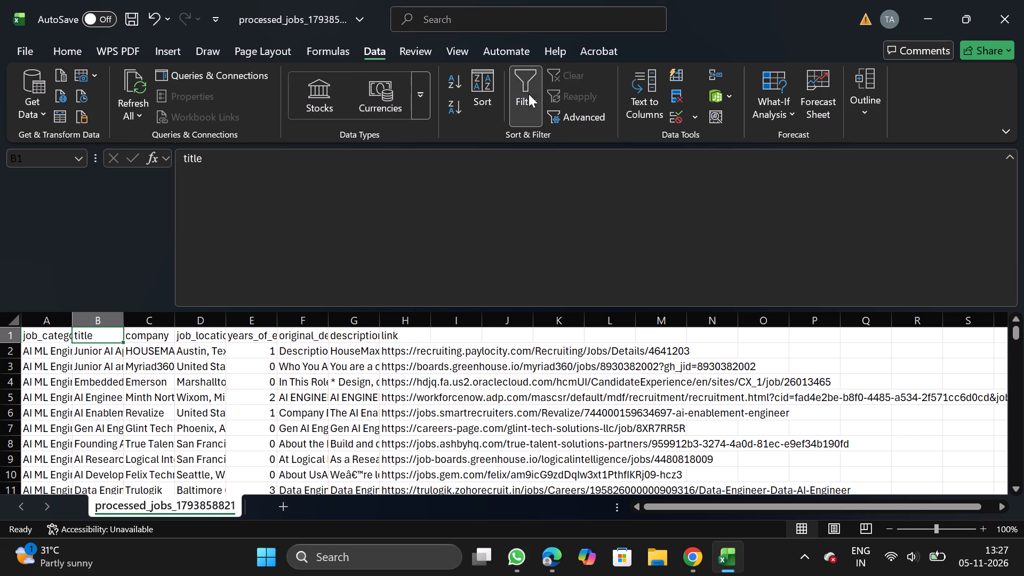
Filter the title column for "staff" to check the matching job rows, and reset the filter.
{"action": "left_click", "coordinate": [121, 339]}
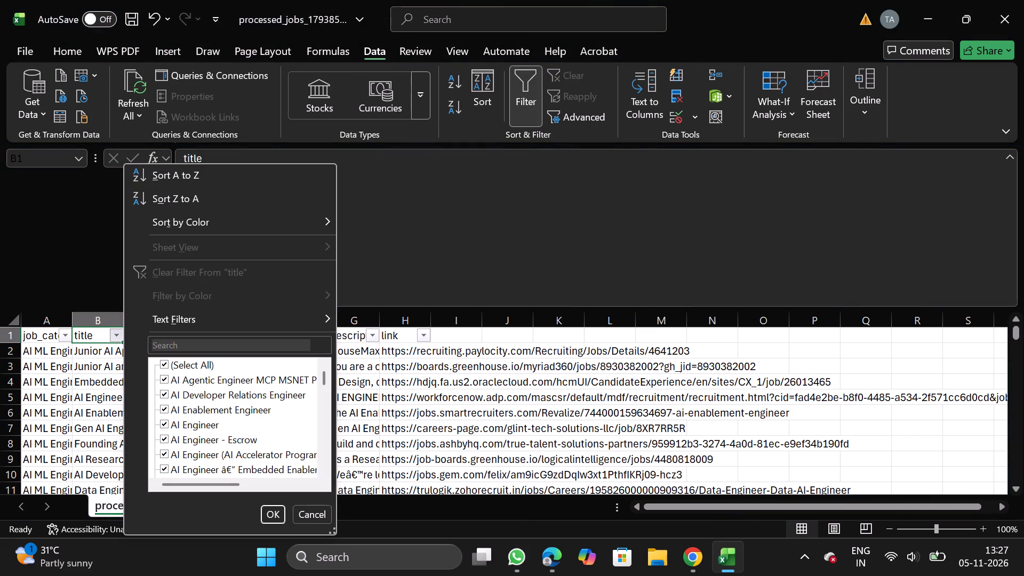
{"action": "left_click", "coordinate": [182, 347]}
{"action": "type", "text": "staff"}
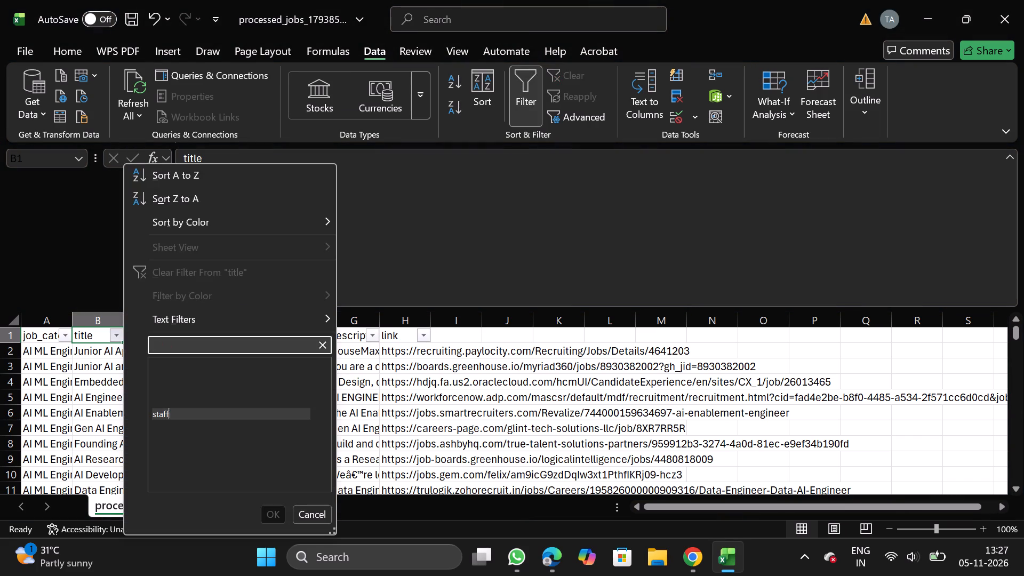
{"action": "left_click", "coordinate": [274, 513]}
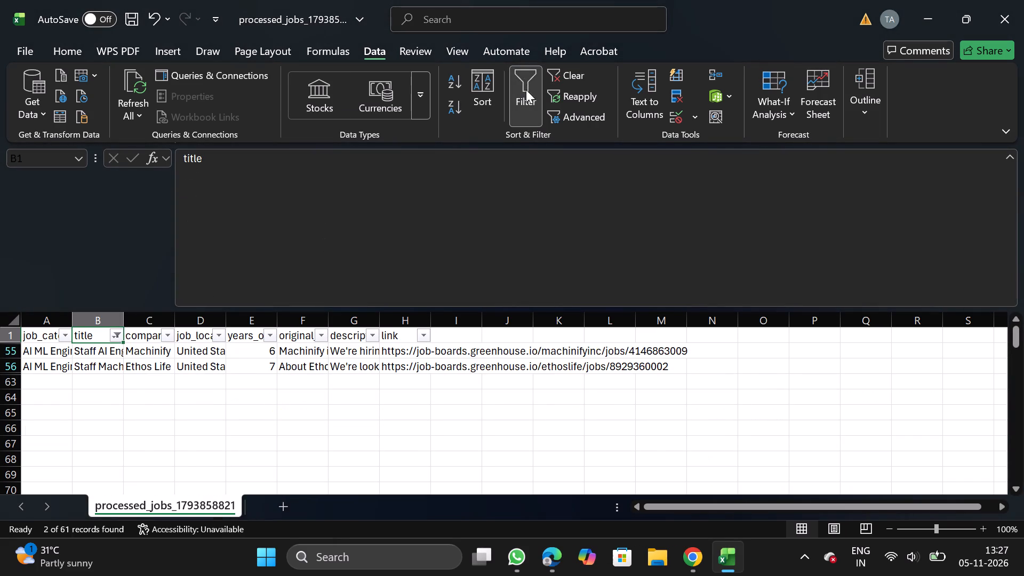
{"action": "left_click", "coordinate": [526, 90]}
{"action": "left_click", "coordinate": [524, 93]}
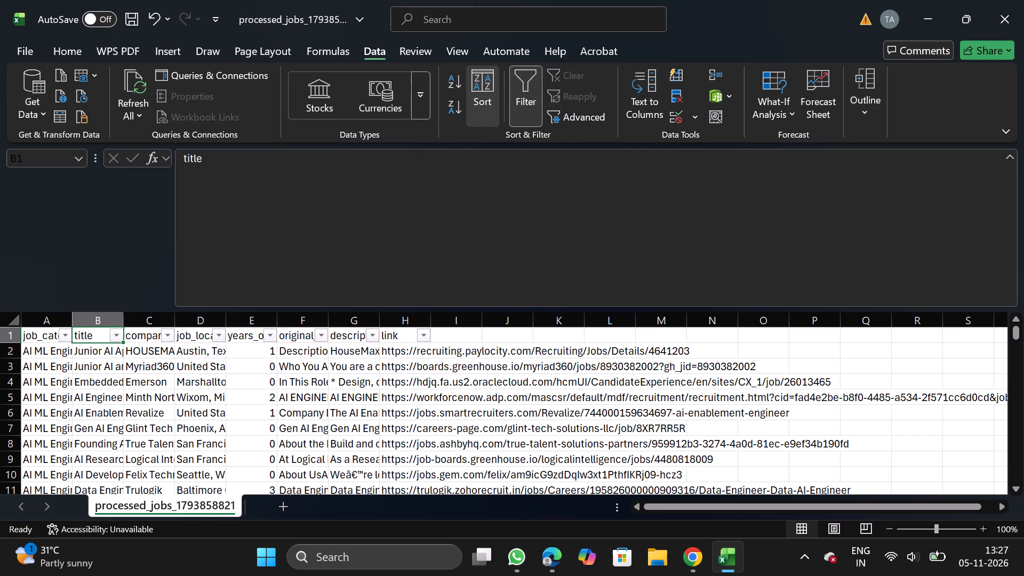
Filter the title column for "principal" to check the matching job rows, and reset the filter.
{"action": "left_click", "coordinate": [121, 338]}
{"action": "left_click", "coordinate": [176, 349]}
{"action": "type", "text": "principal"}
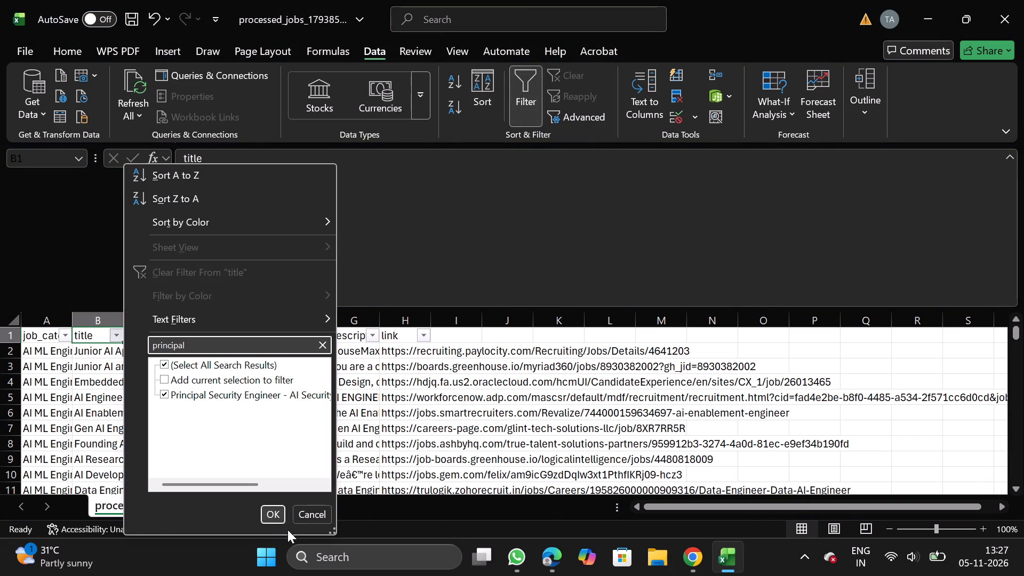
{"action": "left_click", "coordinate": [280, 511]}
{"action": "left_click", "coordinate": [515, 74]}
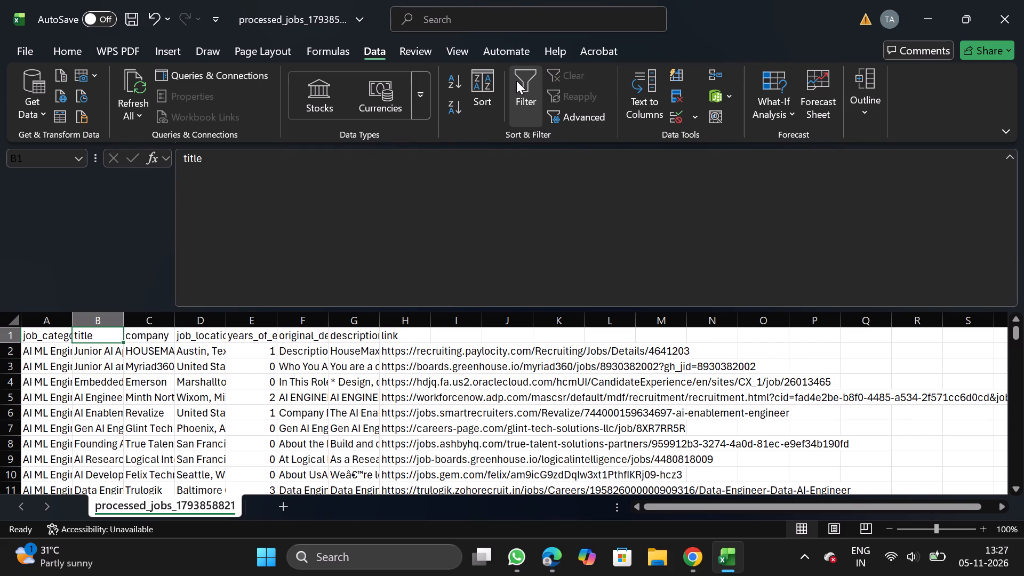
{"action": "left_click", "coordinate": [516, 82]}
Filter the title column for "architect" to check the matching job rows, and reset the filter.
{"action": "left_click", "coordinate": [122, 343]}
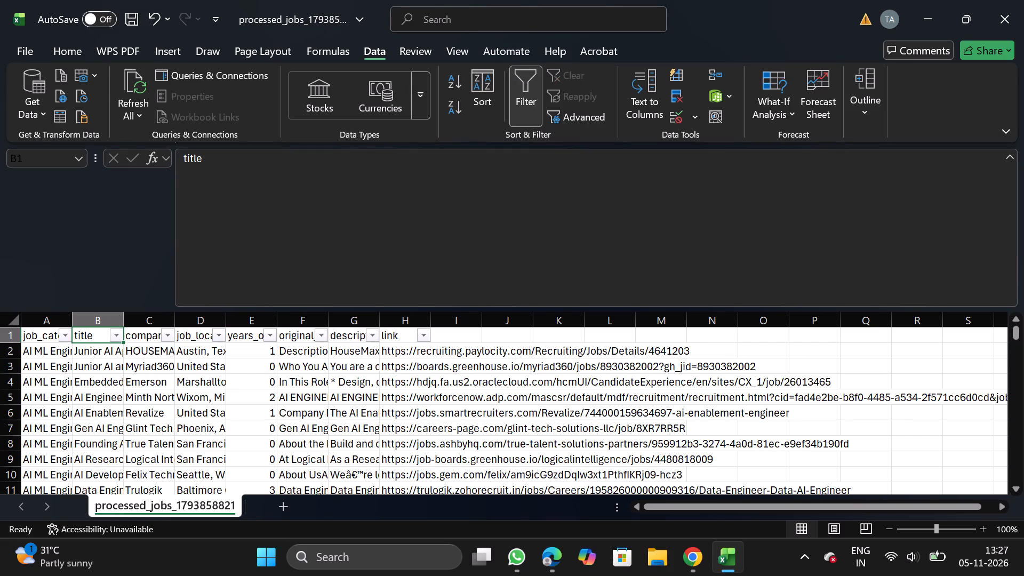
{"action": "left_click", "coordinate": [122, 338]}
{"action": "left_click", "coordinate": [175, 343]}
{"action": "type", "text": "architect"}
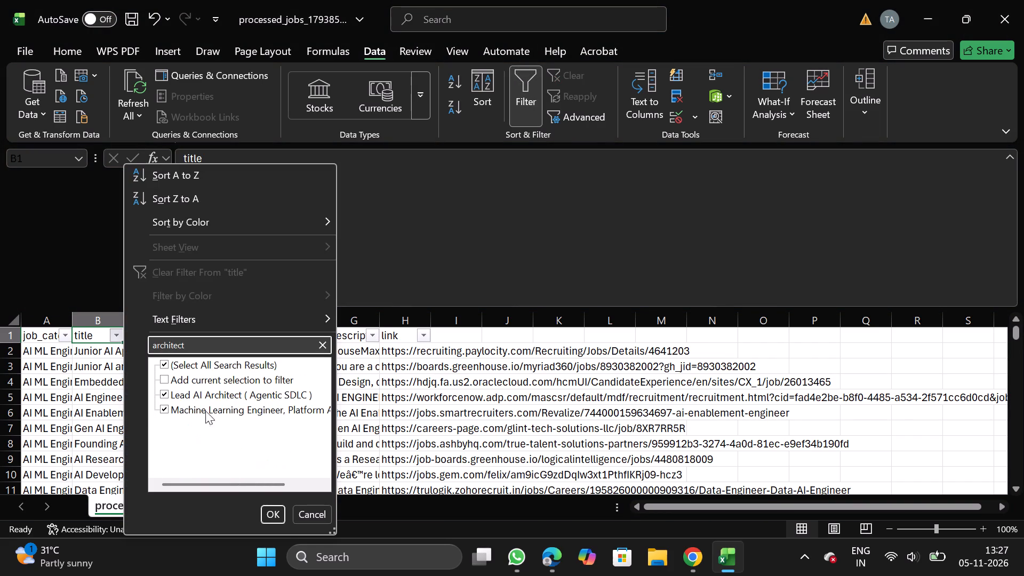
{"action": "left_click", "coordinate": [268, 511]}
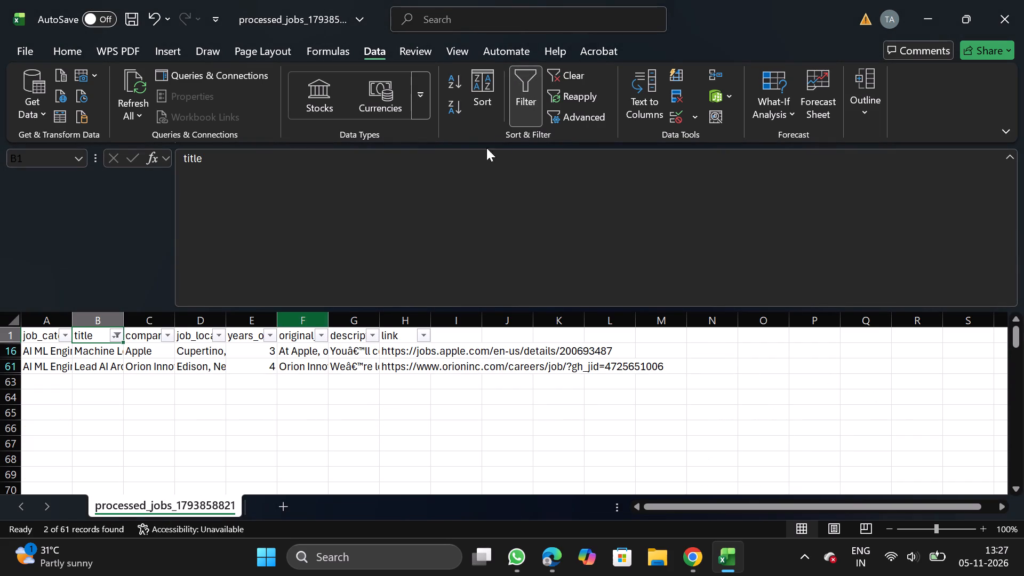
{"action": "left_click", "coordinate": [533, 75]}
{"action": "left_click", "coordinate": [512, 79]}
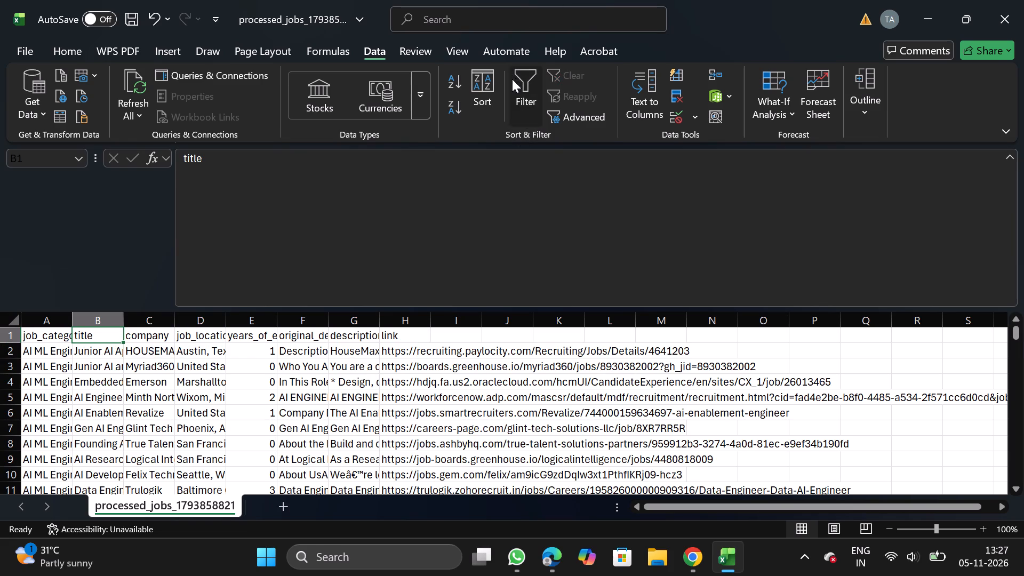
Search the title column's filter values for "enterprise" and close the search without applying a filter.
{"action": "left_click", "coordinate": [116, 340]}
{"action": "left_click", "coordinate": [177, 347]}
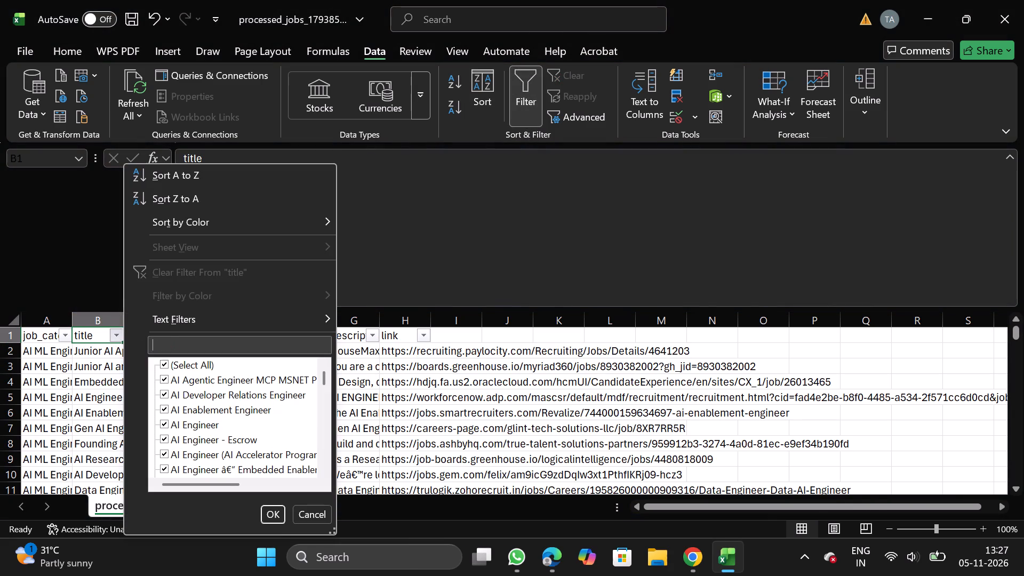
{"action": "type", "text": "enterprise"}
{"action": "left_click", "coordinate": [314, 507]}
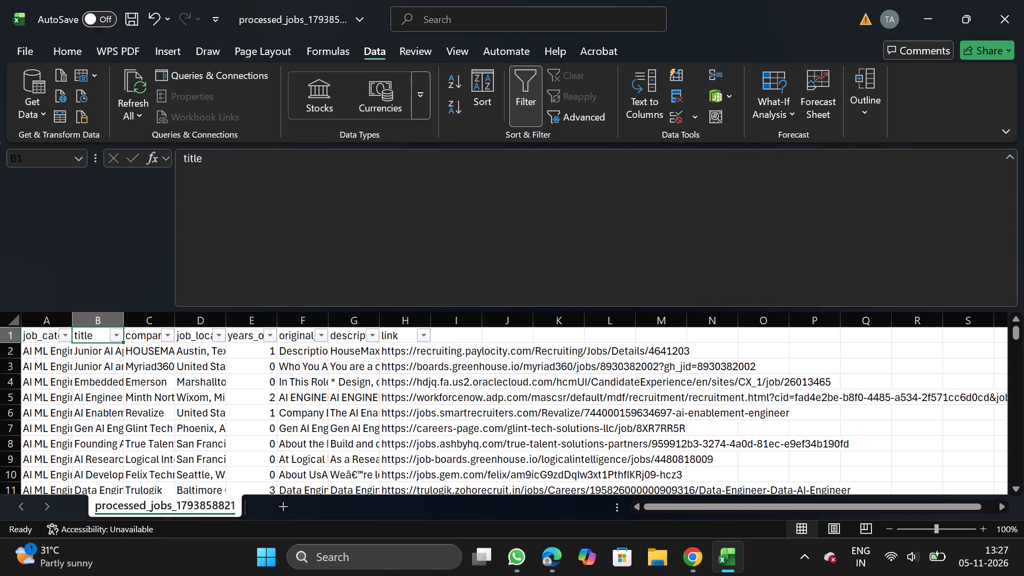
Search the title column's filter values for "consultant", close without applying, and turn filtering off.
{"action": "left_click", "coordinate": [116, 333]}
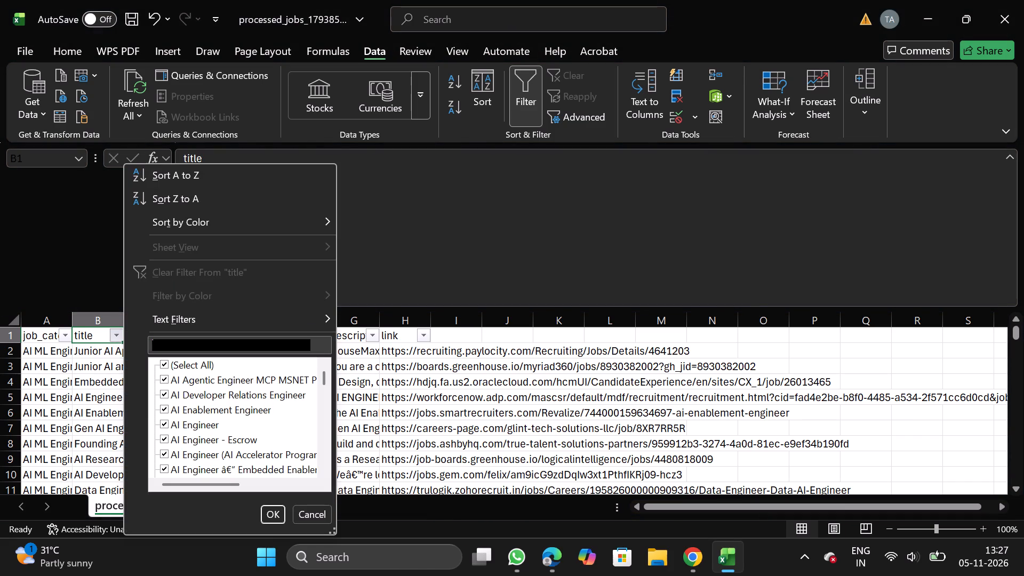
{"action": "left_click", "coordinate": [173, 343]}
{"action": "type", "text": "consultant"}
{"action": "left_click", "coordinate": [309, 510]}
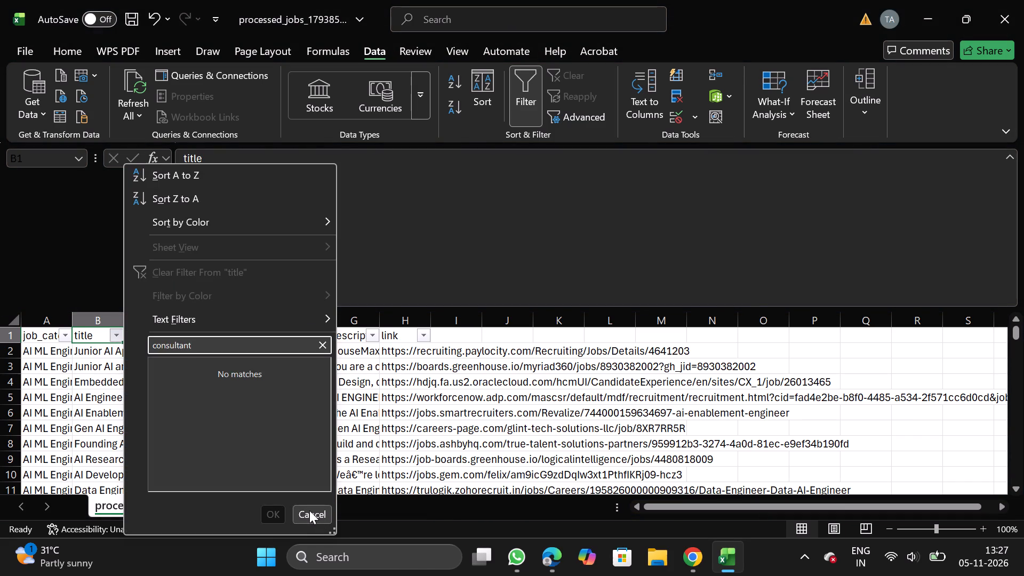
{"action": "left_click", "coordinate": [520, 110]}
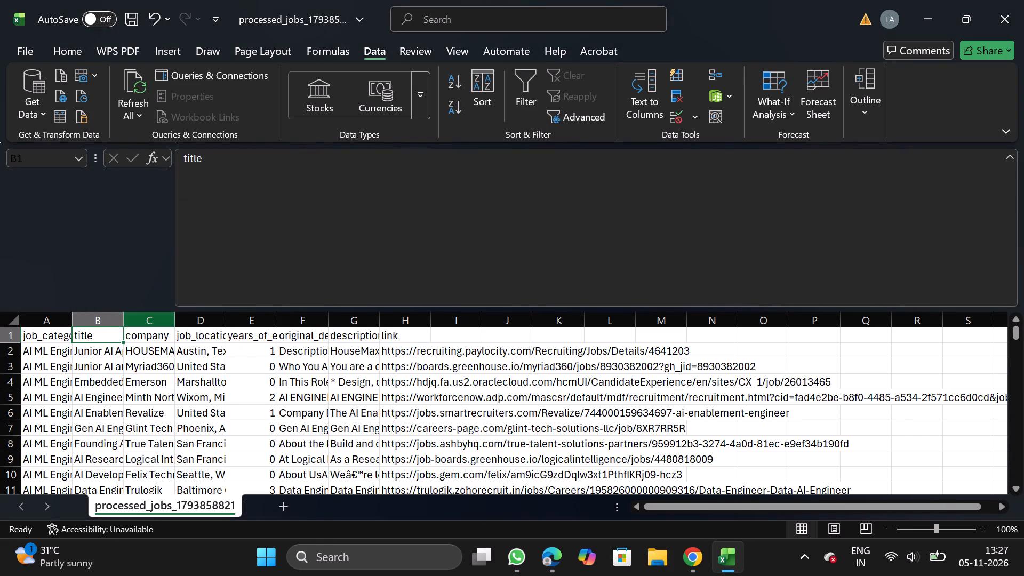
Turn on filtering for the company column, search its values for "walmart", and clear the search text.
{"action": "left_click", "coordinate": [149, 323]}
{"action": "left_click", "coordinate": [515, 81]}
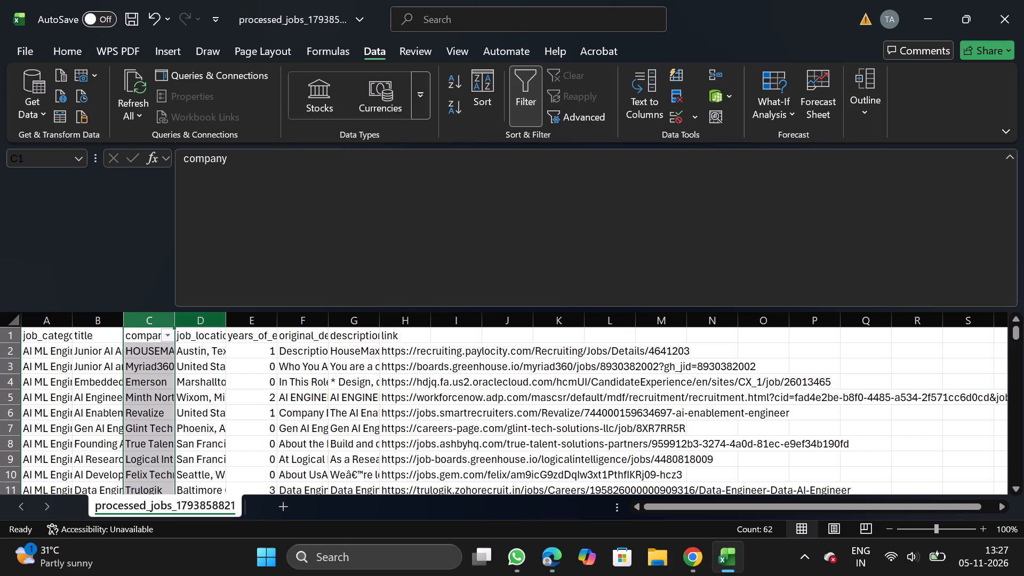
{"action": "left_click", "coordinate": [166, 331]}
{"action": "left_click", "coordinate": [228, 350]}
{"action": "type", "text": "walmart"}
{"action": "key", "text": "BackSpace"}
{"action": "key", "text": "BackSpace"}
{"action": "key", "text": "BackSpace"}
{"action": "key", "text": "BackSpace"}
{"action": "key", "text": "BackSpace"}
{"action": "key", "text": "BackSpace"}
{"action": "key", "text": "BackSpace"}
{"action": "key", "text": "BackSpace"}
{"action": "key", "text": "BackSpace"}
{"action": "key", "text": "BackSpace"}
{"action": "key", "text": "BackSpace"}
{"action": "key", "text": "BackSpace"}
{"action": "key", "text": "BackSpace"}
{"action": "key", "text": "BackSpace"}
{"action": "key", "text": "BackSpace"}
{"action": "key", "text": "BackSpace"}
{"action": "key", "text": "BackSpace"}
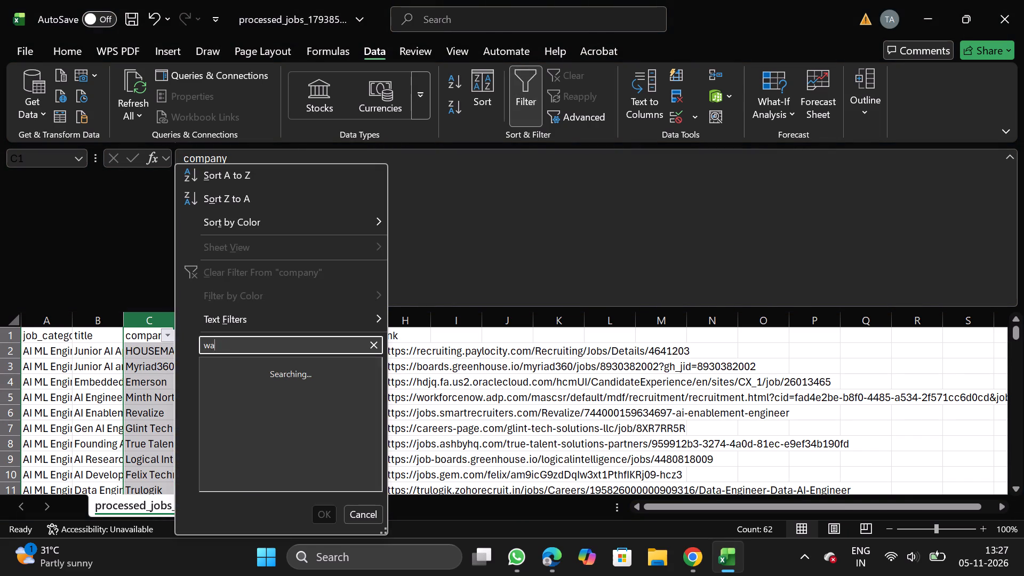
Search the company column's filter values for "dried" and clear the search text.
{"action": "type", "text": "dried"}
{"action": "key", "text": "BackSpace"}
{"action": "key", "text": "BackSpace"}
{"action": "key", "text": "BackSpace"}
{"action": "key", "text": "BackSpace"}
{"action": "key", "text": "BackSpace"}
{"action": "key", "text": "BackSpace"}
{"action": "key", "text": "BackSpace"}
{"action": "key", "text": "BackSpace"}
{"action": "key", "text": "BackSpace"}
{"action": "key", "text": "BackSpace"}
{"action": "key", "text": "BackSpace"}
{"action": "key", "text": "BackSpace"}
{"action": "key", "text": "BackSpace"}
Filter the company column by "capi", delete the Capital One job row, and remove the filter.
{"action": "type", "text": "capital"}
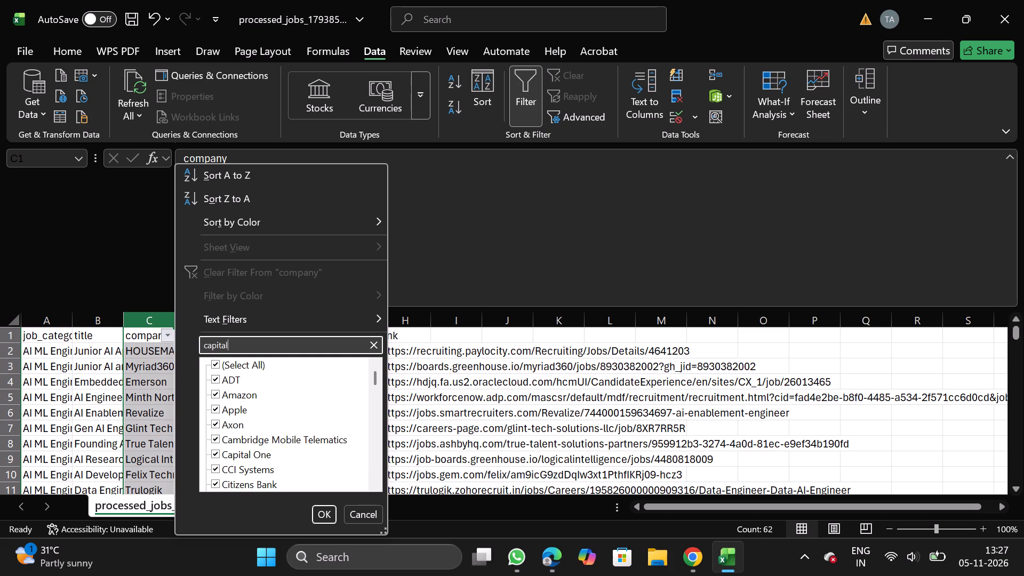
{"action": "key", "text": "BackSpace"}
{"action": "key", "text": "BackSpace"}
{"action": "key", "text": "BackSpace"}
{"action": "key", "text": "BackSpace"}
{"action": "key", "text": "BackSpace"}
{"action": "key", "text": "BackSpace"}
{"action": "key", "text": "BackSpace"}
{"action": "key", "text": "BackSpace"}
{"action": "key", "text": "BackSpace"}
{"action": "key", "text": "BackSpace"}
{"action": "key", "text": "BackSpace"}
{"action": "key", "text": "BackSpace"}
{"action": "key", "text": "BackSpace"}
{"action": "key", "text": "BackSpace"}
{"action": "type", "text": "capi"}
{"action": "left_click", "coordinate": [329, 514]}
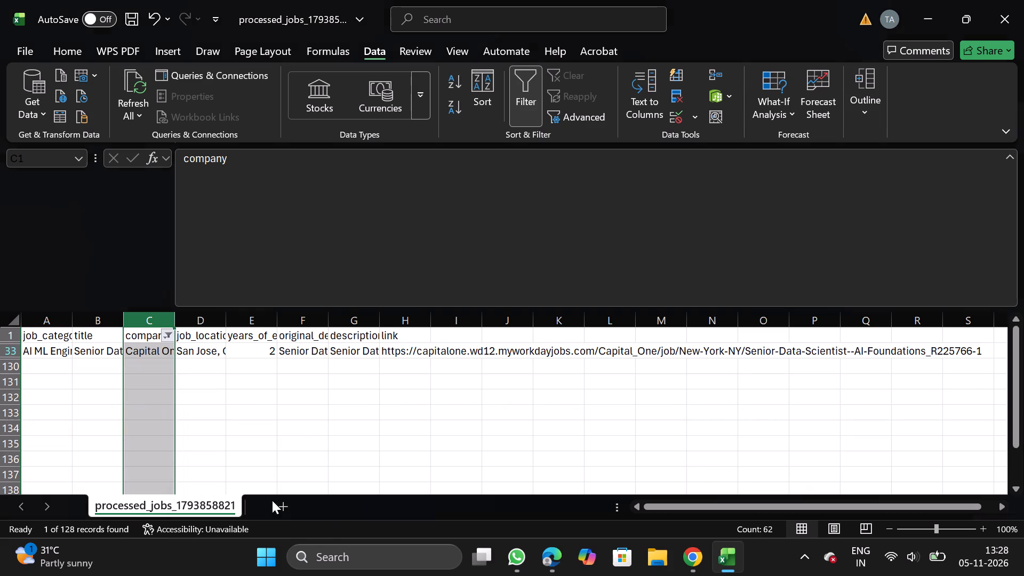
{"action": "left_click_drag", "start_coordinate": [11, 353], "coordinate": [31, 353]}
{"action": "right_click", "coordinate": [31, 353]}
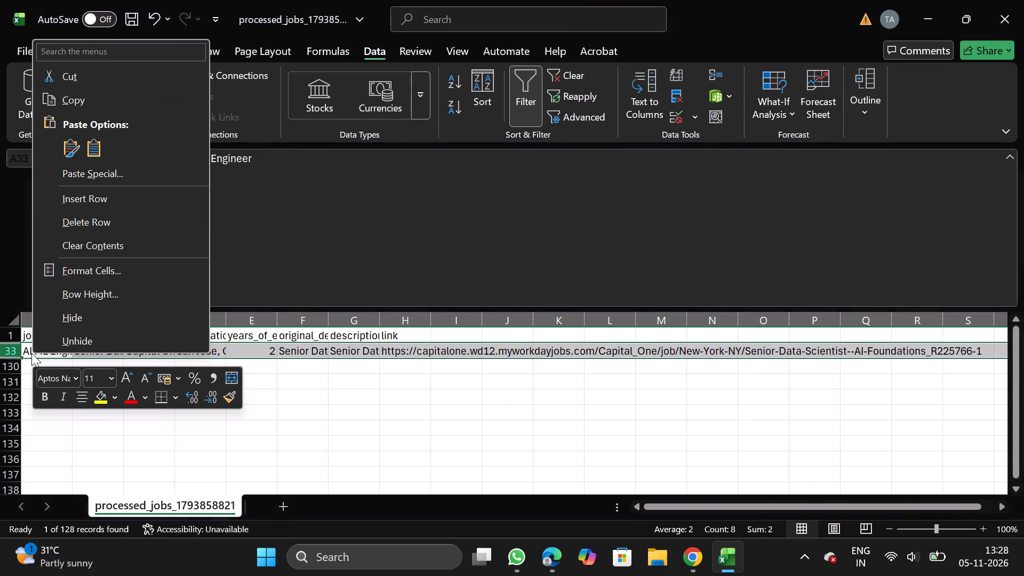
{"action": "left_click", "coordinate": [110, 223]}
{"action": "left_click", "coordinate": [519, 89]}
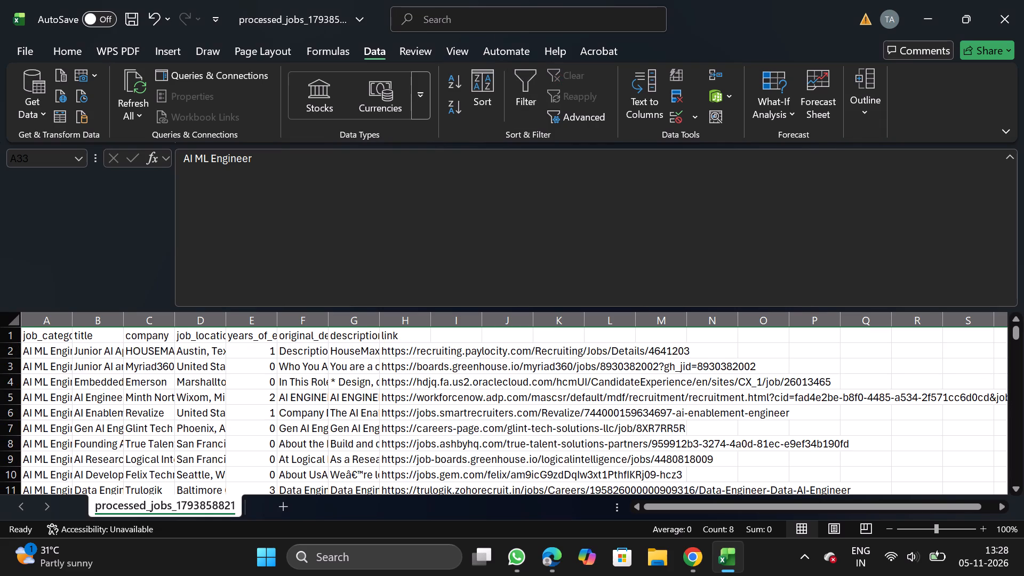
Turn filtering back on for the header row, search the company values for "under", and clear the search text.
{"action": "left_click", "coordinate": [145, 330]}
{"action": "left_click", "coordinate": [524, 102]}
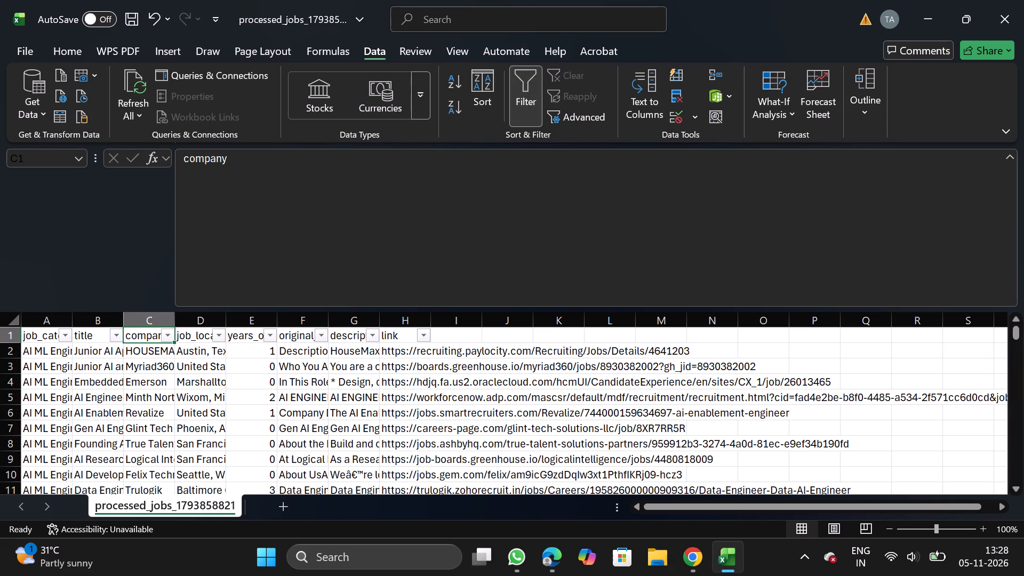
{"action": "left_click", "coordinate": [167, 339]}
{"action": "left_click", "coordinate": [211, 343]}
{"action": "type", "text": "under"}
{"action": "key", "text": "BackSpace"}
{"action": "key", "text": "BackSpace"}
{"action": "key", "text": "BackSpace"}
{"action": "key", "text": "BackSpace"}
{"action": "key", "text": "BackSpace"}
{"action": "key", "text": "BackSpace"}
{"action": "key", "text": "BackSpace"}
{"action": "key", "text": "BackSpace"}
{"action": "key", "text": "BackSpace"}
{"action": "key", "text": "BackSpace"}
{"action": "key", "text": "BackSpace"}
{"action": "key", "text": "BackSpace"}
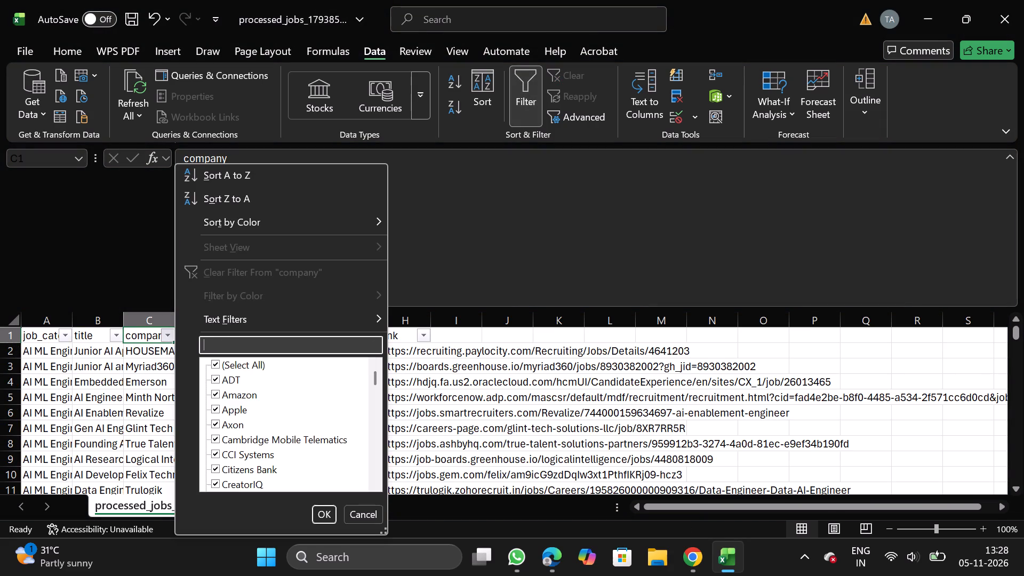
Search the company column's filter values for "hunt" and clear the search text.
{"action": "type", "text": "hunt"}
{"action": "key", "text": "BackSpace"}
{"action": "key", "text": "BackSpace"}
{"action": "key", "text": "BackSpace"}
{"action": "key", "text": "BackSpace"}
{"action": "key", "text": "BackSpace"}
{"action": "key", "text": "BackSpace"}
{"action": "key", "text": "BackSpace"}
{"action": "key", "text": "BackSpace"}
{"action": "key", "text": "BackSpace"}
{"action": "key", "text": "BackSpace"}
{"action": "key", "text": "BackSpace"}
{"action": "key", "text": "BackSpace"}
{"action": "key", "text": "BackSpace"}
{"action": "key", "text": "BackSpace"}
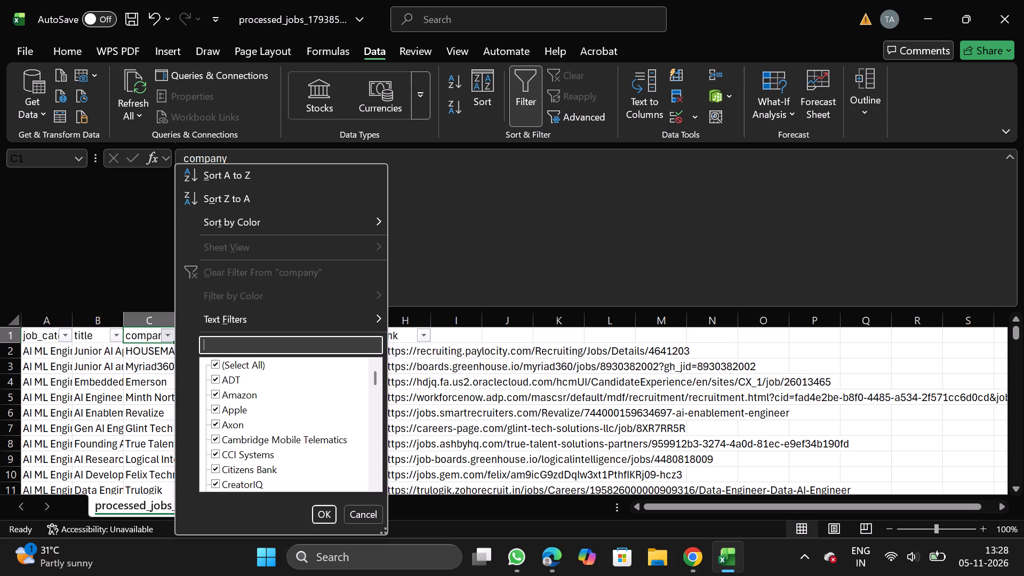
Search the company column's filter values for "skim" and clear the search text.
{"action": "type", "text": "skim"}
{"action": "key", "text": "BackSpace"}
{"action": "key", "text": "BackSpace"}
{"action": "key", "text": "BackSpace"}
{"action": "key", "text": "BackSpace"}
{"action": "key", "text": "BackSpace"}
{"action": "key", "text": "BackSpace"}
{"action": "key", "text": "BackSpace"}
{"action": "key", "text": "BackSpace"}
{"action": "key", "text": "BackSpace"}
{"action": "key", "text": "BackSpace"}
{"action": "key", "text": "BackSpace"}
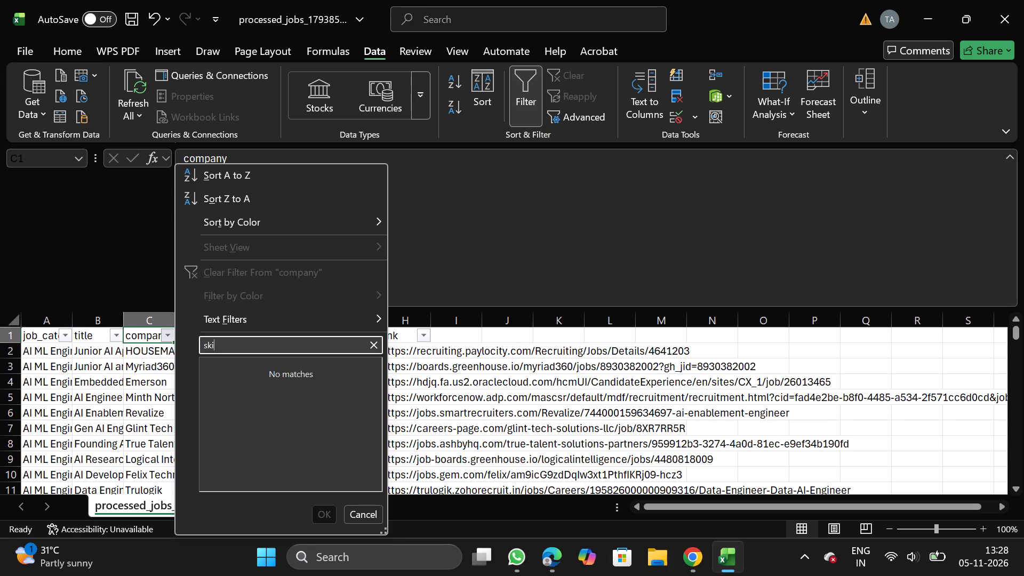
Search the company column's filter values for "apex" and clear the search text.
{"action": "type", "text": "apex"}
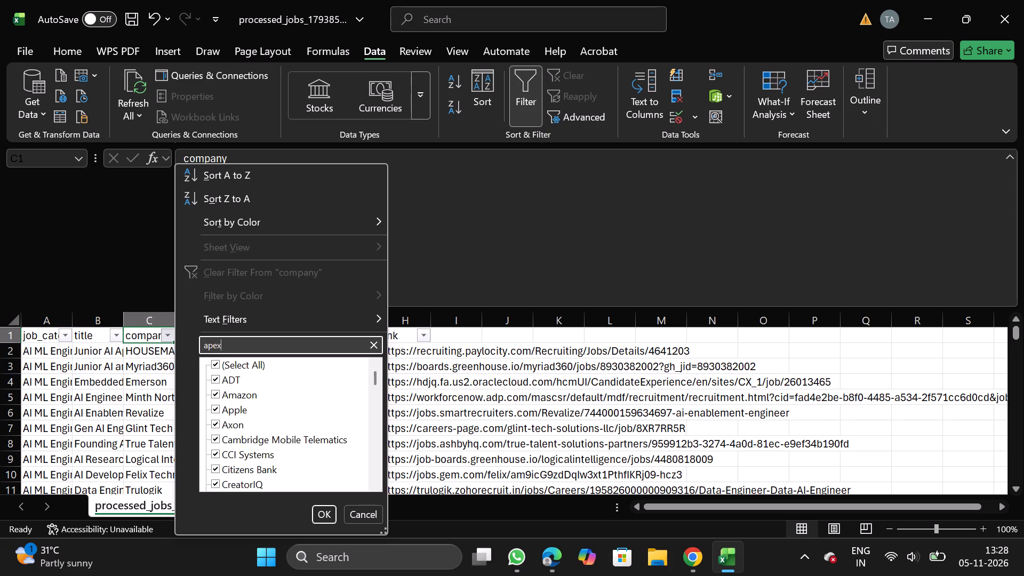
{"action": "key", "text": "BackSpace"}
{"action": "key", "text": "BackSpace"}
{"action": "key", "text": "BackSpace"}
{"action": "key", "text": "BackSpace"}
{"action": "key", "text": "BackSpace"}
{"action": "key", "text": "BackSpace"}
{"action": "key", "text": "BackSpace"}
{"action": "key", "text": "BackSpace"}
{"action": "key", "text": "BackSpace"}
{"action": "key", "text": "BackSpace"}
{"action": "key", "text": "BackSpace"}
{"action": "key", "text": "BackSpace"}
{"action": "key", "text": "BackSpace"}
{"action": "key", "text": "BackSpace"}
{"action": "key", "text": "BackSpace"}
{"action": "key", "text": "BackSpace"}
Search the company column's filter values for "apex" again and clear the search text.
{"action": "type", "text": "in"}
{"action": "key", "text": "BackSpace"}
{"action": "key", "text": "BackSpace"}
{"action": "key", "text": "BackSpace"}
{"action": "type", "text": "apex"}
{"action": "key", "text": "BackSpace"}
{"action": "key", "text": "BackSpace"}
{"action": "key", "text": "BackSpace"}
{"action": "key", "text": "BackSpace"}
{"action": "key", "text": "BackSpace"}
{"action": "key", "text": "BackSpace"}
{"action": "key", "text": "BackSpace"}
{"action": "key", "text": "BackSpace"}
{"action": "key", "text": "BackSpace"}
{"action": "key", "text": "BackSpace"}
{"action": "key", "text": "BackSpace"}
{"action": "key", "text": "BackSpace"}
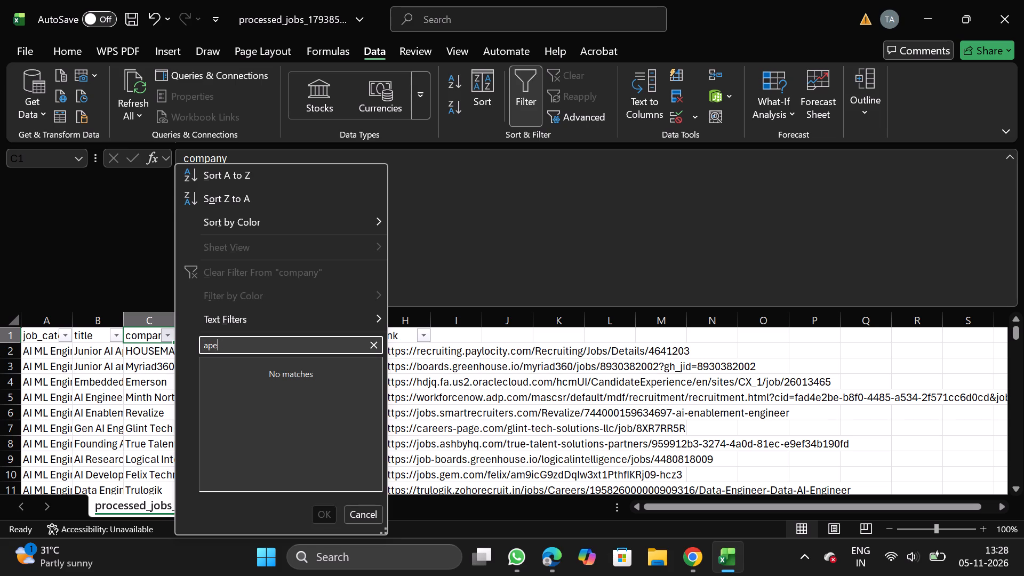
Search the company column's filter values for "in landem", dismiss the filter list, and turn filtering off.
{"action": "type", "text": "in landem"}
{"action": "left_click", "coordinate": [369, 515]}
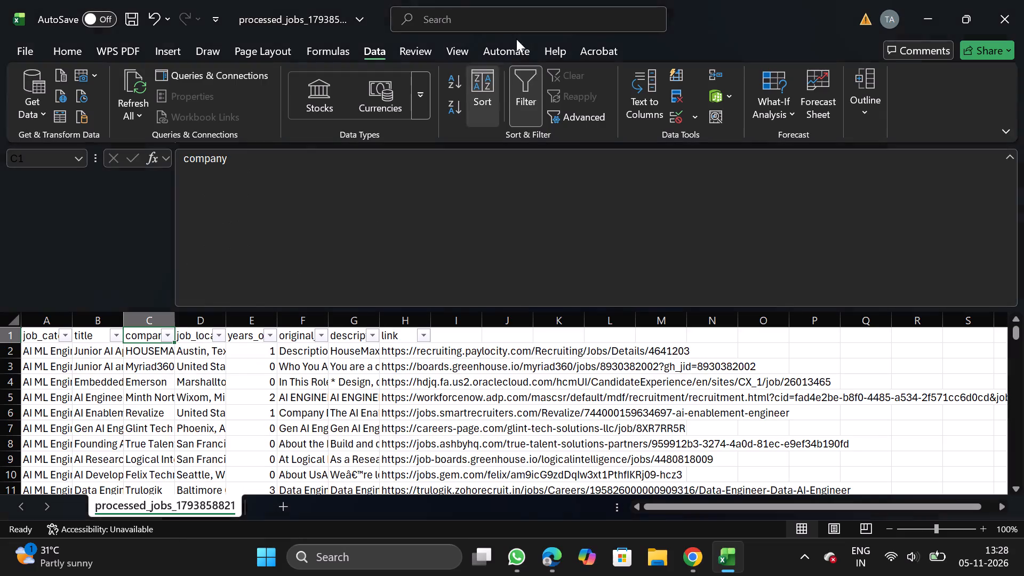
{"action": "left_click", "coordinate": [527, 95]}
Save the sheet as a CSV file named "ai ml_11_05" in the Daily Scraping jobs folder under Documents.
{"action": "left_click_drag", "start_coordinate": [25, 55], "coordinate": [92, 268]}
{"action": "triple_click", "coordinate": [92, 268]}
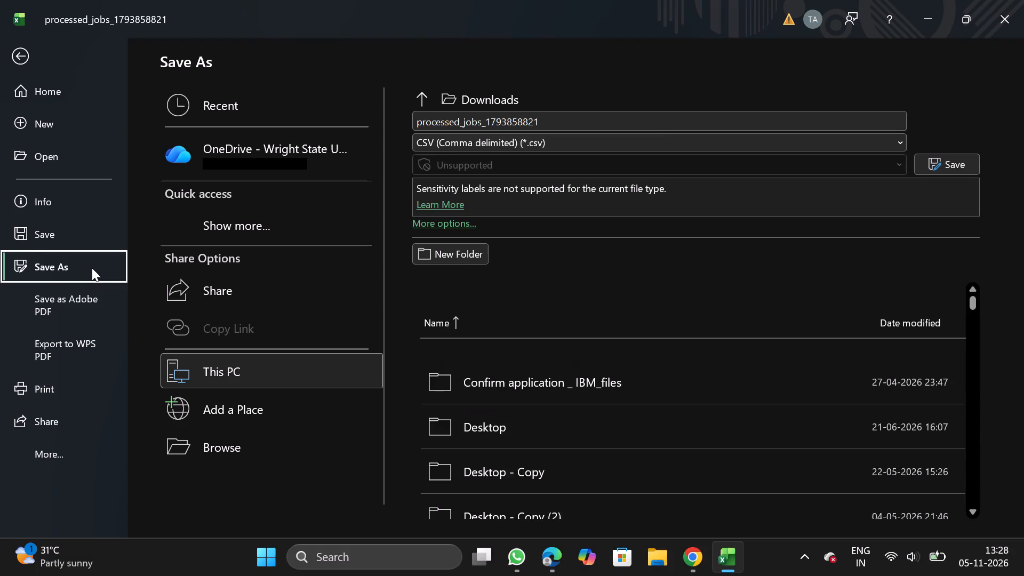
{"action": "double_click", "coordinate": [244, 430]}
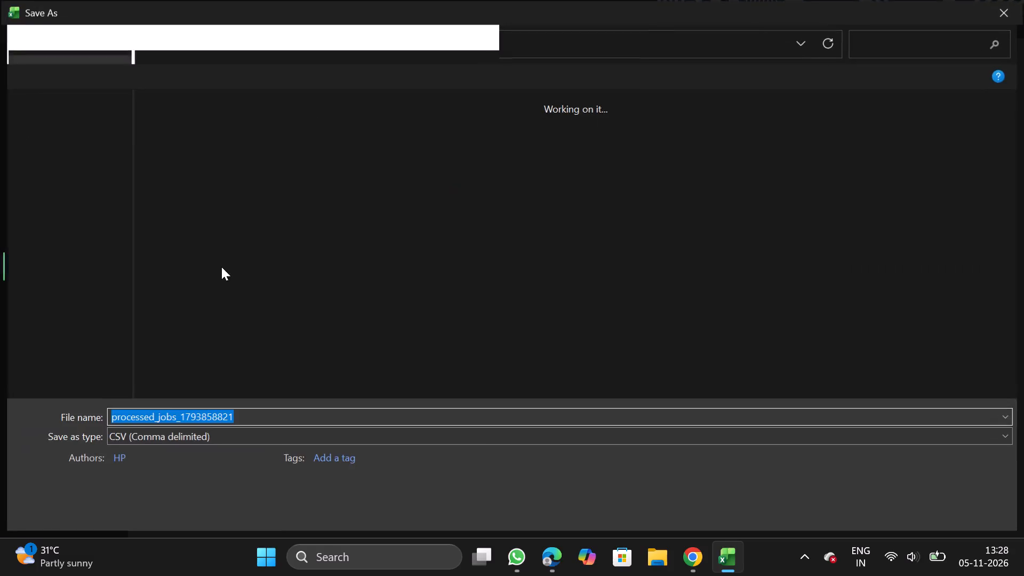
{"action": "double_click", "coordinate": [77, 173]}
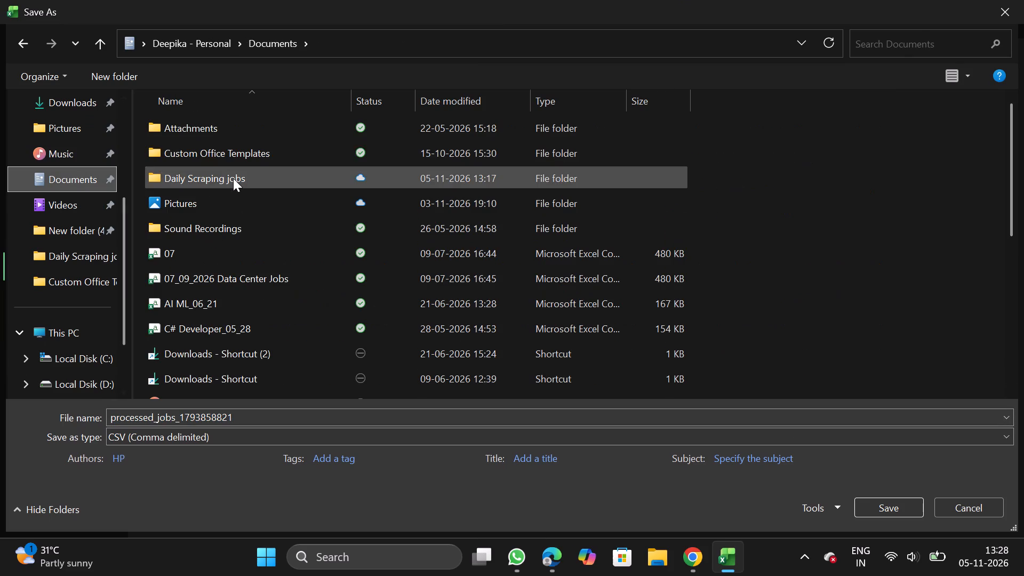
{"action": "double_click", "coordinate": [233, 178]}
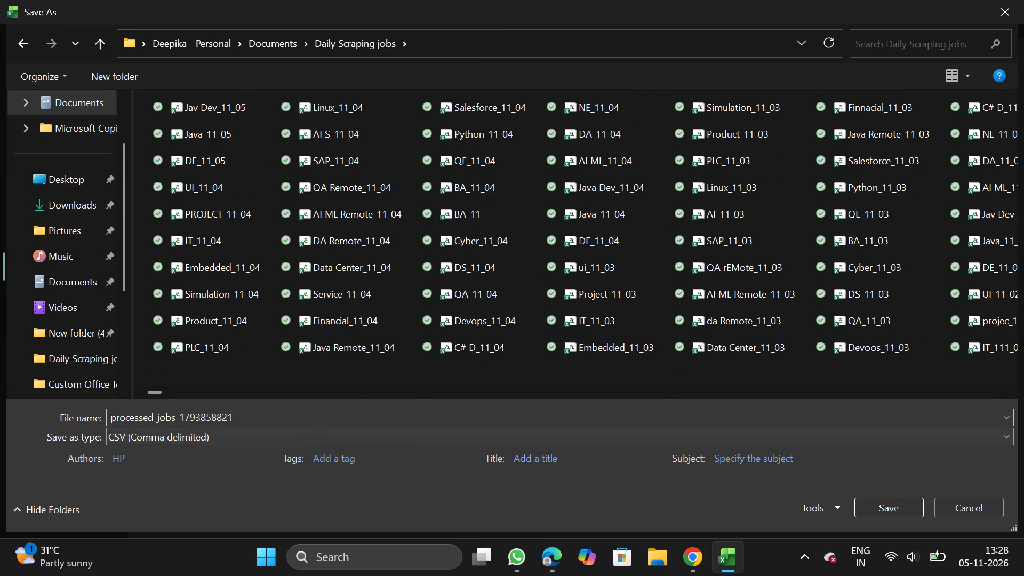
{"action": "left_click", "coordinate": [326, 412]}
{"action": "key", "text": "BackSpace"}
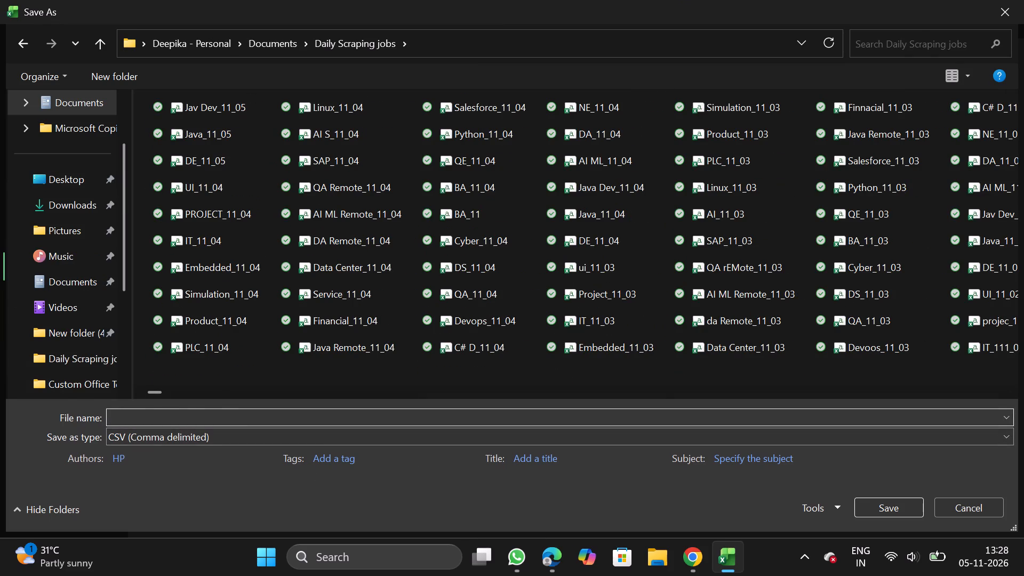
{"action": "type", "text": "ai ml_11_05"}
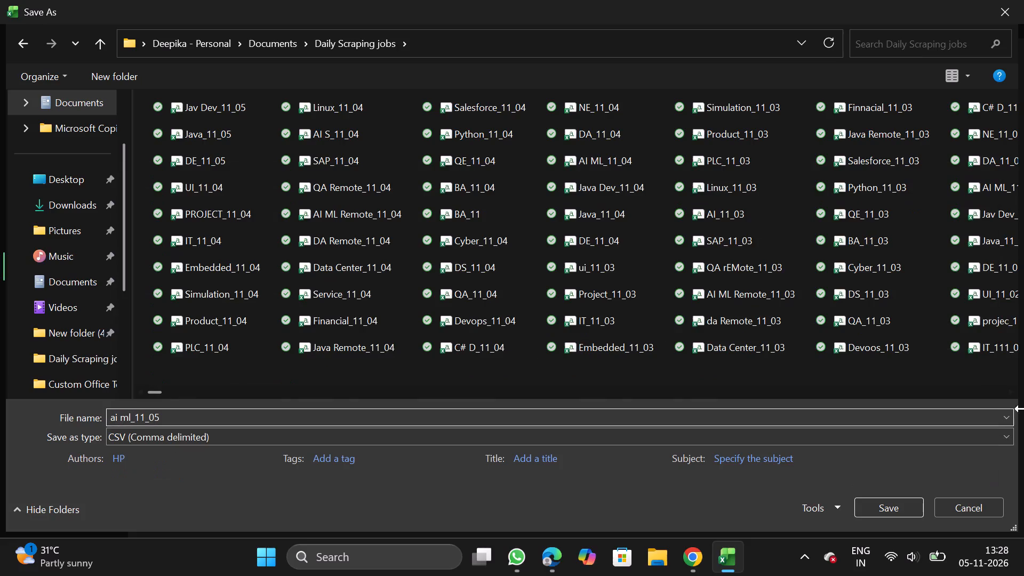
{"action": "left_click", "coordinate": [883, 505]}
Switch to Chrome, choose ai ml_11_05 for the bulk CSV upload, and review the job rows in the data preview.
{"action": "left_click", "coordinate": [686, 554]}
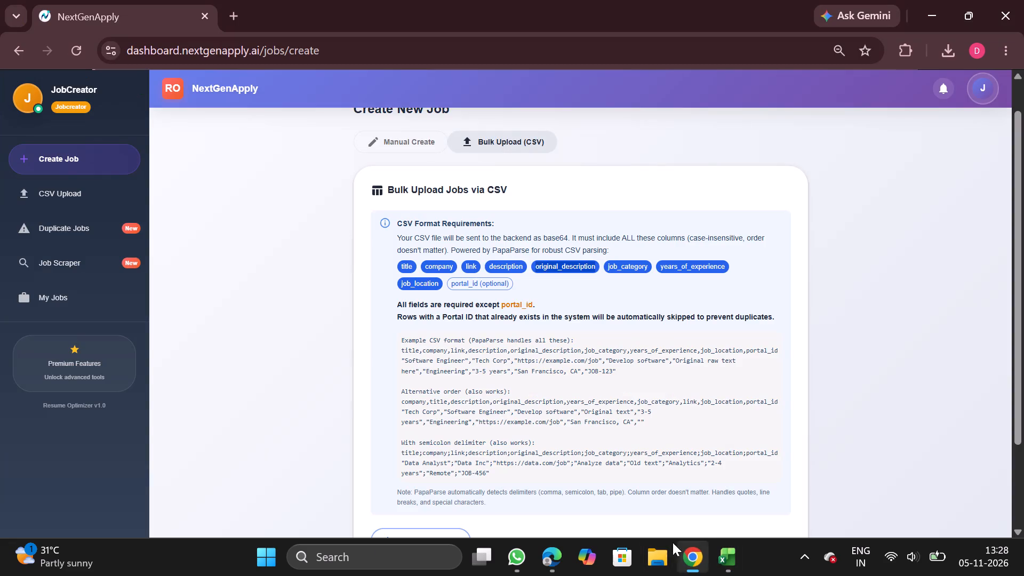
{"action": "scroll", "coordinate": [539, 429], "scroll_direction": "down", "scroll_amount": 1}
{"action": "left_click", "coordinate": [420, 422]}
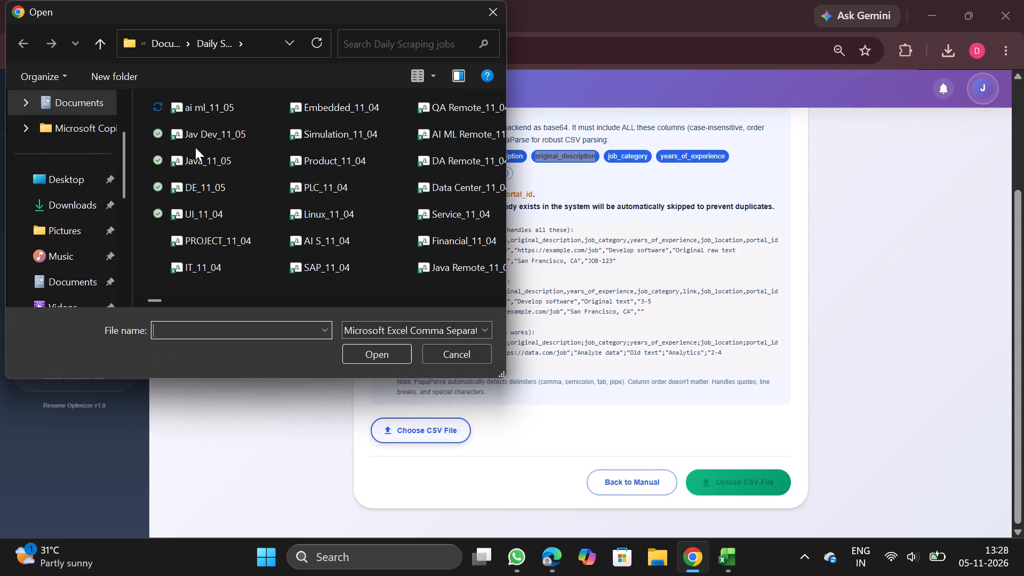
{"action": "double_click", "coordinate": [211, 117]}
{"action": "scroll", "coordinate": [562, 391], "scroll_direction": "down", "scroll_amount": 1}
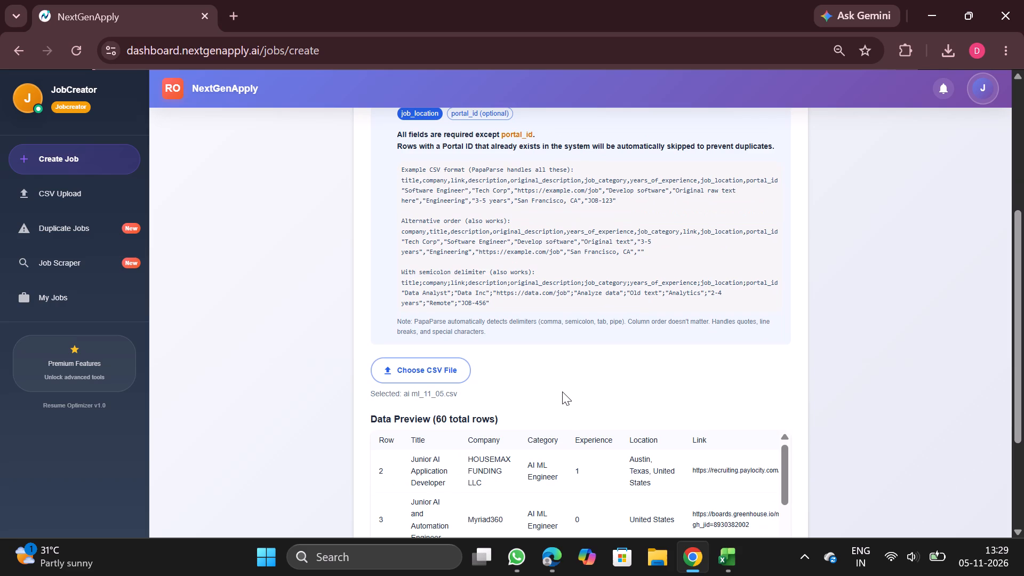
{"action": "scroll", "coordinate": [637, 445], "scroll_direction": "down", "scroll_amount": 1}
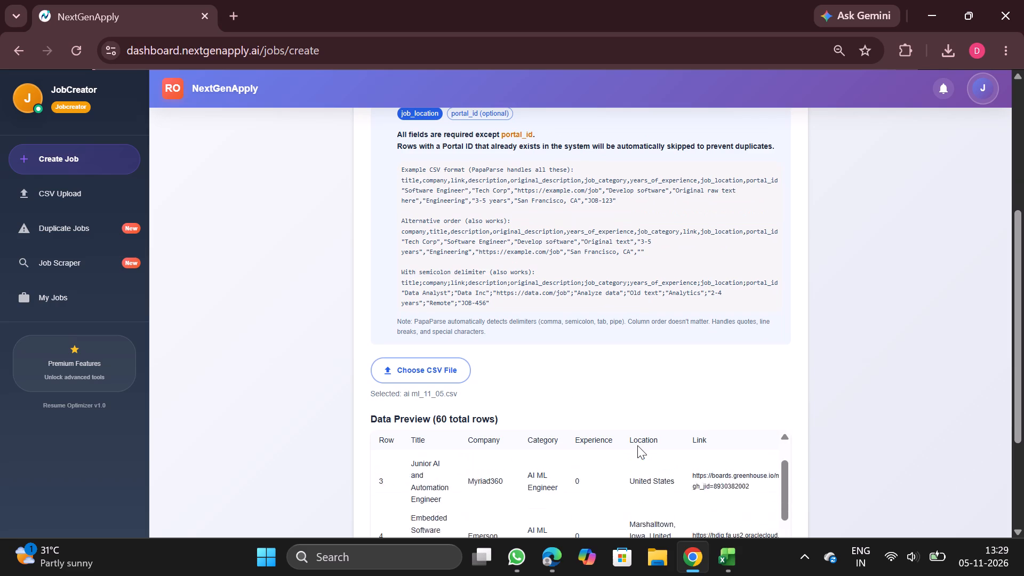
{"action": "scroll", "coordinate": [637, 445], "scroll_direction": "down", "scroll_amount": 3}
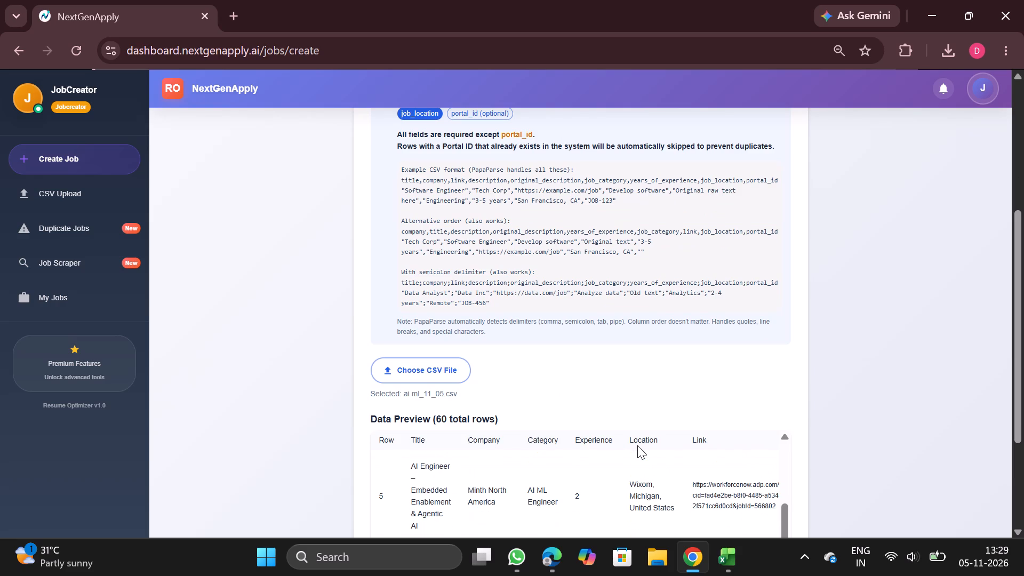
Switch to Excel, filter the title column for "embedded", and delete the matching job rows.
{"action": "left_click", "coordinate": [714, 554]}
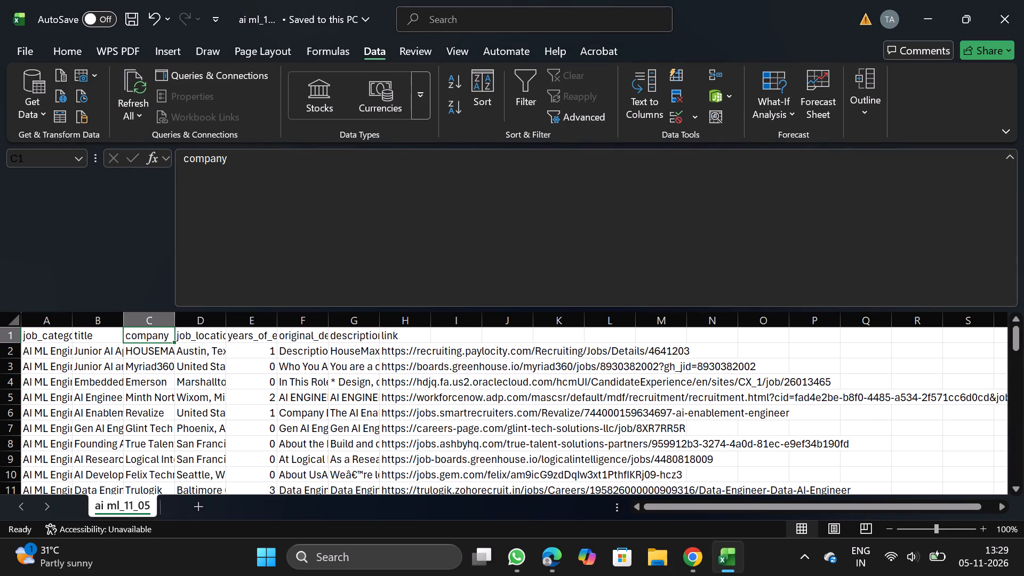
{"action": "left_click", "coordinate": [105, 339]}
{"action": "left_click", "coordinate": [519, 85]}
{"action": "left_click", "coordinate": [121, 339]}
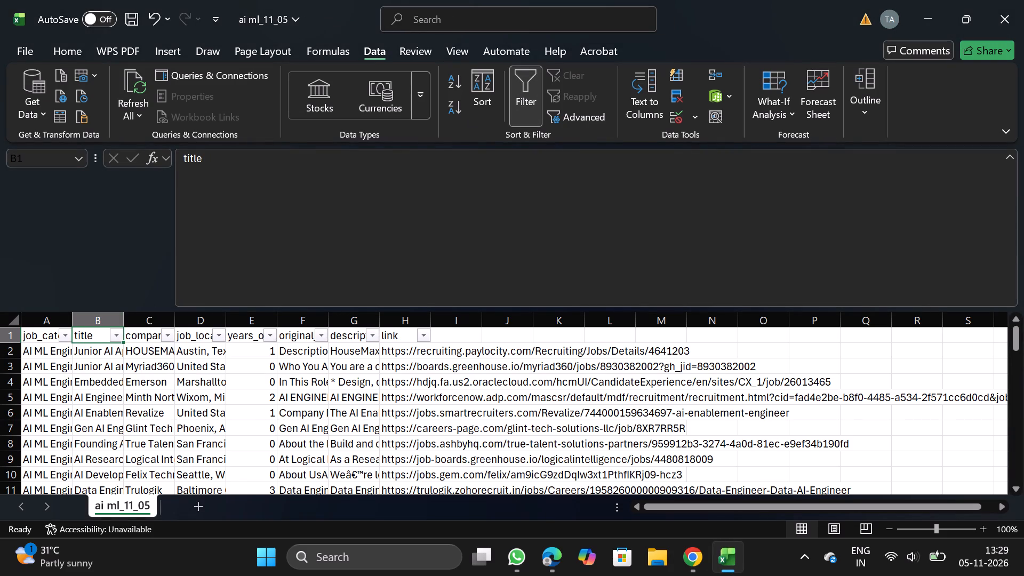
{"action": "left_click", "coordinate": [198, 351]}
{"action": "left_click", "coordinate": [185, 343]}
{"action": "type", "text": "embedded"}
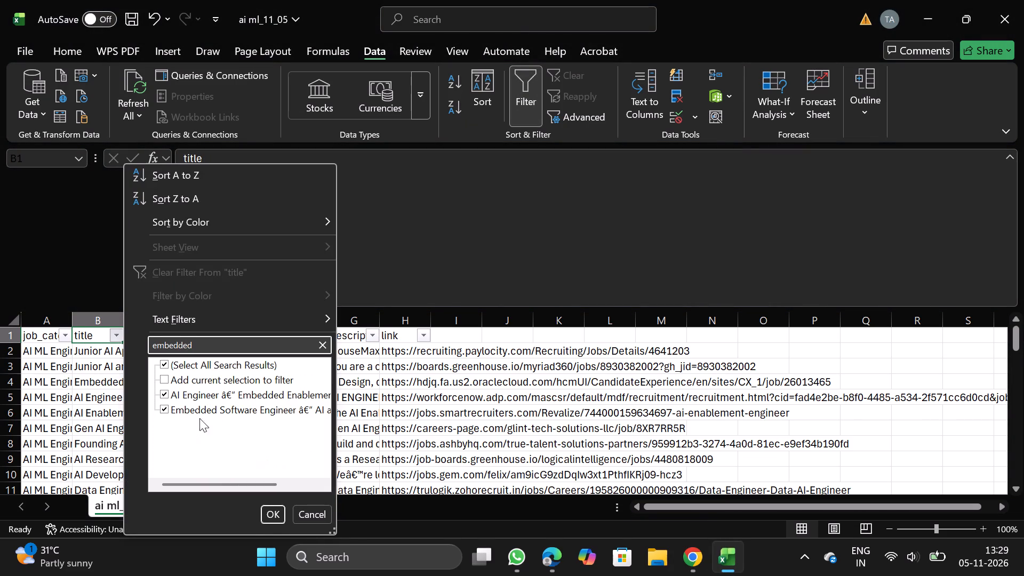
{"action": "left_click", "coordinate": [272, 511]}
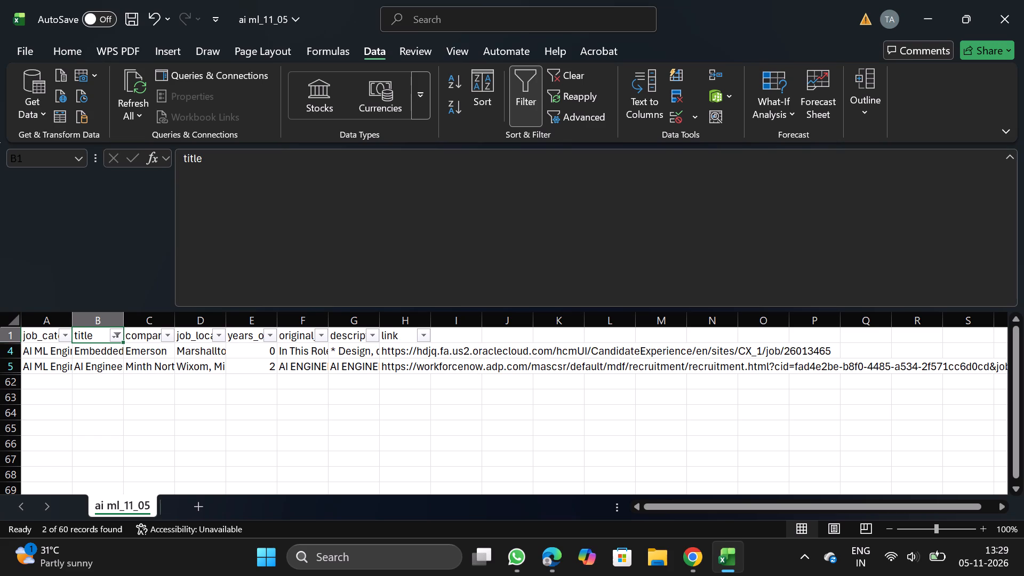
{"action": "left_click", "coordinate": [10, 346]}
{"action": "left_click", "coordinate": [3, 350]}
{"action": "key", "text": "shift+Down"}
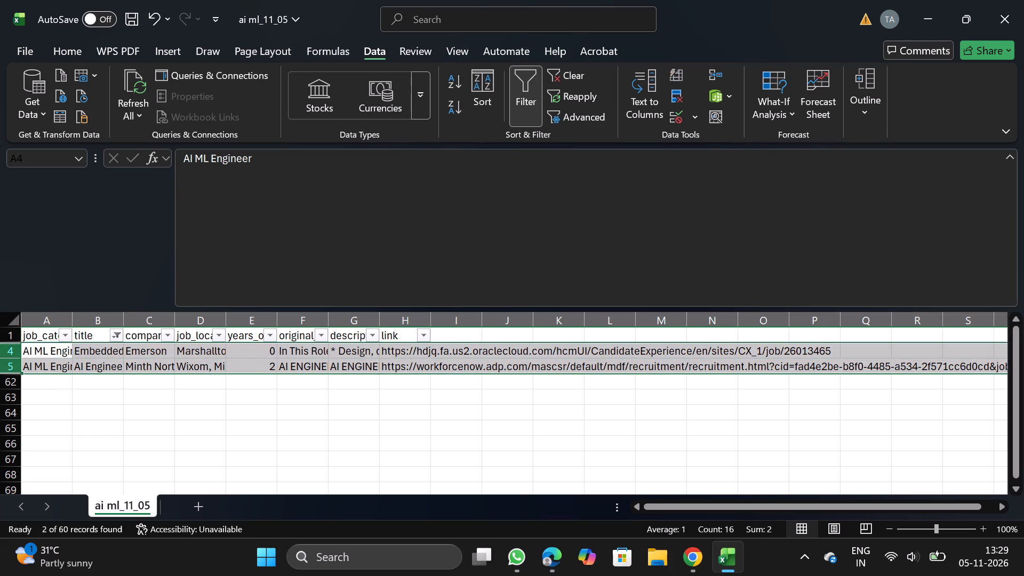
{"action": "right_click", "coordinate": [46, 358]}
{"action": "left_click", "coordinate": [124, 225]}
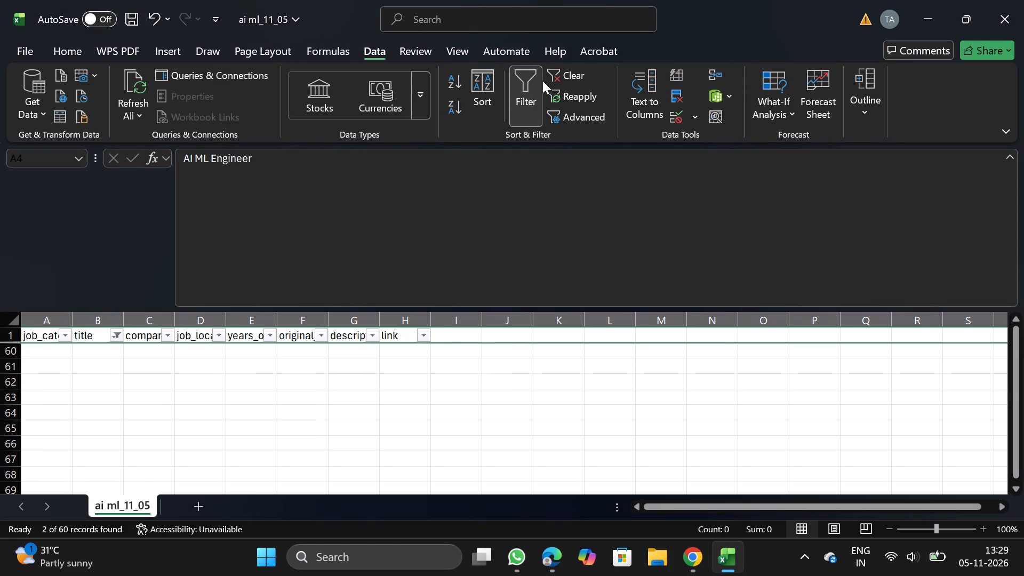
Turn filtering off and save the ai ml_11_05 file.
{"action": "left_click", "coordinate": [542, 81]}
{"action": "left_click", "coordinate": [530, 91]}
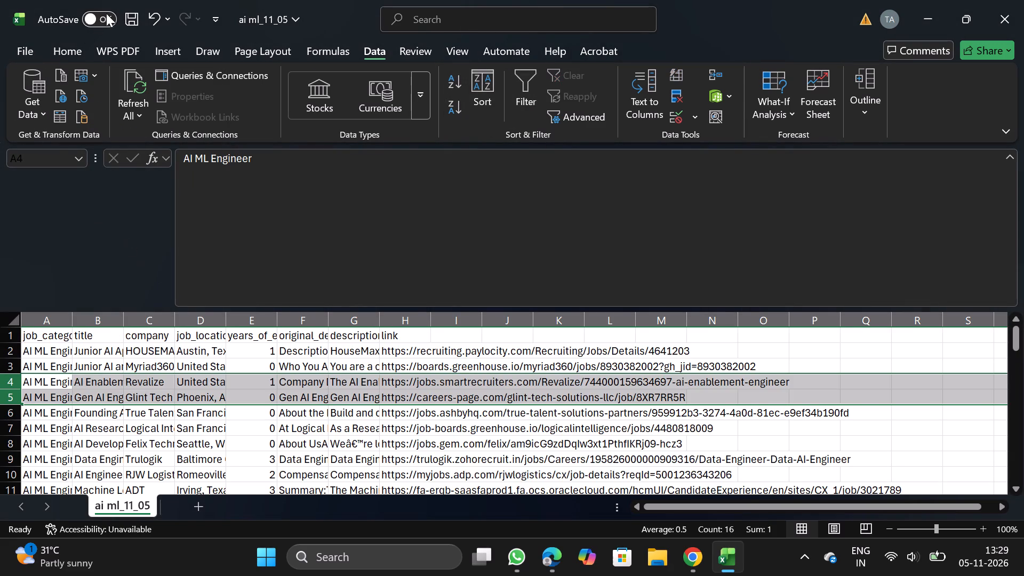
{"action": "left_click", "coordinate": [132, 17]}
Switch to Chrome, reload the Create Job page, choose ai ml_11_05 under Bulk Upload (CSV), and upload it.
{"action": "left_click", "coordinate": [695, 570]}
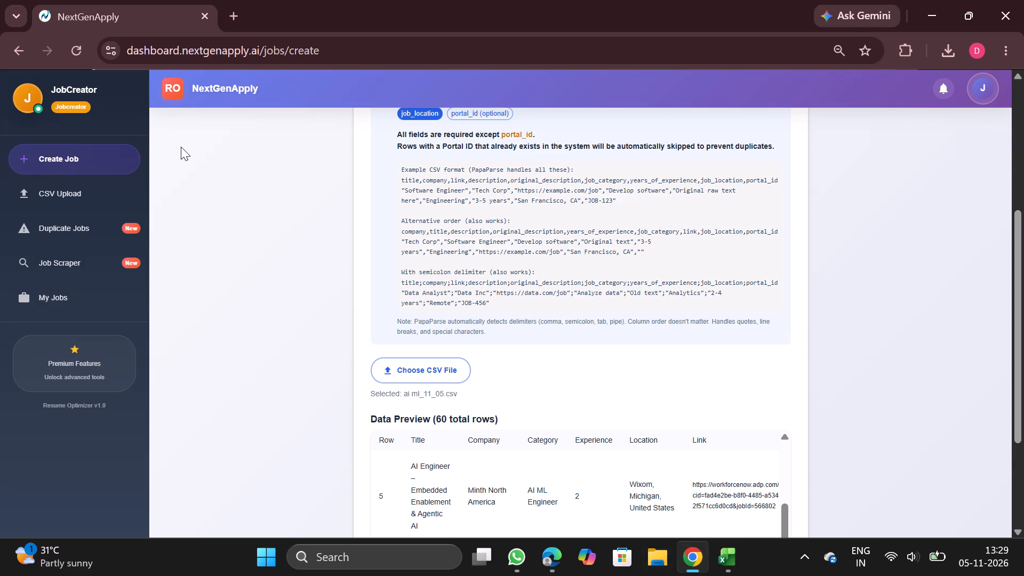
{"action": "left_click", "coordinate": [80, 48]}
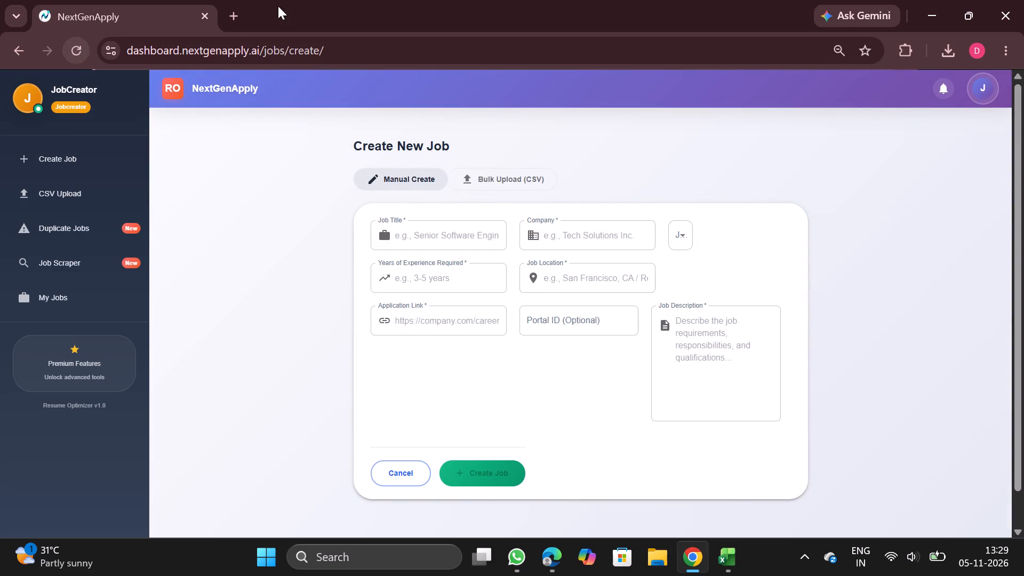
{"action": "left_click", "coordinate": [481, 178]}
{"action": "scroll", "coordinate": [445, 375], "scroll_direction": "down", "scroll_amount": 2}
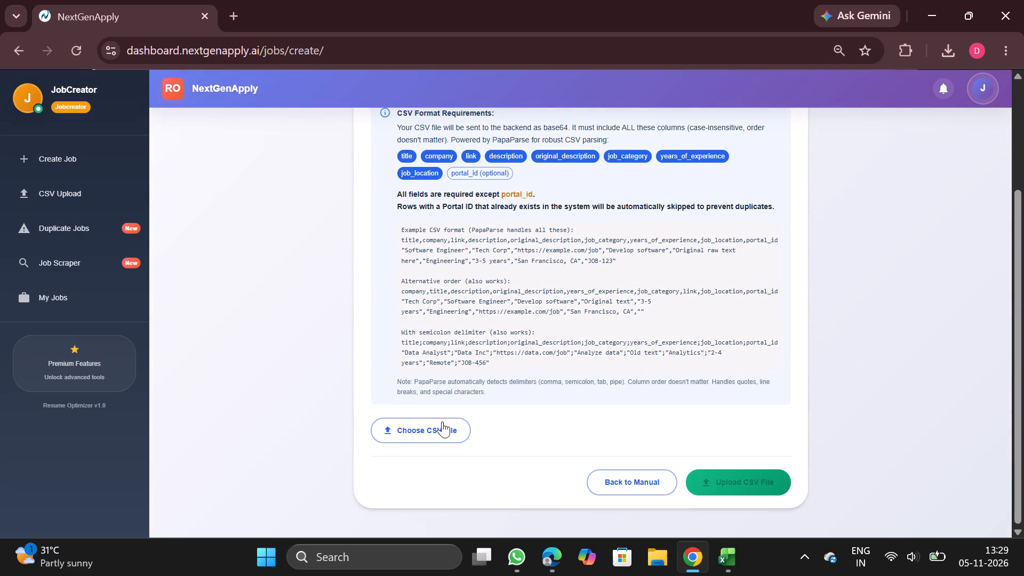
{"action": "left_click", "coordinate": [442, 423]}
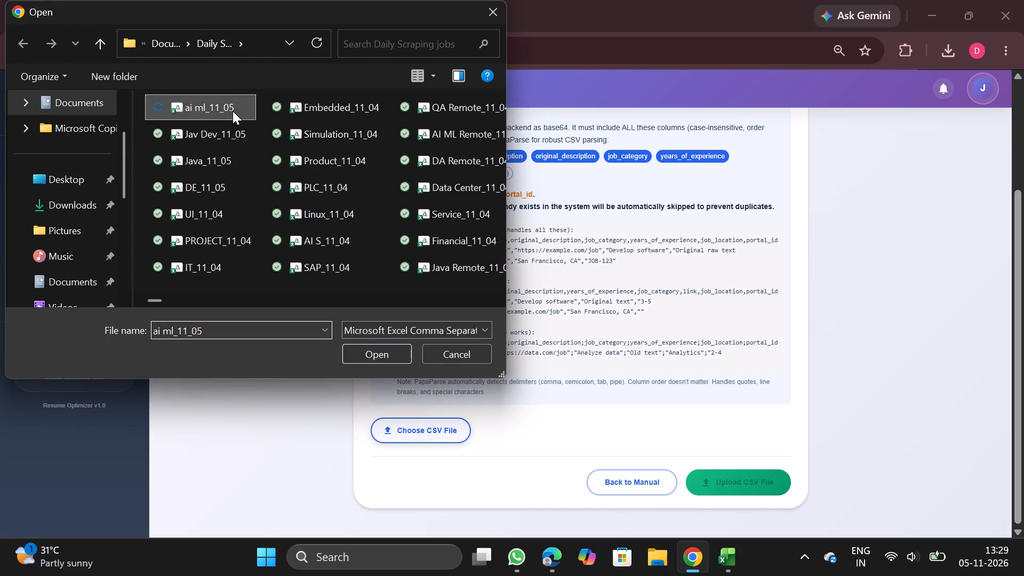
{"action": "double_click", "coordinate": [233, 111]}
{"action": "scroll", "coordinate": [596, 361], "scroll_direction": "down", "scroll_amount": 2}
{"action": "scroll", "coordinate": [655, 375], "scroll_direction": "down", "scroll_amount": 3}
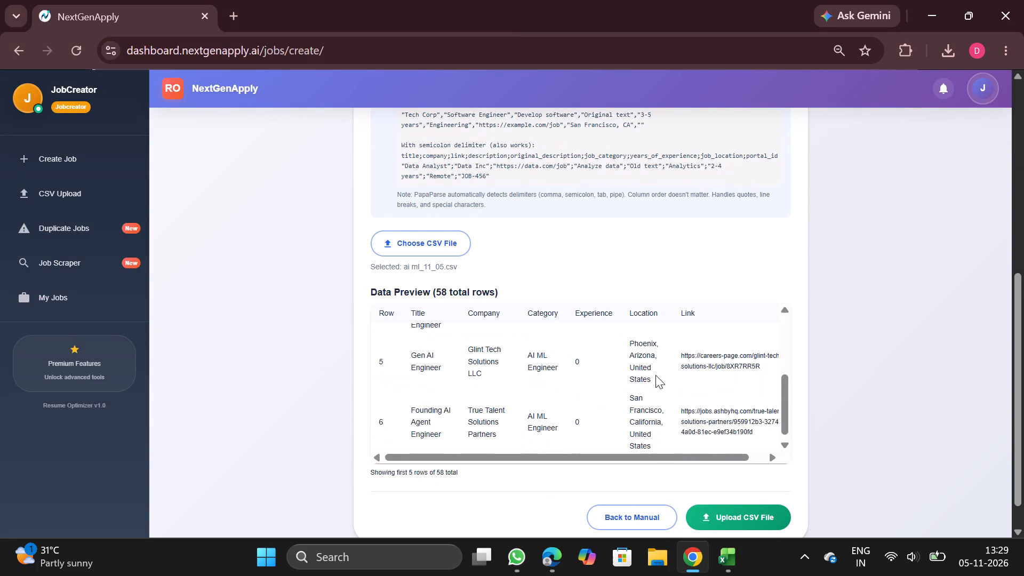
{"action": "scroll", "coordinate": [655, 375], "scroll_direction": "down", "scroll_amount": 1}
{"action": "left_click", "coordinate": [711, 478]}
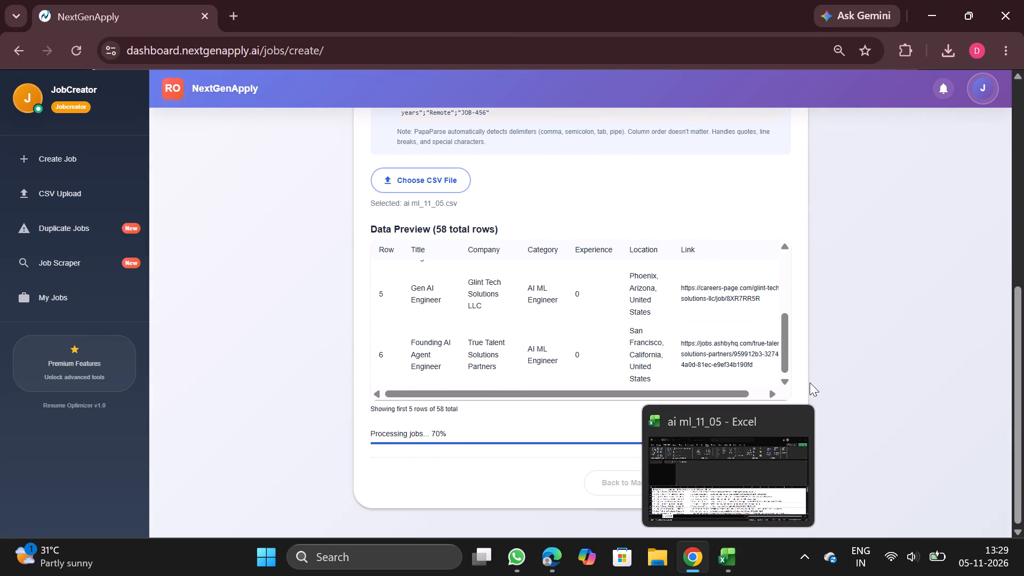
Close the ai ml_11_05 workbook.
{"action": "left_click", "coordinate": [804, 422]}
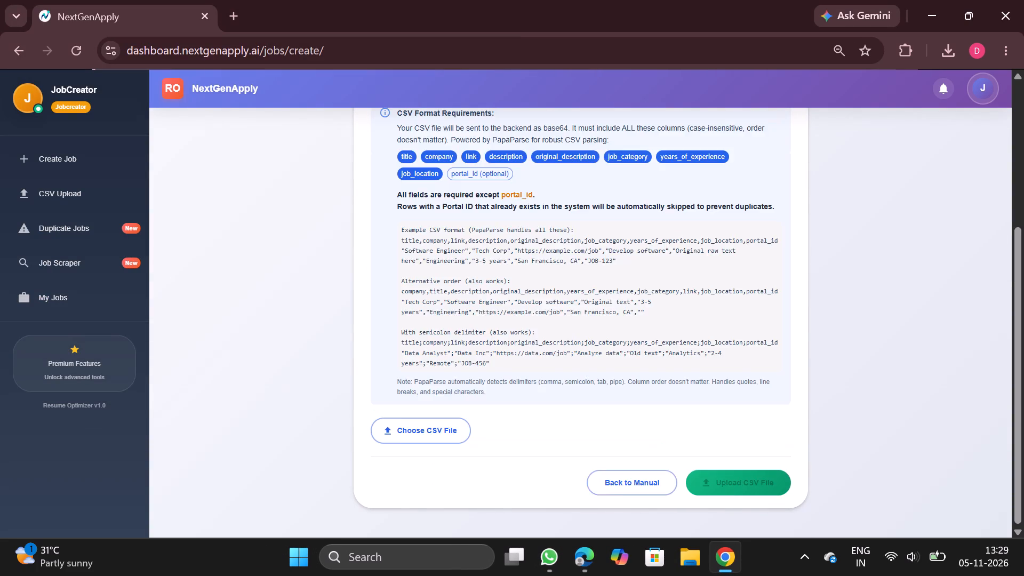
Download the Data Analyst CSV, entry #4852, from the CSV Upload history and open it in Excel.
{"action": "scroll", "coordinate": [662, 378], "scroll_direction": "up", "scroll_amount": 3}
{"action": "left_click", "coordinate": [99, 180]}
{"action": "scroll", "coordinate": [612, 299], "scroll_direction": "up", "scroll_amount": 4}
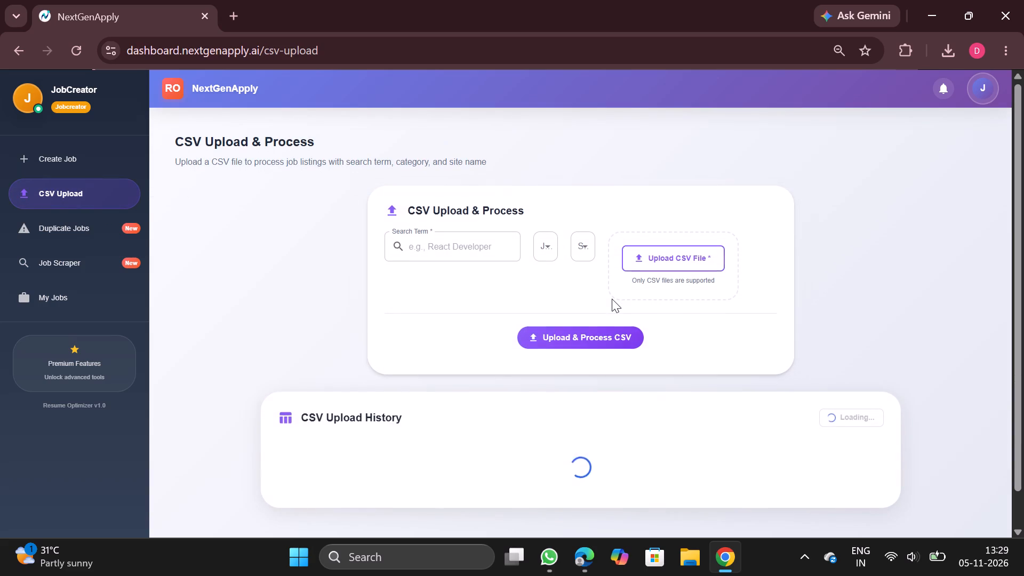
{"action": "scroll", "coordinate": [612, 299], "scroll_direction": "up", "scroll_amount": 1}
{"action": "scroll", "coordinate": [823, 417], "scroll_direction": "down", "scroll_amount": 2}
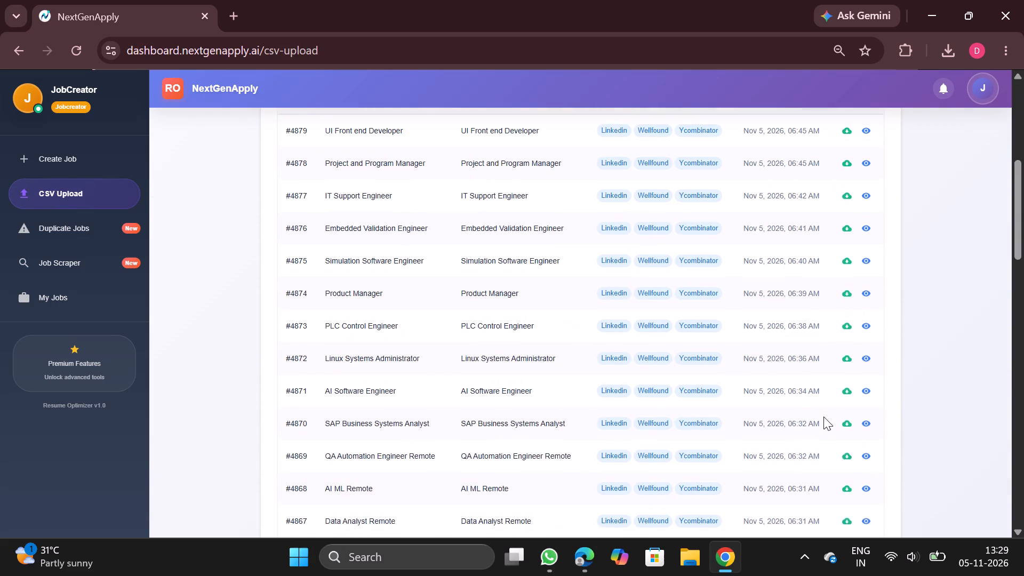
{"action": "scroll", "coordinate": [823, 417], "scroll_direction": "down", "scroll_amount": 5}
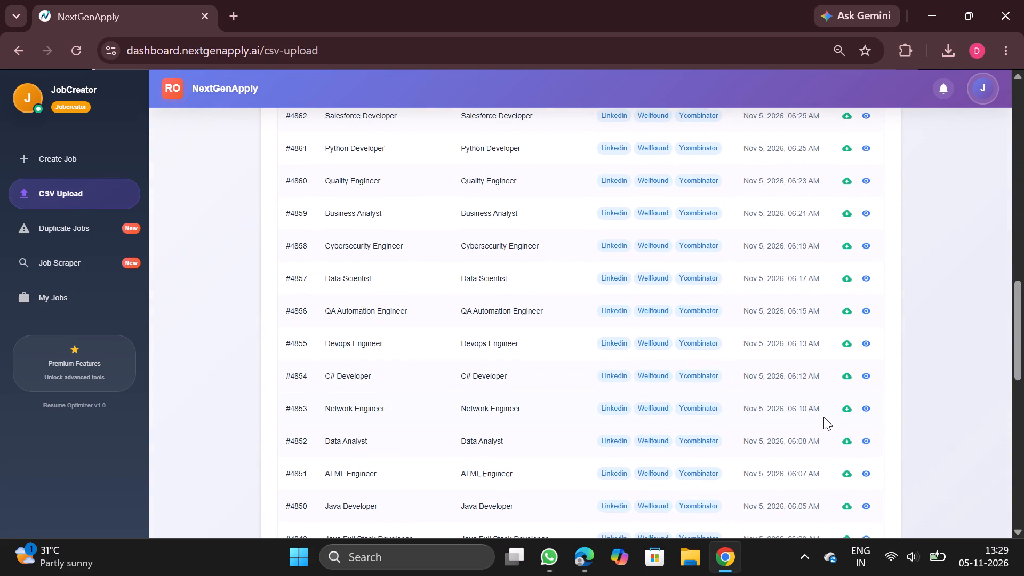
{"action": "left_click", "coordinate": [849, 437]}
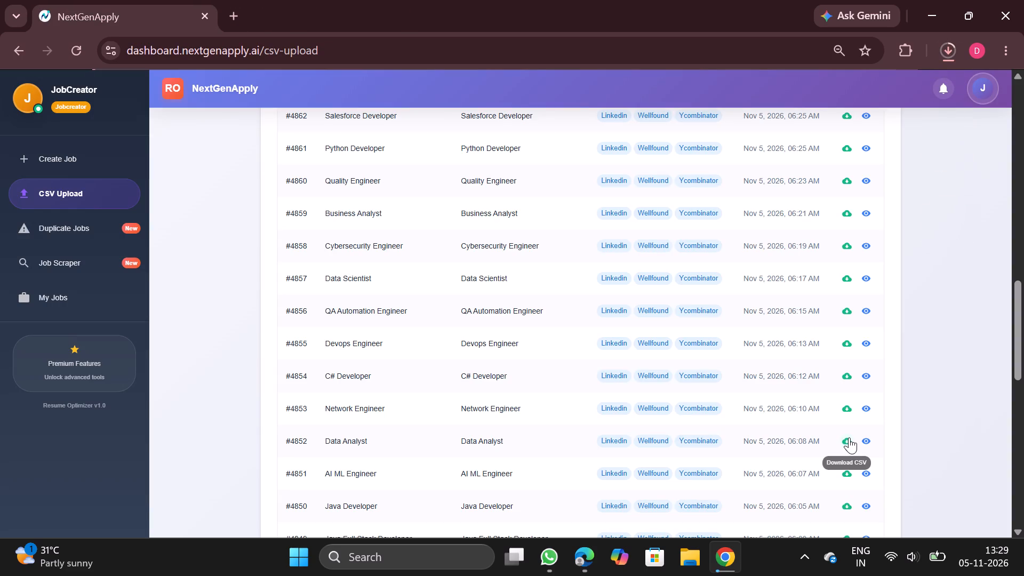
{"action": "left_click", "coordinate": [826, 94]}
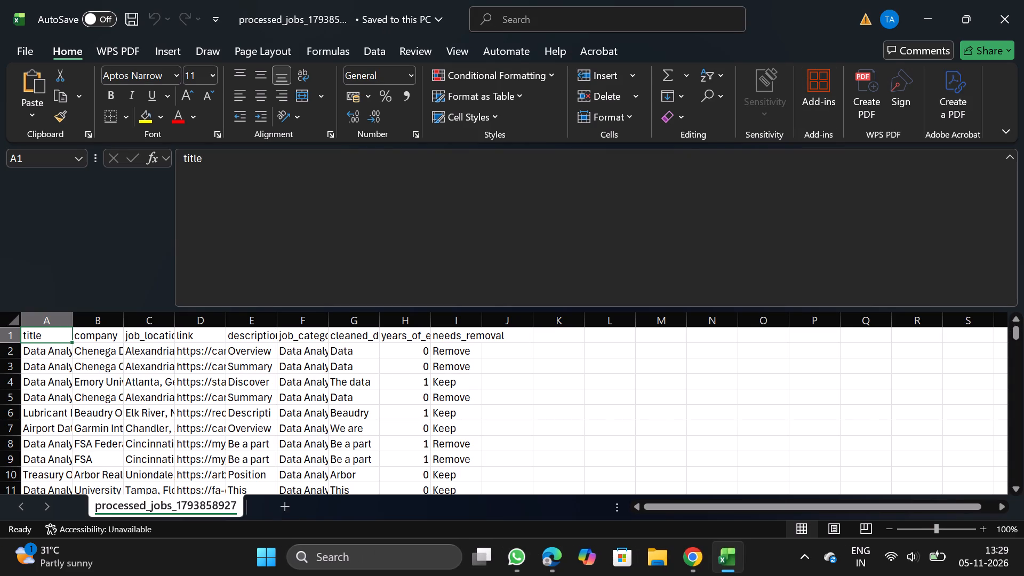
Remove duplicate rows from the whole data range, comparing only the company column.
{"action": "left_click", "coordinate": [177, 432]}
{"action": "key", "text": "ctrl+a"}
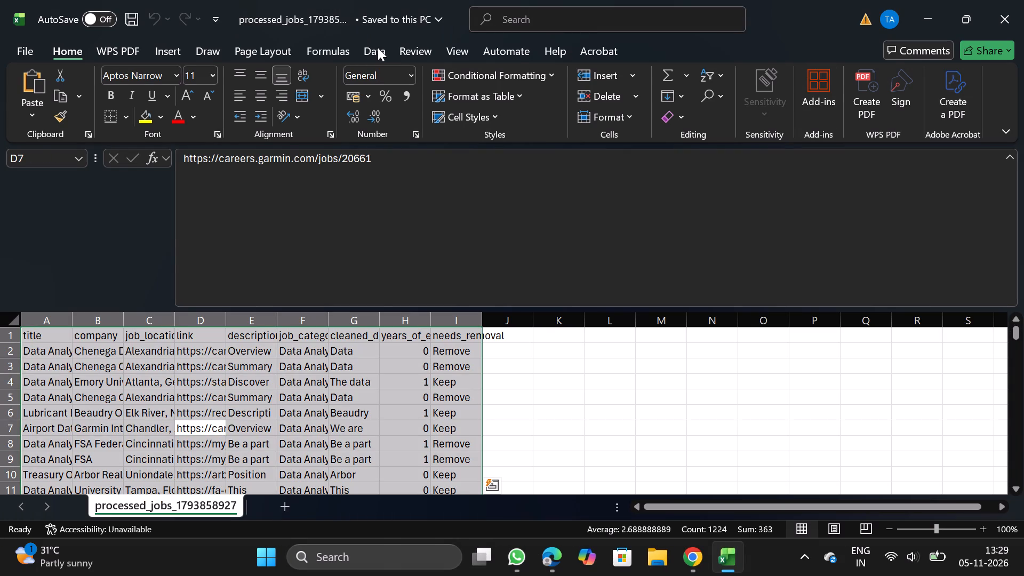
{"action": "left_click", "coordinate": [378, 47]}
{"action": "left_click", "coordinate": [683, 97]}
{"action": "left_click", "coordinate": [230, 236]}
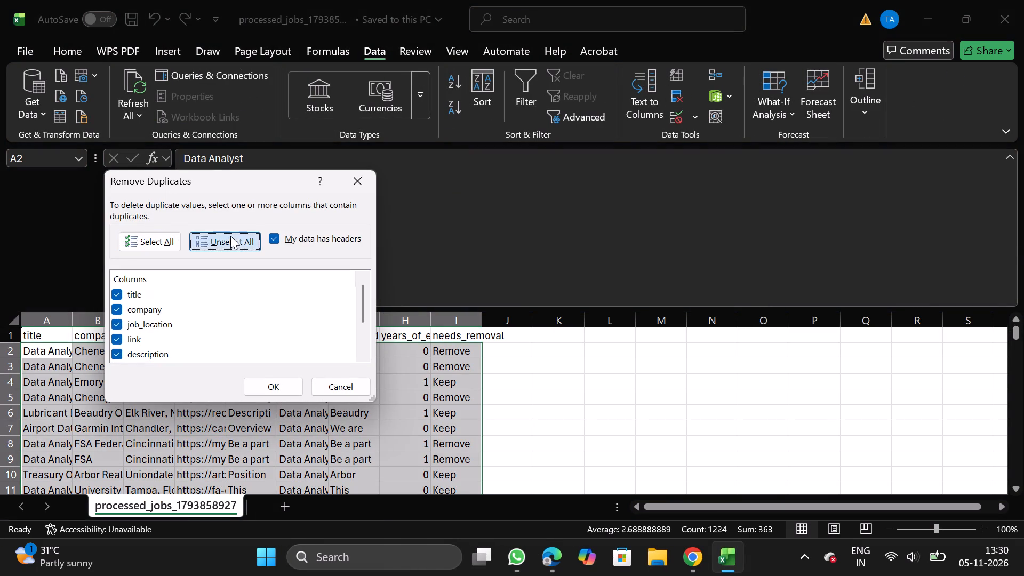
{"action": "left_click", "coordinate": [118, 306]}
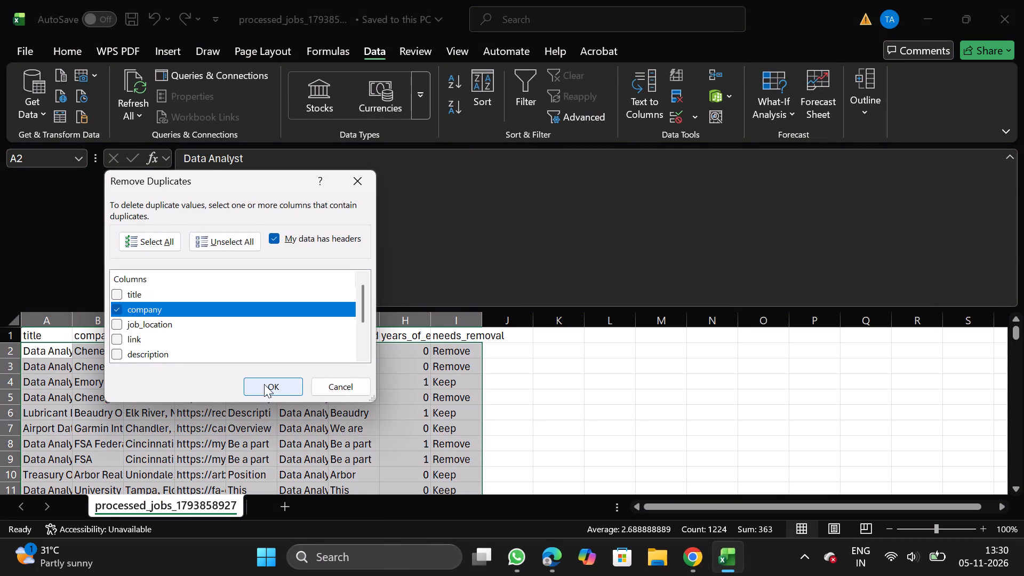
{"action": "left_click", "coordinate": [273, 384]}
{"action": "left_click", "coordinate": [607, 314]}
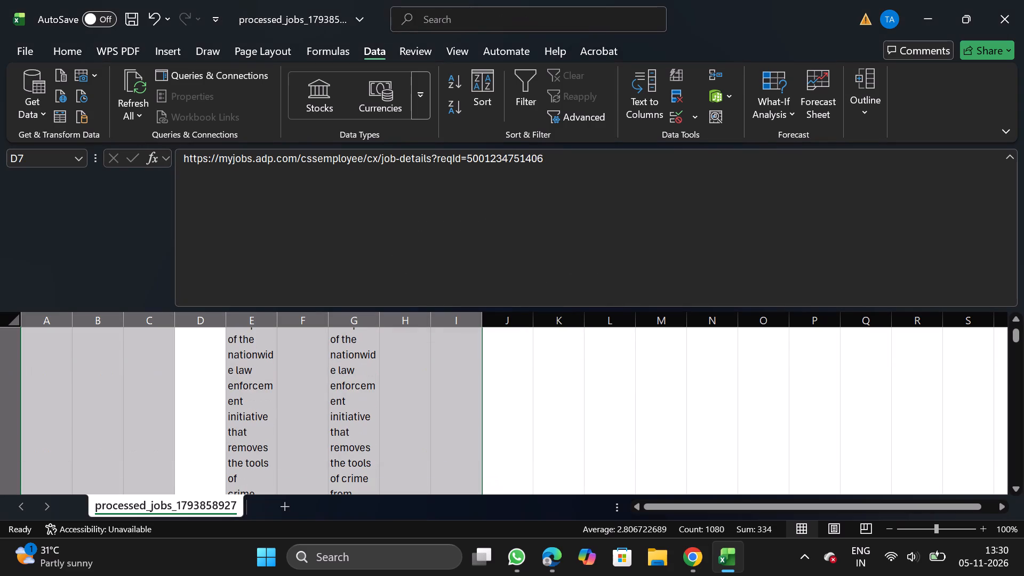
Filter the needs_removal column to exclude Keep, leaving Remove and blank entries selected.
{"action": "left_click_drag", "start_coordinate": [1019, 330], "coordinate": [1017, 253]}
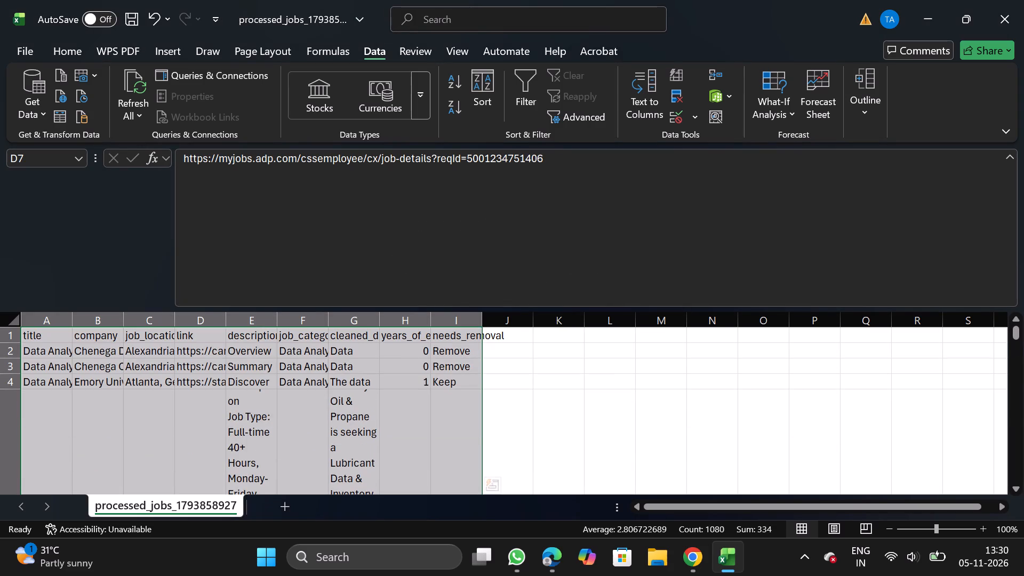
{"action": "left_click", "coordinate": [445, 326]}
{"action": "left_click", "coordinate": [527, 90]}
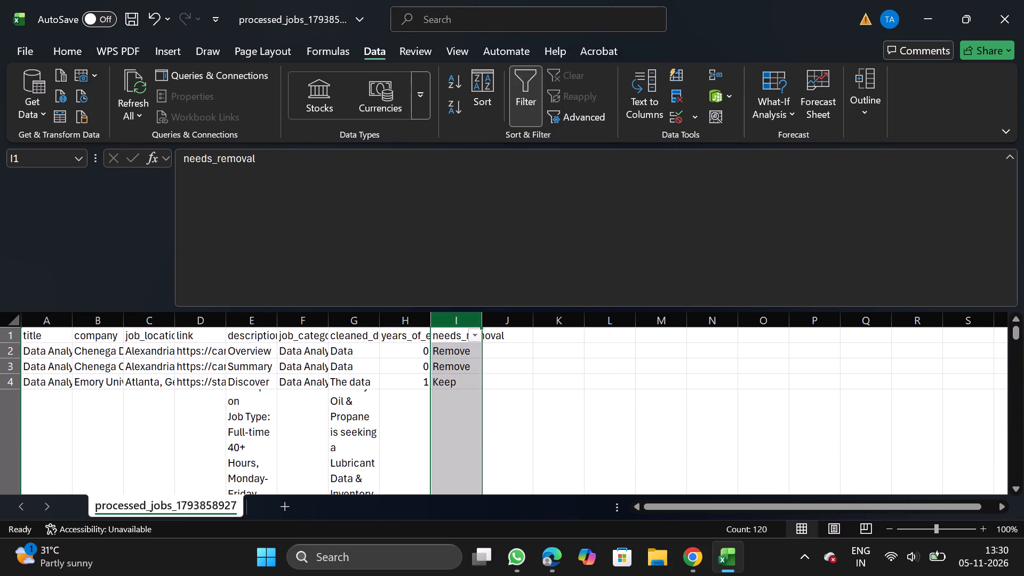
{"action": "left_click", "coordinate": [468, 338]}
{"action": "left_click", "coordinate": [308, 385]}
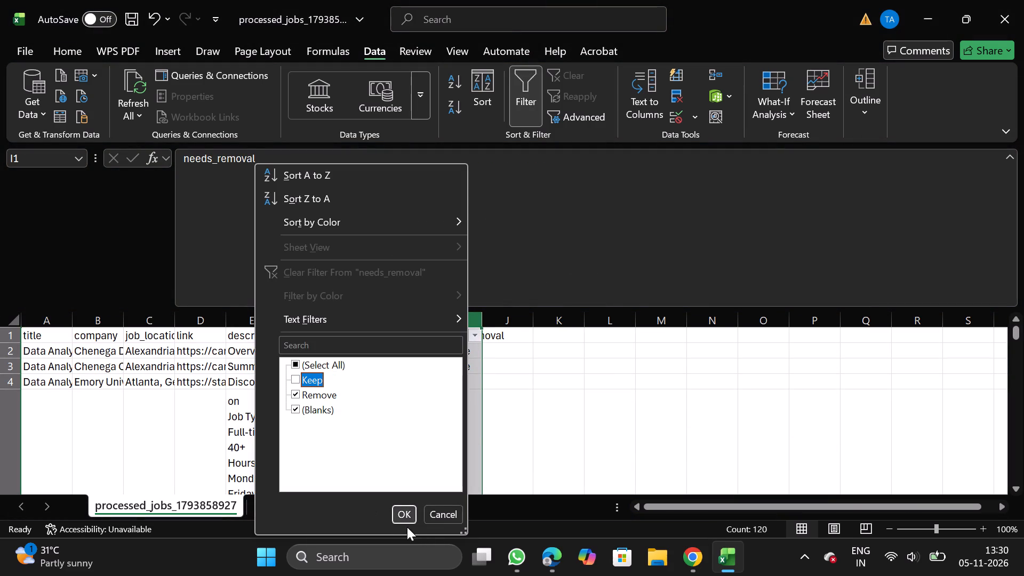
{"action": "double_click", "coordinate": [404, 516]}
Delete all the filtered Remove and blank rows below the header, and turn filtering off.
{"action": "left_click", "coordinate": [5, 353]}
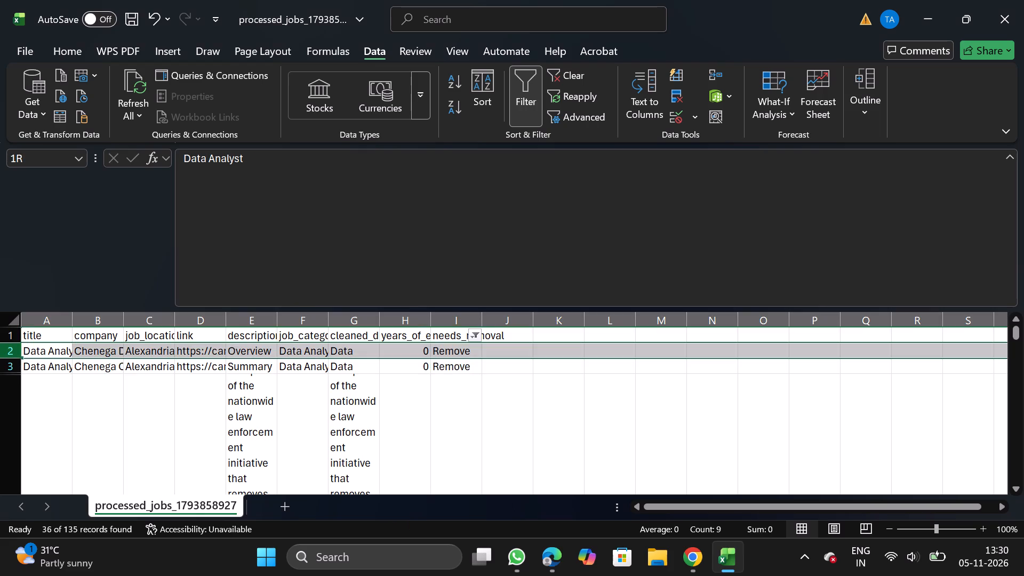
{"action": "key", "text": "ctrl+shift+Down"}
{"action": "right_click", "coordinate": [179, 398]}
{"action": "left_click", "coordinate": [255, 259]}
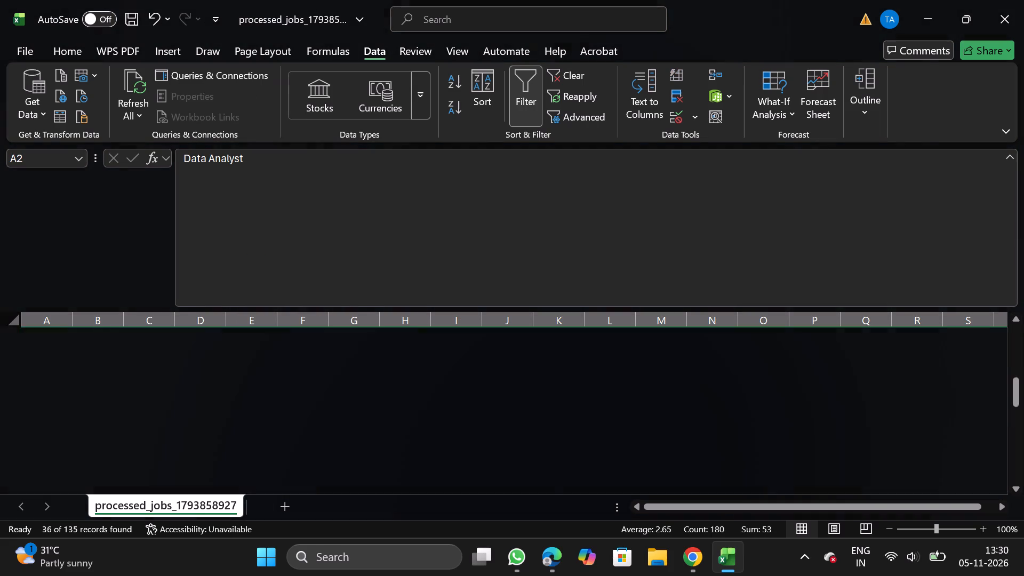
{"action": "left_click", "coordinate": [529, 97]}
Filter the years_of_experience column to only 9, 10 and blanks.
{"action": "left_click", "coordinate": [404, 322]}
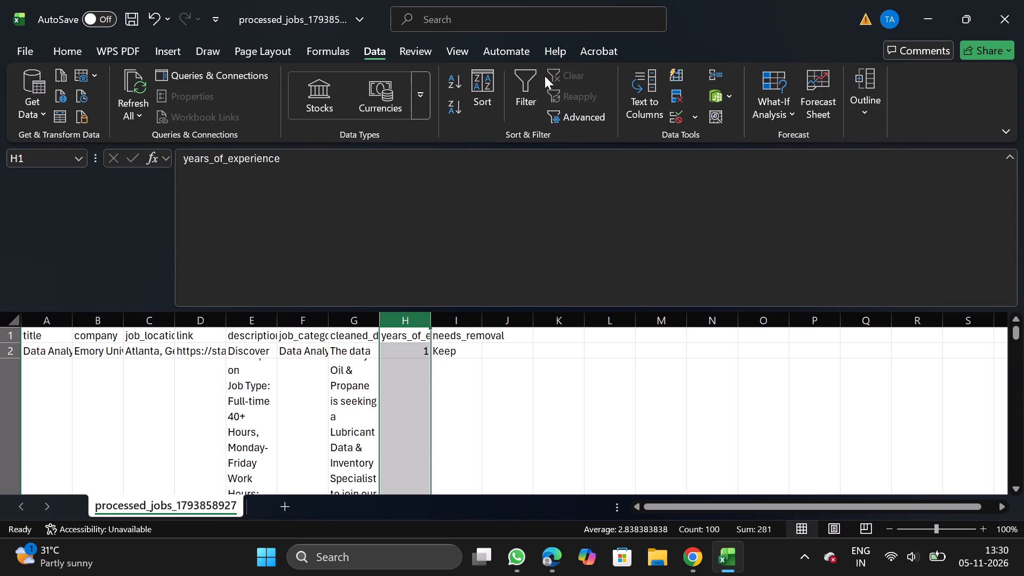
{"action": "left_click", "coordinate": [543, 100]}
{"action": "left_click_drag", "start_coordinate": [528, 106], "coordinate": [526, 85]}
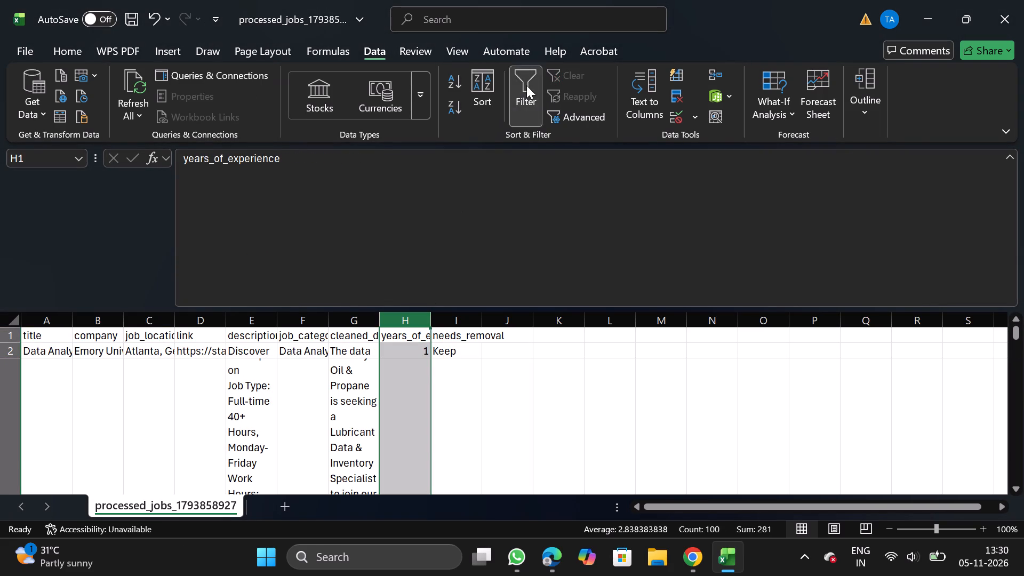
{"action": "left_click", "coordinate": [526, 85]}
{"action": "left_click", "coordinate": [522, 105]}
{"action": "left_click", "coordinate": [426, 335]}
{"action": "left_click", "coordinate": [277, 365]}
{"action": "scroll", "coordinate": [266, 443], "scroll_direction": "down", "scroll_amount": 1}
{"action": "left_click", "coordinate": [243, 444]}
{"action": "left_click", "coordinate": [243, 456]}
{"action": "left_click", "coordinate": [244, 469]}
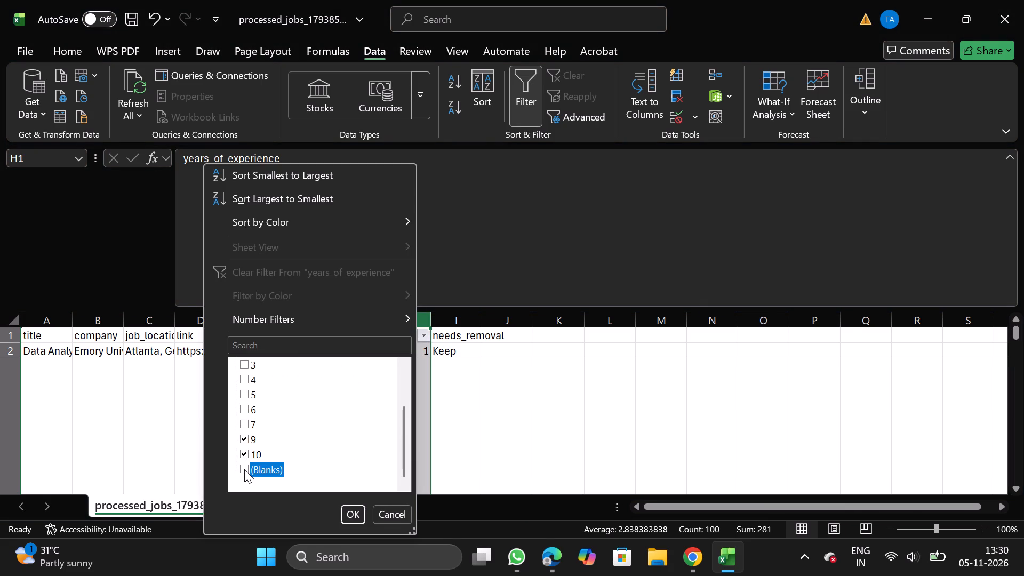
{"action": "left_click", "coordinate": [366, 515]}
{"action": "left_click", "coordinate": [338, 514]}
{"action": "left_click", "coordinate": [358, 516]}
Delete all the filtered rows below the header and turn filtering off.
{"action": "left_click", "coordinate": [0, 377]}
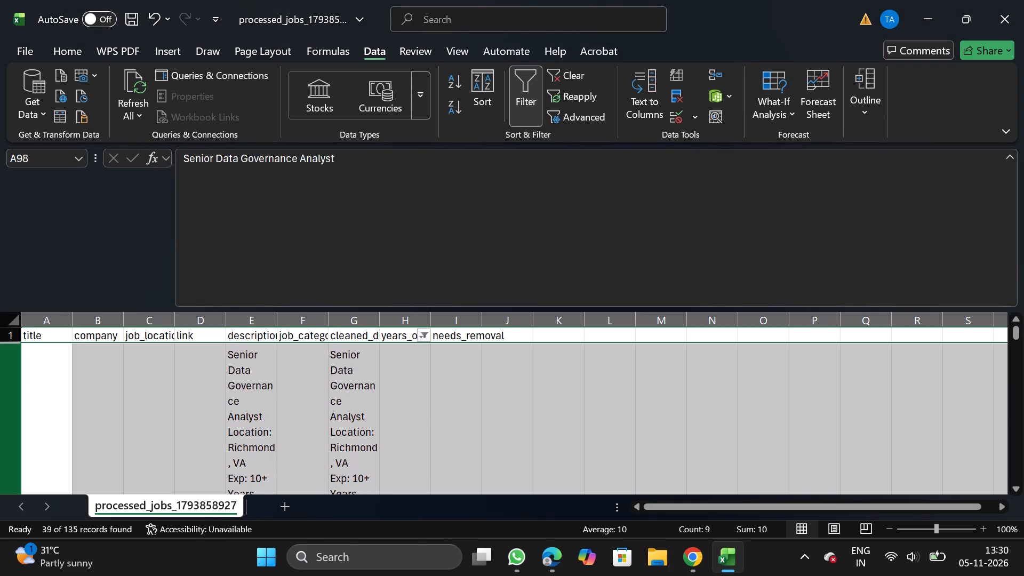
{"action": "key", "text": "ctrl+shift+Down"}
{"action": "right_click", "coordinate": [202, 446]}
{"action": "left_click", "coordinate": [281, 311]}
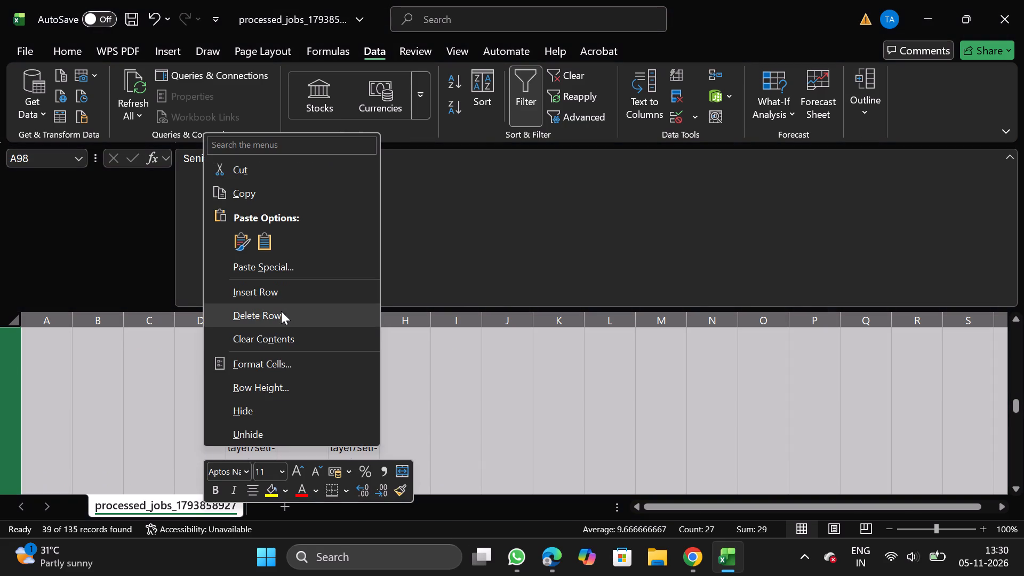
{"action": "left_click", "coordinate": [531, 81]}
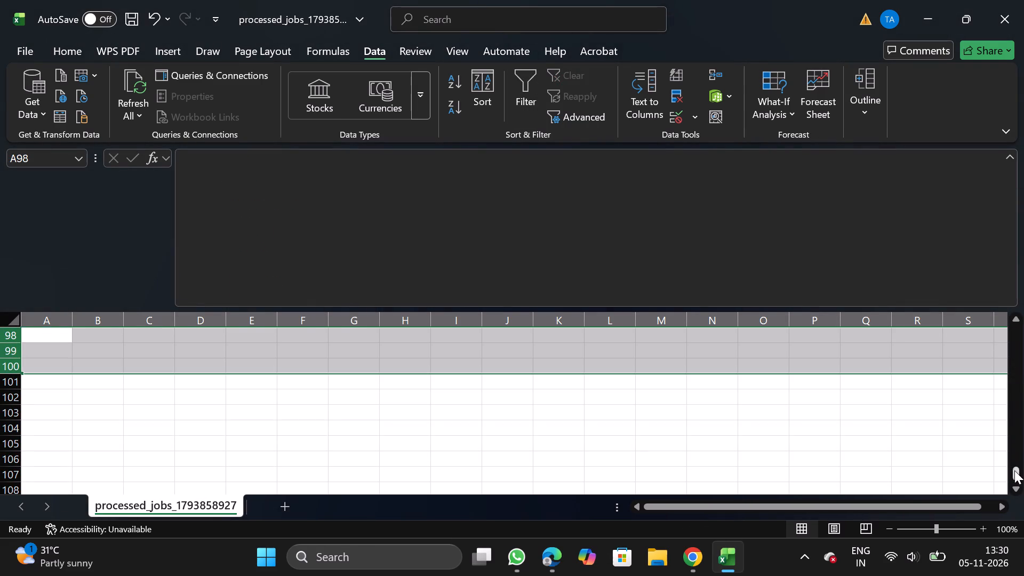
Delete the needs_removal column.
{"action": "left_click_drag", "start_coordinate": [1014, 470], "coordinate": [1023, 210]}
{"action": "left_click_drag", "start_coordinate": [452, 315], "coordinate": [454, 354]}
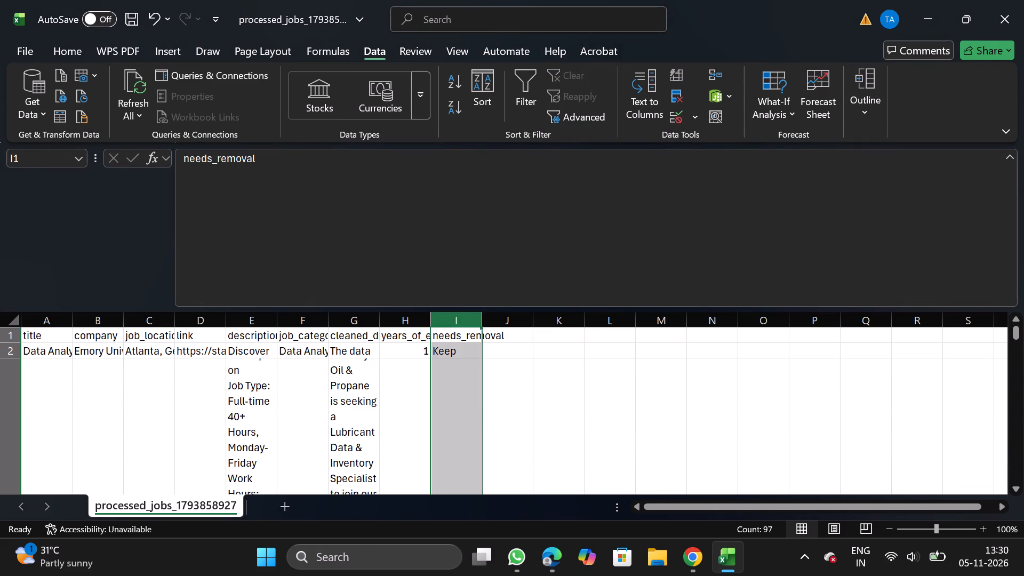
{"action": "right_click", "coordinate": [454, 354]}
{"action": "left_click", "coordinate": [505, 227]}
Turn off text wrapping for columns E to G, from description through the cleaned description.
{"action": "left_click", "coordinate": [259, 325]}
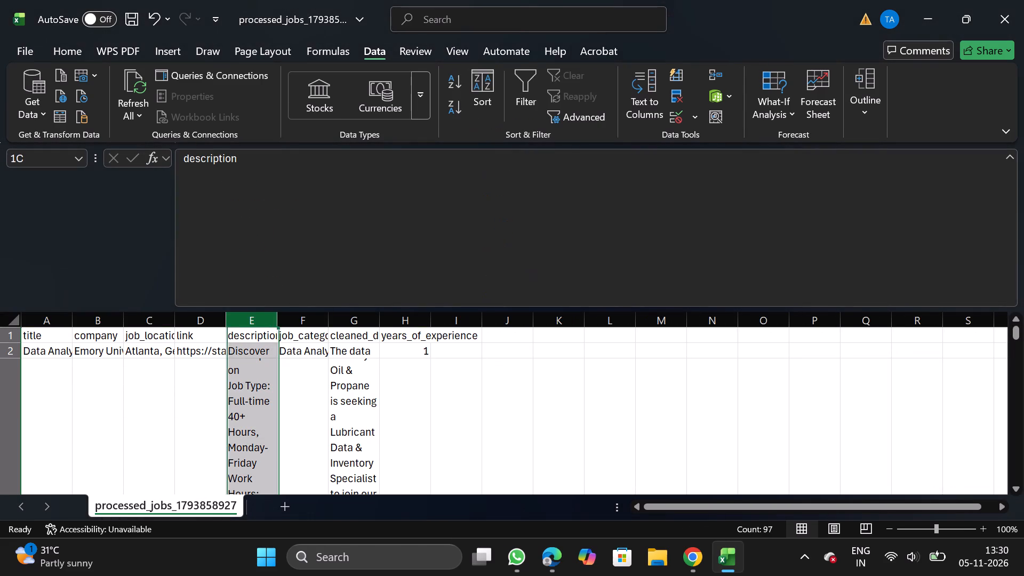
{"action": "key", "text": "shift+Right"}
{"action": "key", "text": "shift+Right"}
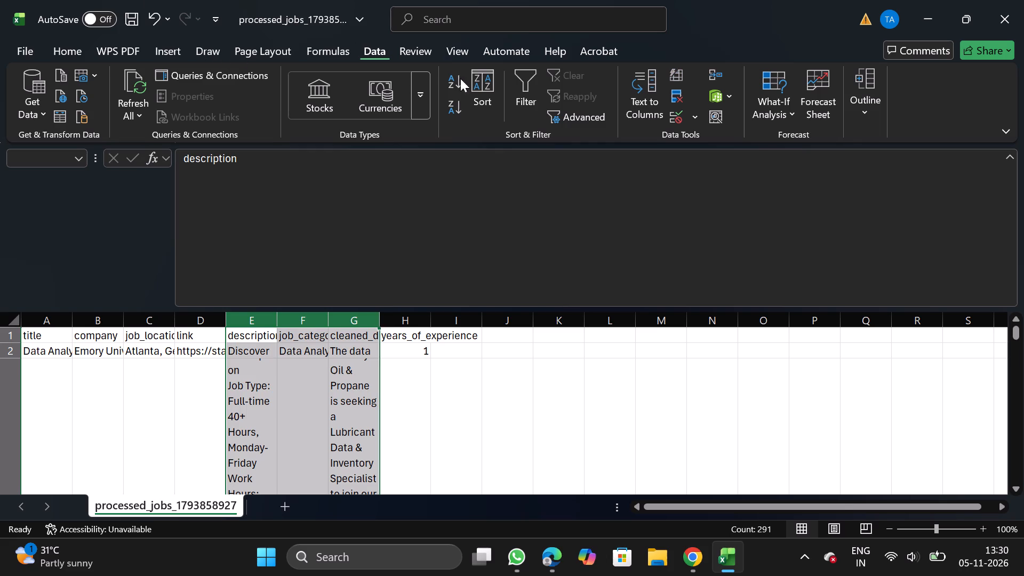
{"action": "left_click", "coordinate": [74, 60]}
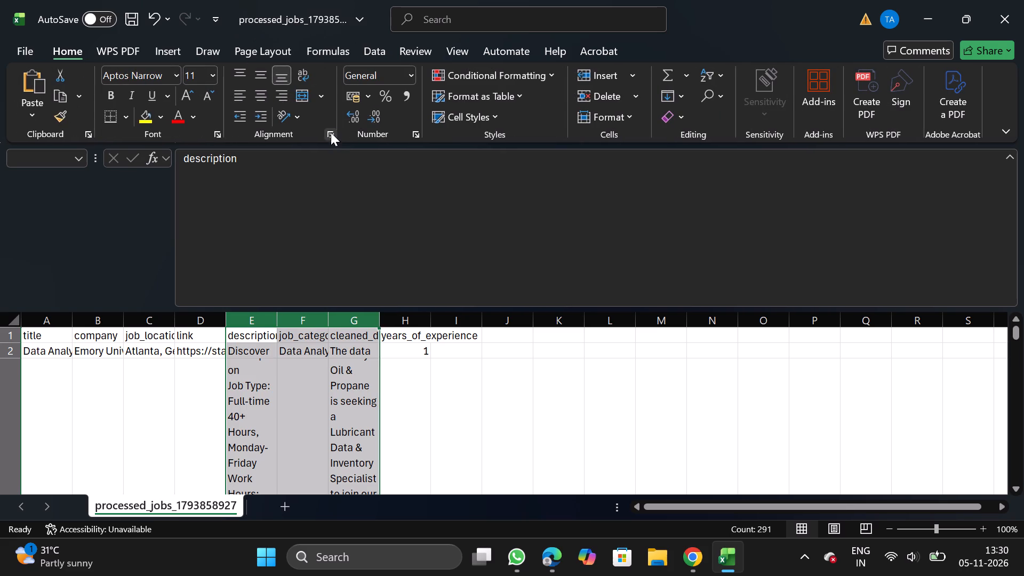
{"action": "left_click", "coordinate": [331, 137]}
{"action": "double_click", "coordinate": [95, 263]}
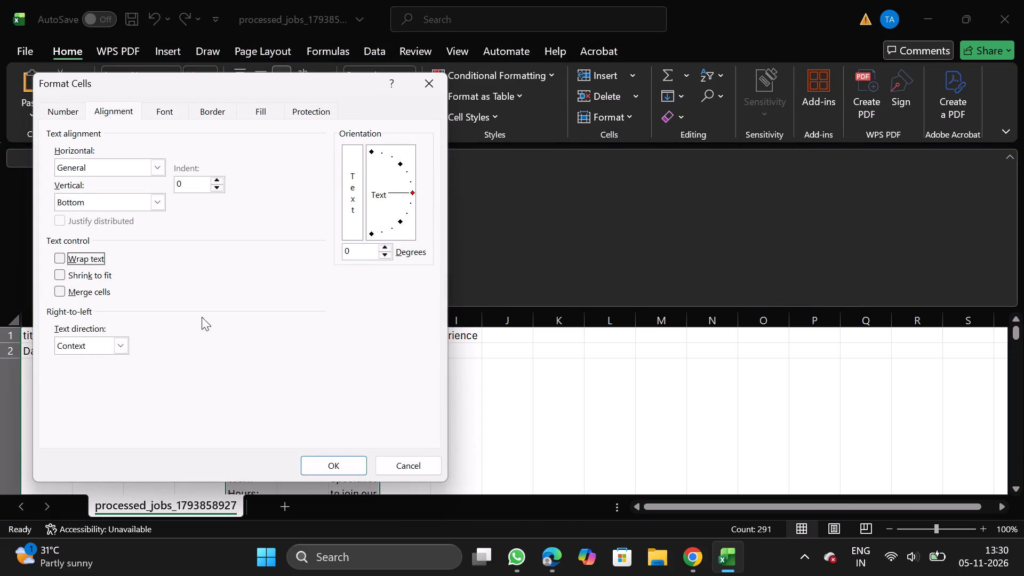
{"action": "left_click", "coordinate": [317, 466]}
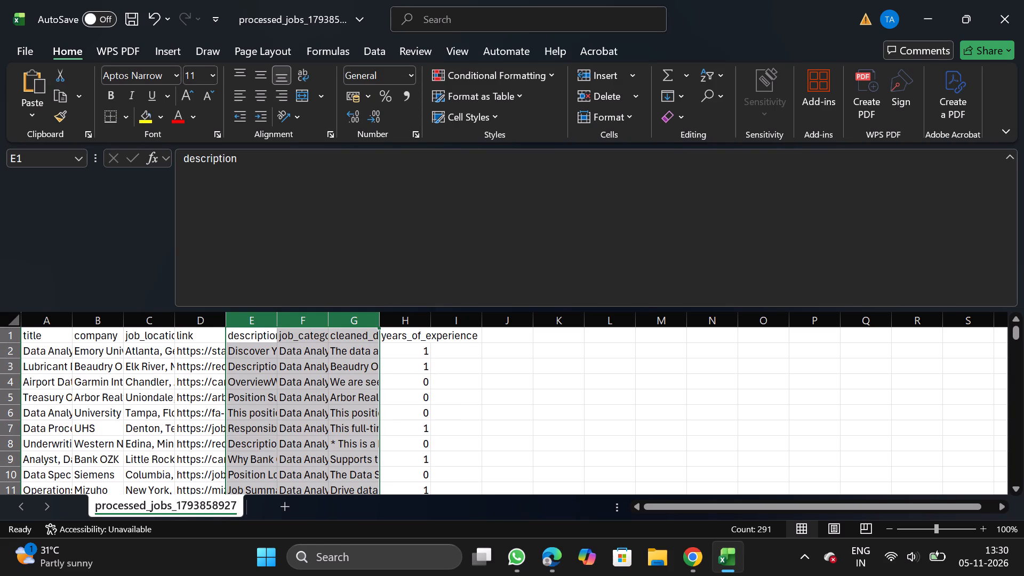
Move the link column to the end of the table, after years_of_experience.
{"action": "left_click", "coordinate": [197, 316]}
{"action": "key", "text": "ctrl+x"}
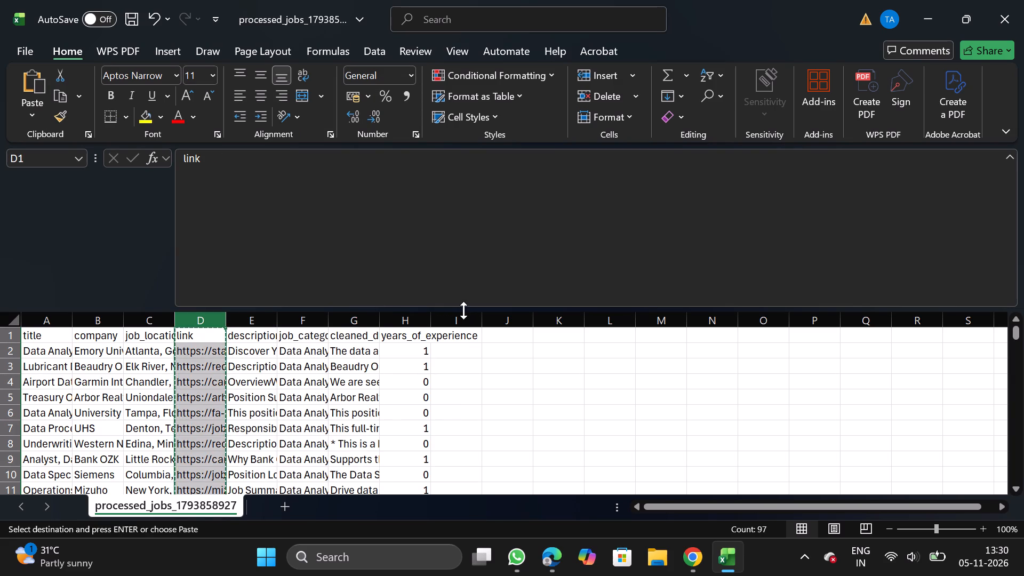
{"action": "left_click", "coordinate": [463, 310]}
{"action": "left_click_drag", "start_coordinate": [458, 320], "coordinate": [454, 347]}
{"action": "right_click", "coordinate": [454, 347]}
{"action": "left_click", "coordinate": [526, 199]}
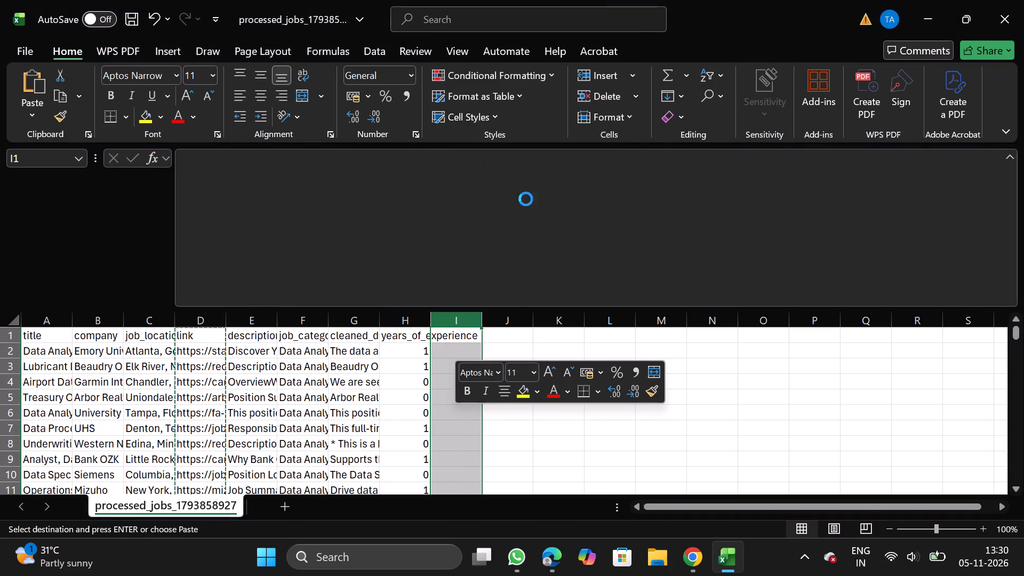
Move the job_category column to the front of the table, before title.
{"action": "left_click", "coordinate": [340, 324]}
{"action": "key", "text": "ctrl+x"}
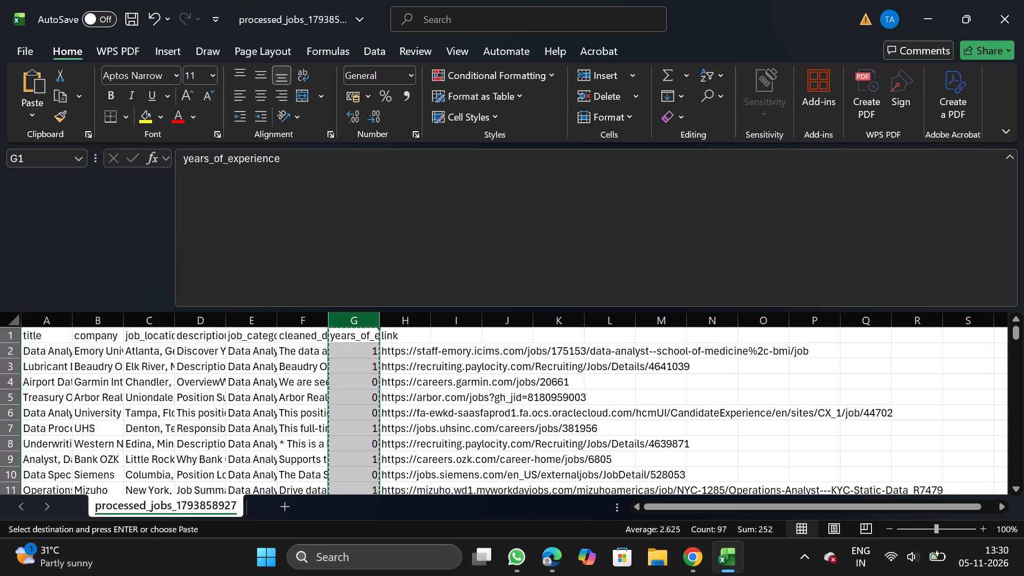
{"action": "left_click", "coordinate": [230, 323]}
{"action": "left_click", "coordinate": [240, 321]}
{"action": "key", "text": "ctrl+x"}
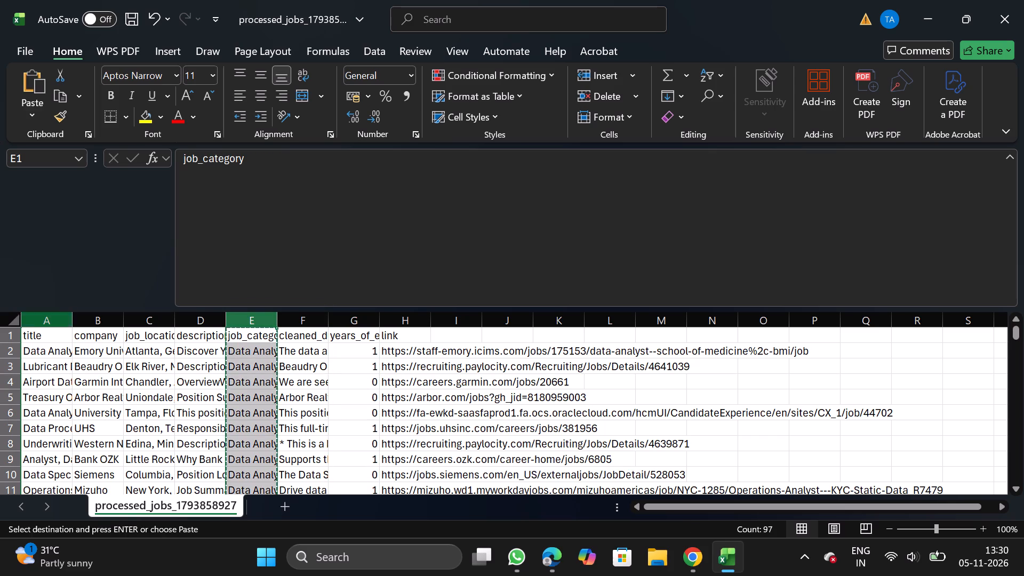
{"action": "left_click_drag", "start_coordinate": [50, 318], "coordinate": [44, 387]}
{"action": "right_click", "coordinate": [44, 387]}
{"action": "left_click", "coordinate": [112, 239]}
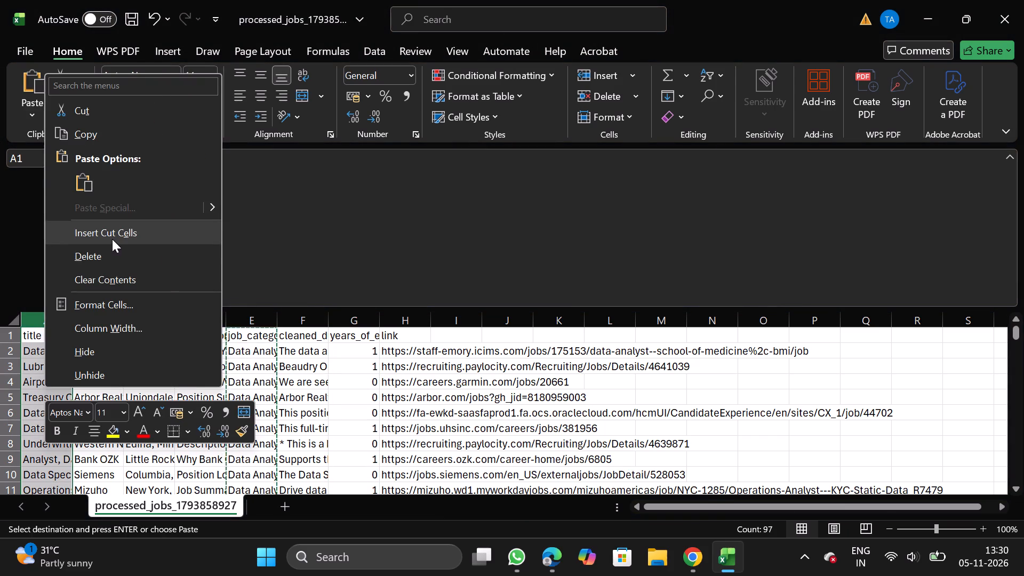
Move the years_of_experience column between job_location and description.
{"action": "left_click", "coordinate": [347, 326]}
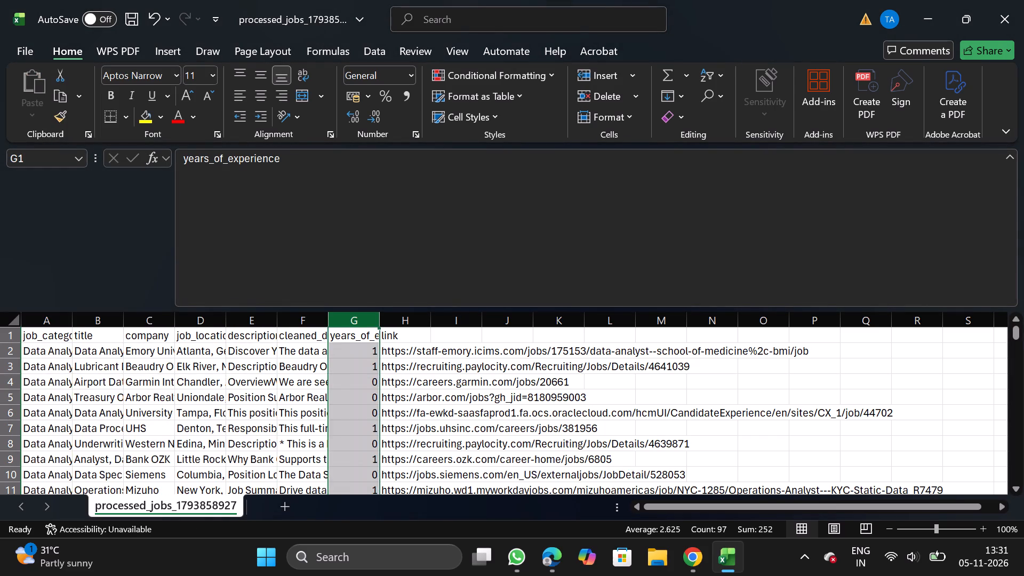
{"action": "key", "text": "ctrl+x"}
{"action": "left_click", "coordinate": [211, 324]}
{"action": "left_click_drag", "start_coordinate": [256, 323], "coordinate": [253, 359]}
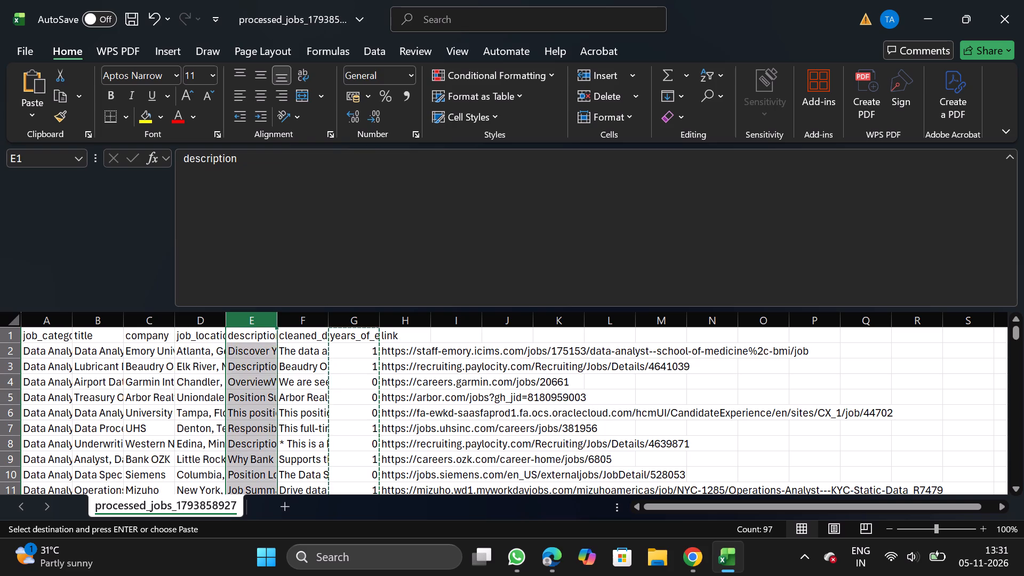
{"action": "right_click", "coordinate": [253, 359]}
{"action": "left_click", "coordinate": [322, 206]}
Rename the cleaned description column's header in G1 as description, reusing the header text from F1.
{"action": "left_click", "coordinate": [305, 328]}
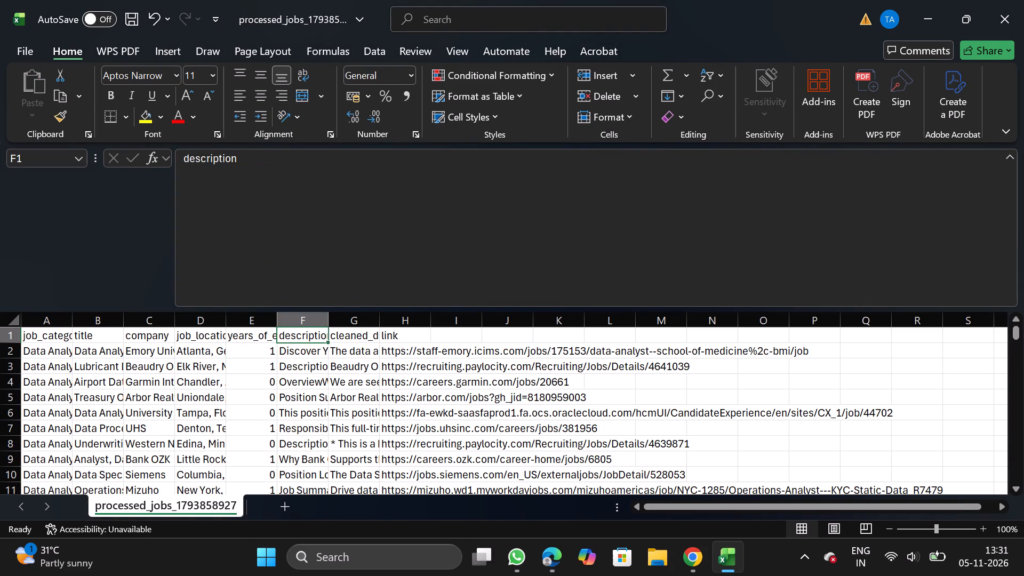
{"action": "left_click_drag", "start_coordinate": [184, 160], "coordinate": [261, 159]}
{"action": "key", "text": "ctrl+c"}
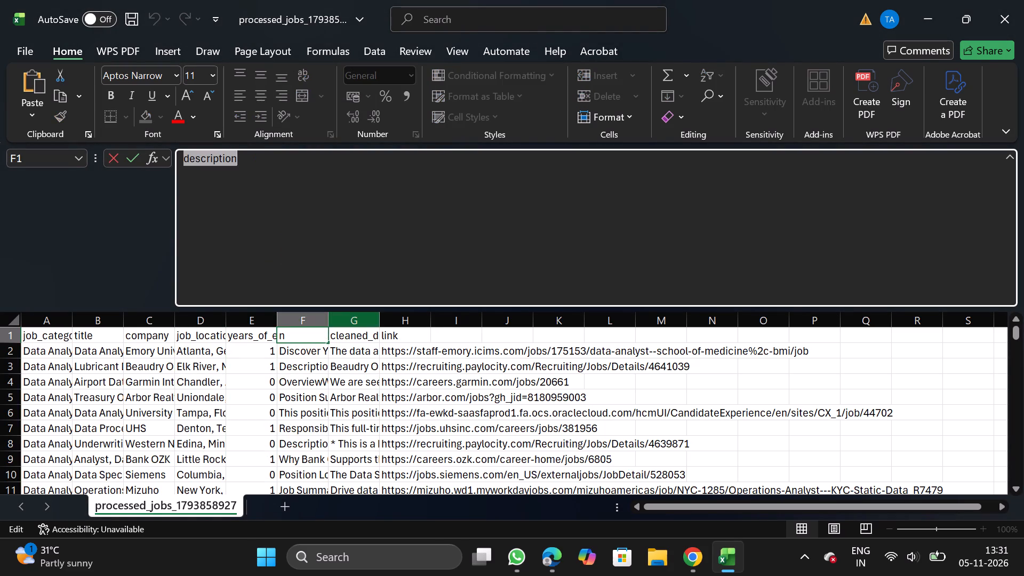
{"action": "left_click", "coordinate": [362, 326]}
{"action": "left_click", "coordinate": [444, 267]}
{"action": "key", "text": "BackSpace"}
{"action": "key", "text": "BackSpace"}
{"action": "key", "text": "BackSpace"}
{"action": "key", "text": "BackSpace"}
{"action": "key", "text": "BackSpace"}
{"action": "key", "text": "BackSpace"}
{"action": "key", "text": "BackSpace"}
{"action": "key", "text": "BackSpace"}
{"action": "key", "text": "BackSpace"}
{"action": "key", "text": "BackSpace"}
{"action": "key", "text": "BackSpace"}
{"action": "key", "text": "BackSpace"}
{"action": "key", "text": "BackSpace"}
{"action": "key", "text": "BackSpace"}
{"action": "key", "text": "BackSpace"}
{"action": "key", "text": "BackSpace"}
{"action": "key", "text": "BackSpace"}
{"action": "key", "text": "BackSpace"}
{"action": "key", "text": "BackSpace"}
{"action": "key", "text": "BackSpace"}
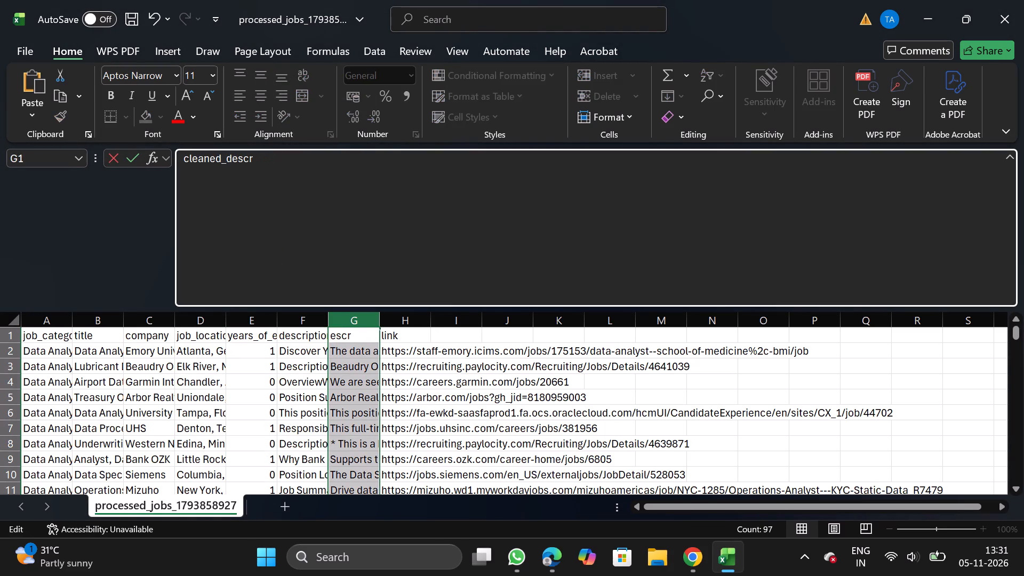
{"action": "key", "text": "ctrl+v"}
Rename the header in F1 as original_description, copying the name from NextGenApply's bulk upload CSV format requirements.
{"action": "left_click", "coordinate": [307, 334]}
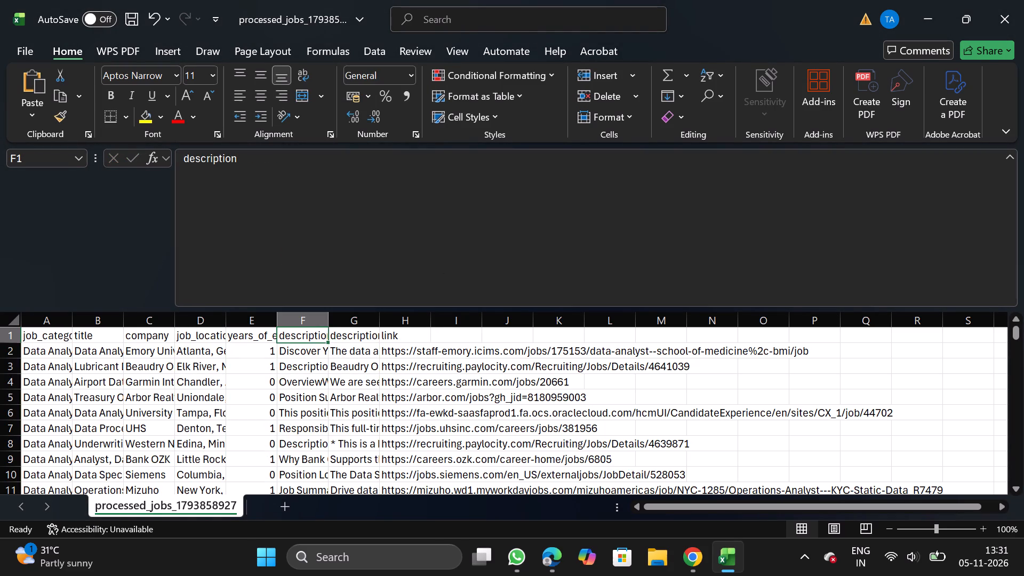
{"action": "key", "text": "BackSpace"}
{"action": "key", "text": "BackSpace"}
{"action": "key", "text": "BackSpace"}
{"action": "key", "text": "BackSpace"}
{"action": "key", "text": "BackSpace"}
{"action": "key", "text": "BackSpace"}
{"action": "key", "text": "BackSpace"}
{"action": "key", "text": "BackSpace"}
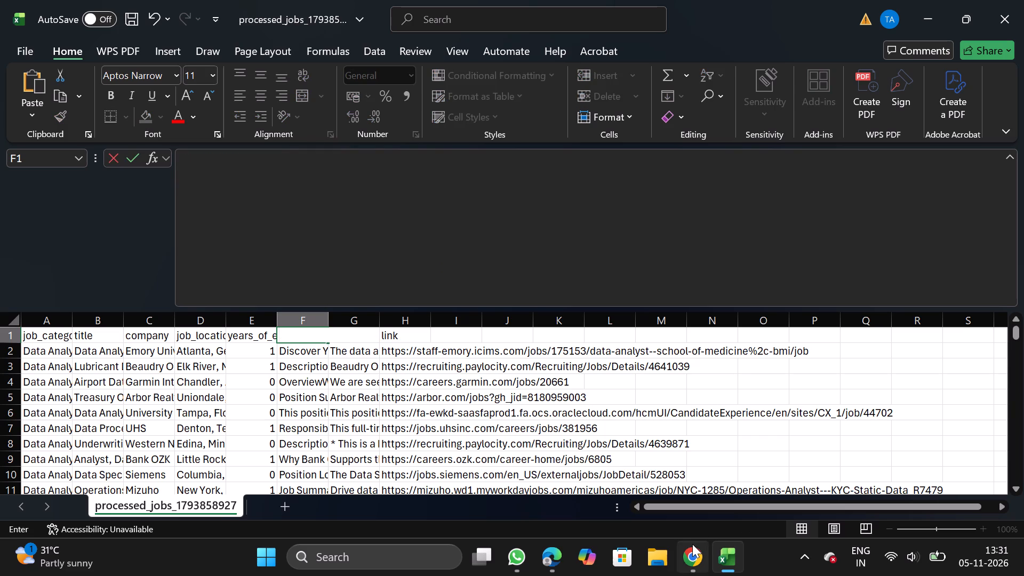
{"action": "left_click", "coordinate": [692, 544]}
{"action": "left_click", "coordinate": [87, 161]}
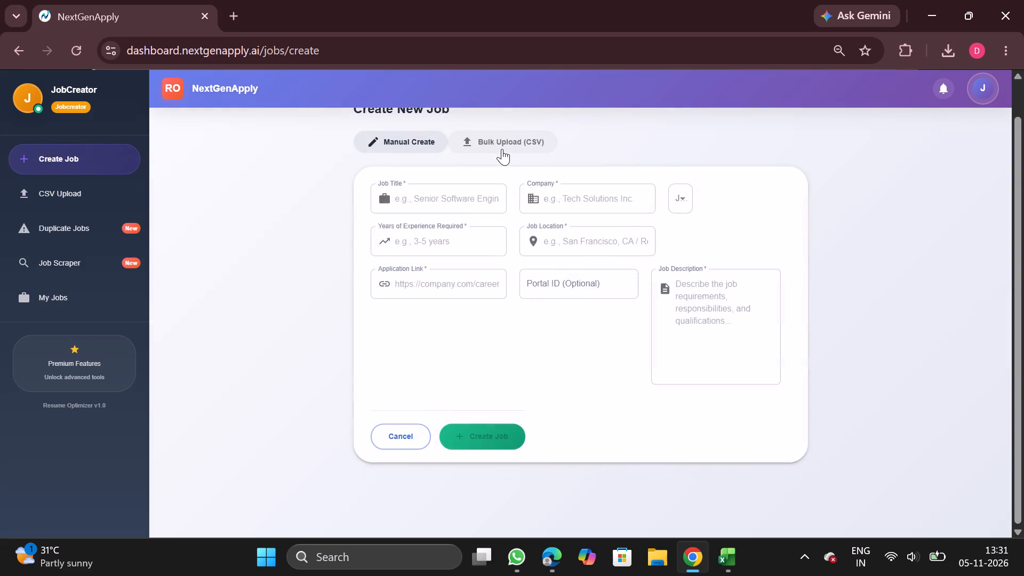
{"action": "left_click", "coordinate": [502, 149]}
{"action": "double_click", "coordinate": [588, 272]}
{"action": "key", "text": "ctrl+c"}
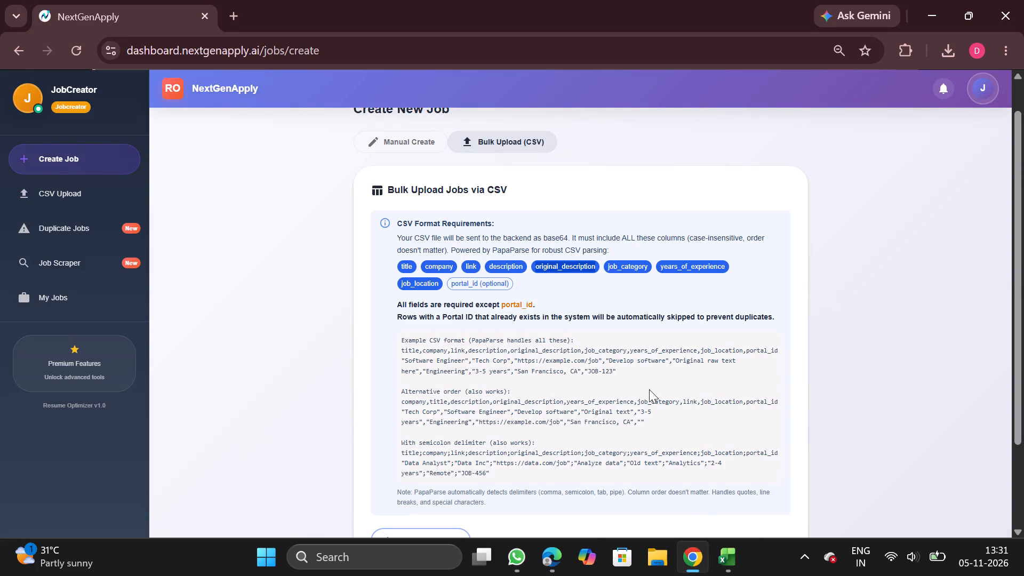
{"action": "left_click", "coordinate": [730, 561]}
{"action": "key", "text": "ctrl+v"}
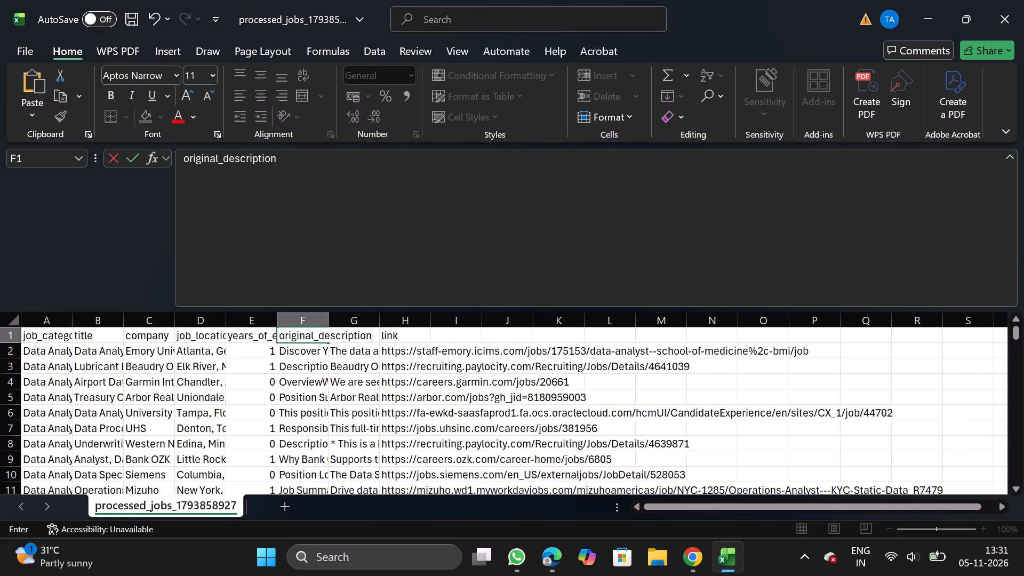
Replace all occurrences of United States with Remote in the job_location column.
{"action": "left_click", "coordinate": [202, 322]}
{"action": "key", "text": "ctrl+h"}
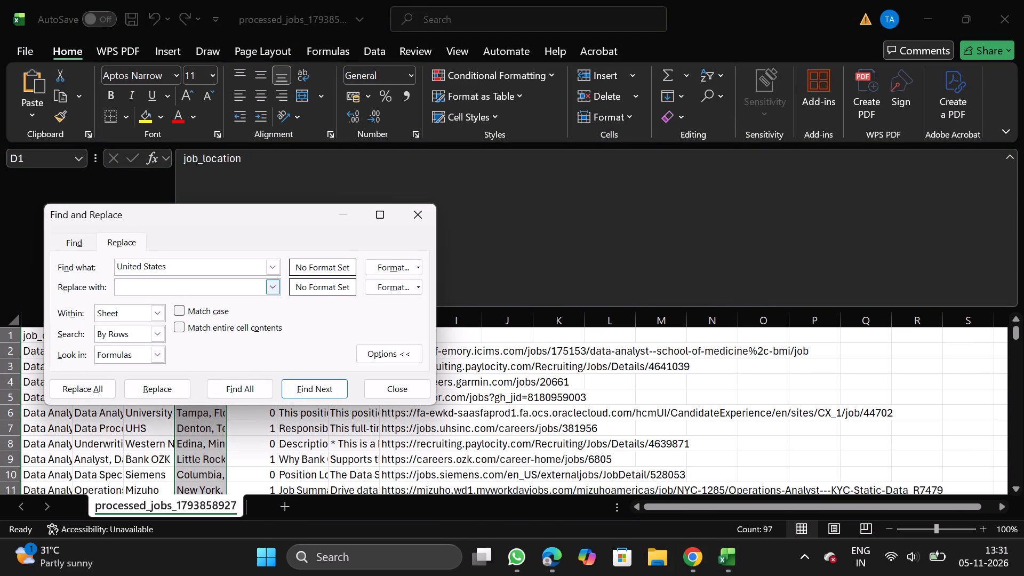
{"action": "type", "text": "emote"}
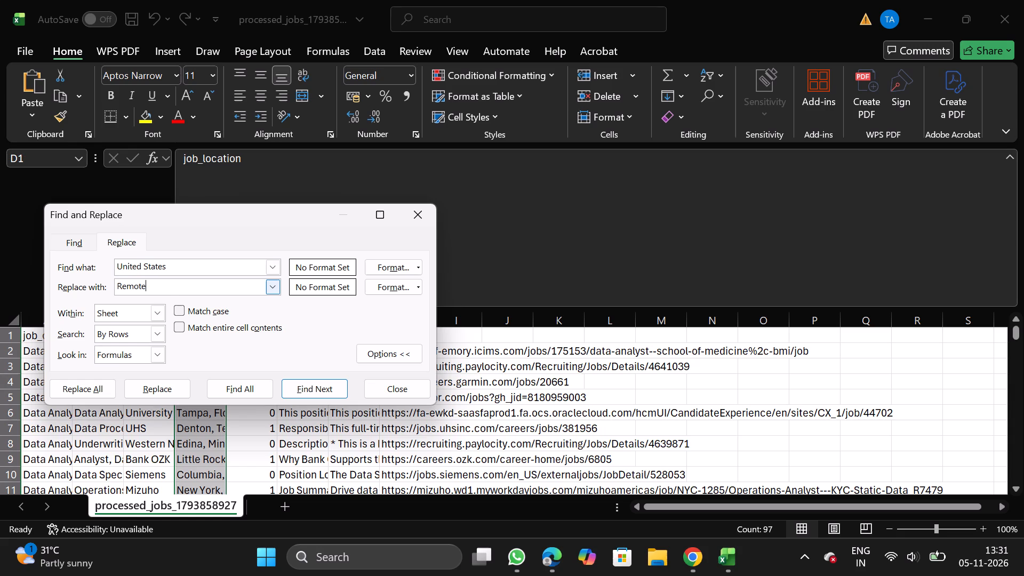
{"action": "left_click", "coordinate": [180, 323]}
{"action": "left_click", "coordinate": [93, 386]}
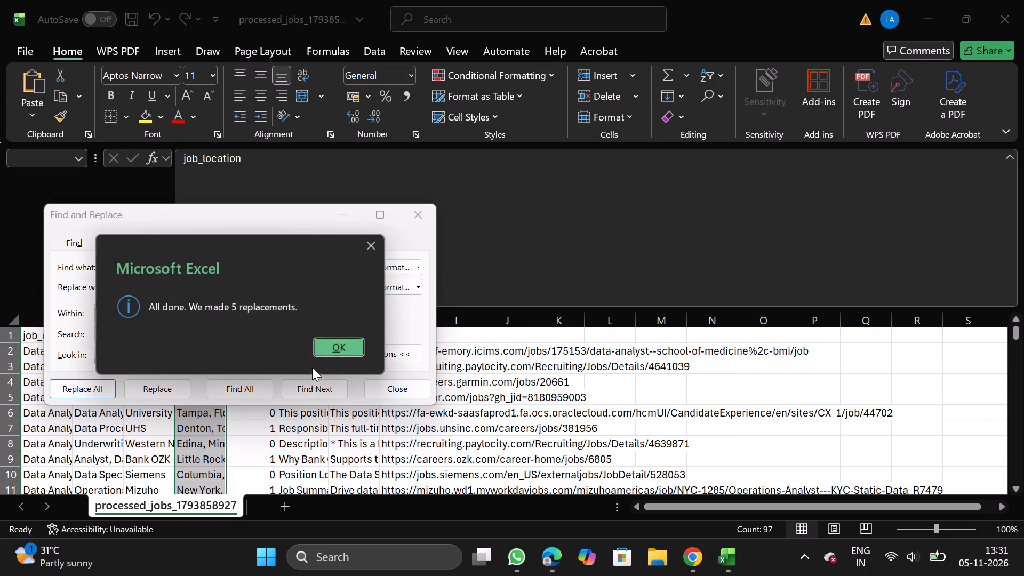
{"action": "left_click", "coordinate": [353, 349]}
{"action": "left_click", "coordinate": [419, 219]}
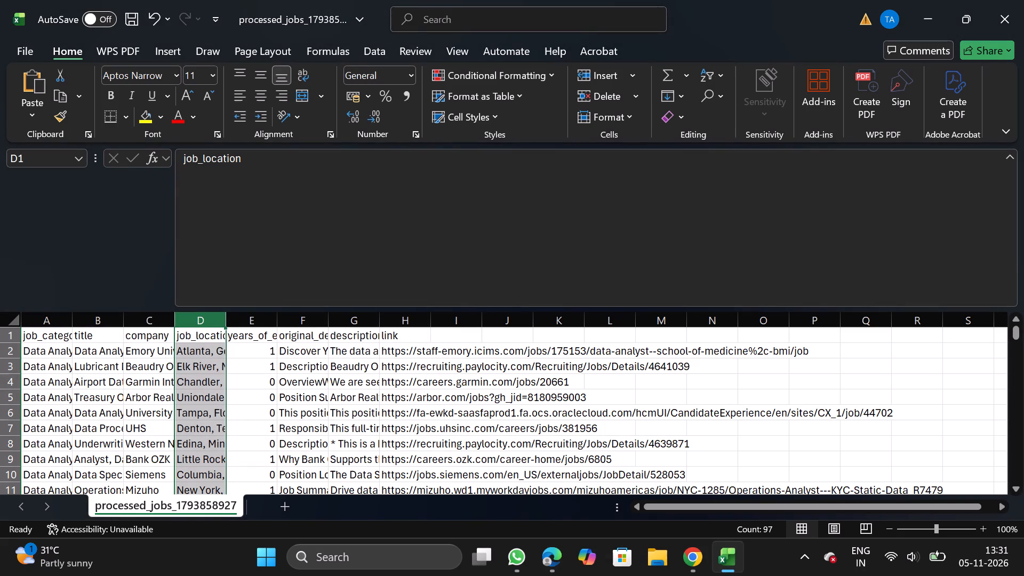
Add a filter to the title column, enlarge its filter list and deselect all titles.
{"action": "left_click", "coordinate": [98, 322]}
{"action": "left_click", "coordinate": [368, 51]}
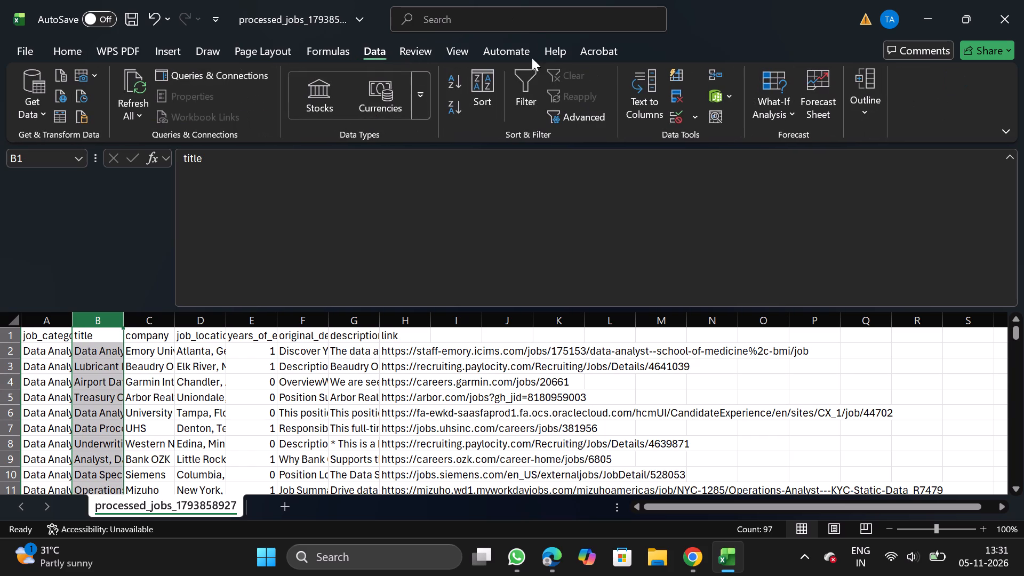
{"action": "left_click", "coordinate": [523, 97]}
{"action": "left_click", "coordinate": [112, 334]}
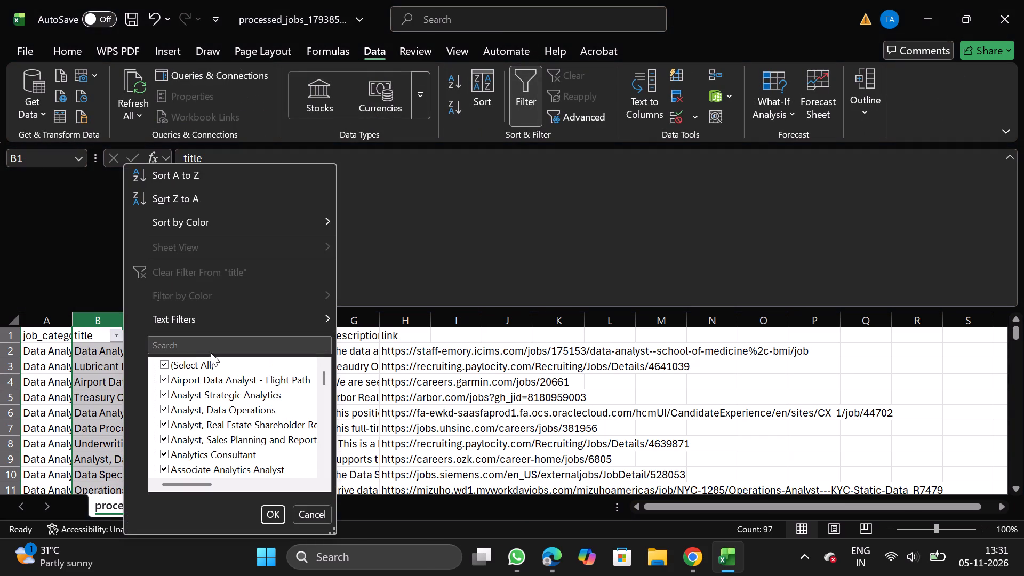
{"action": "double_click", "coordinate": [335, 534]}
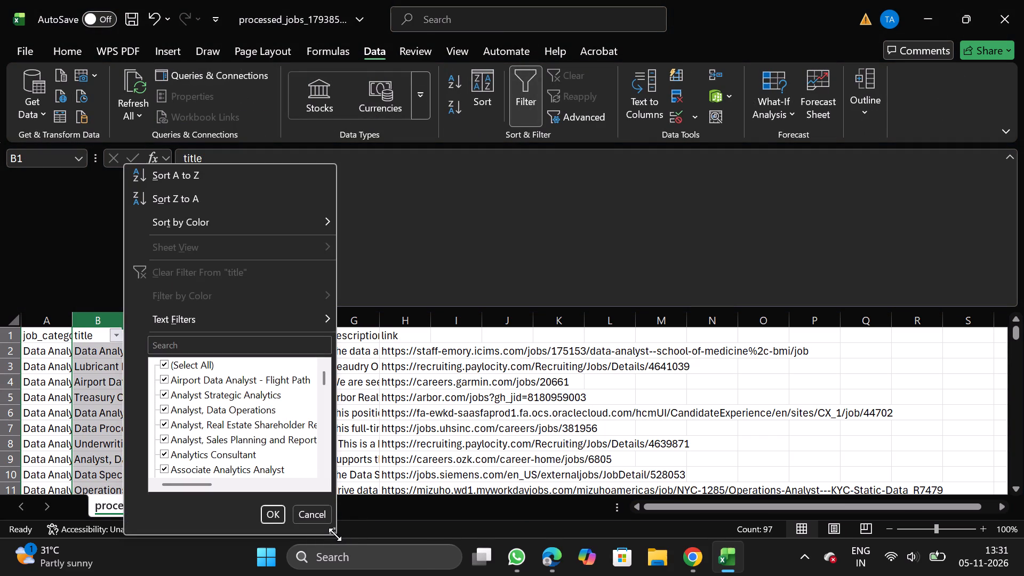
{"action": "left_click_drag", "start_coordinate": [335, 534], "coordinate": [780, 573]}
{"action": "left_click", "coordinate": [185, 367]}
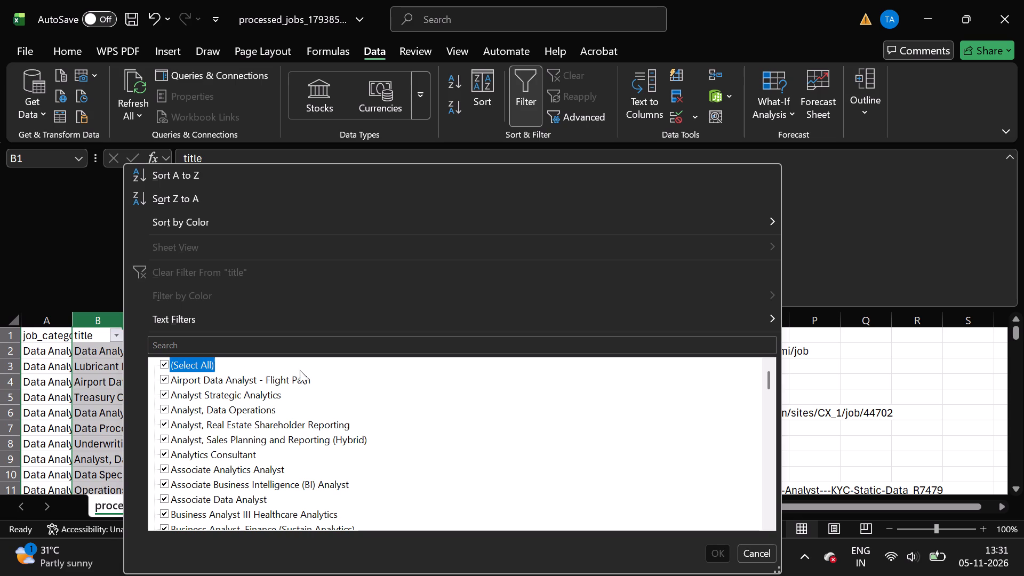
In the title filter, select Airport Data Analyst - Flight Path; Analyst, Sales Planning and Reporting (Hybrid); Data Analyst- School of Medicine, BMI; and Data Protection Sales Specialist.
{"action": "left_click", "coordinate": [286, 377]}
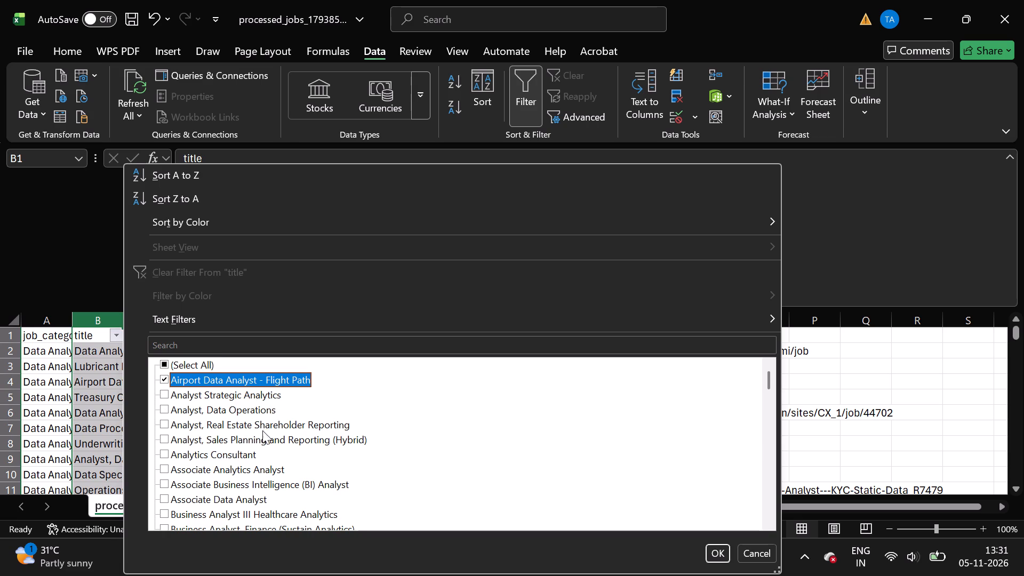
{"action": "left_click", "coordinate": [260, 441]}
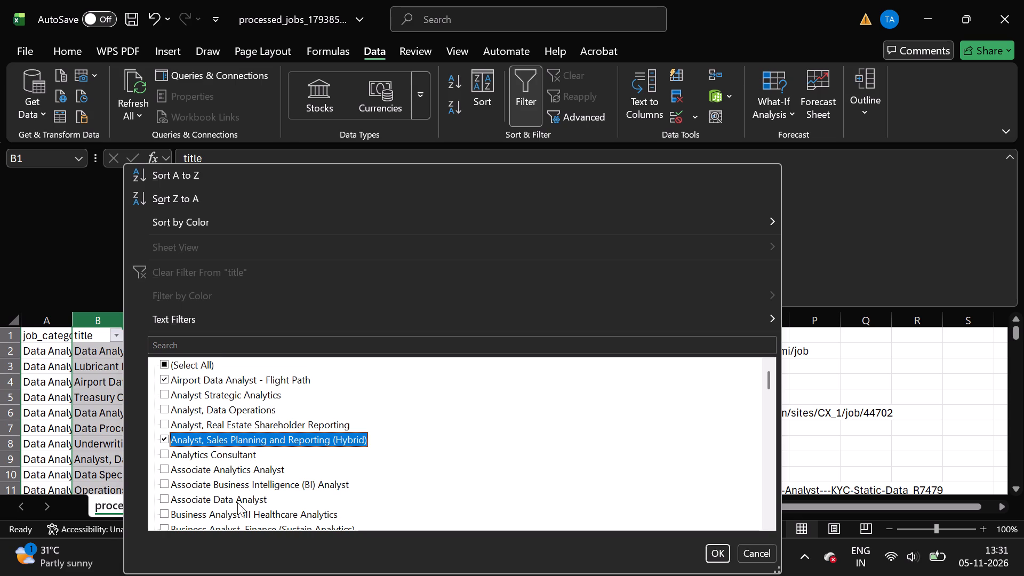
{"action": "scroll", "coordinate": [235, 511], "scroll_direction": "down", "scroll_amount": 1}
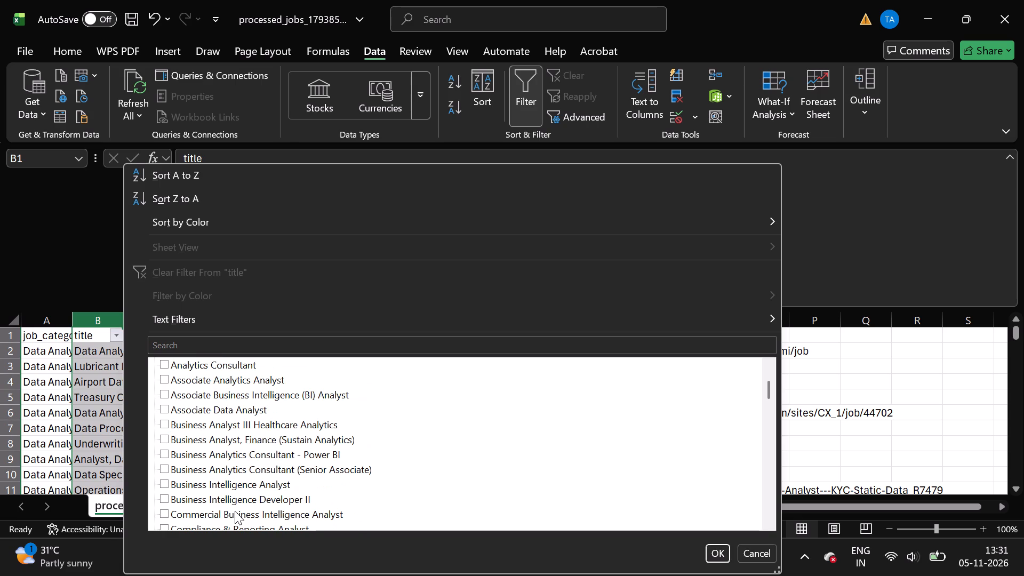
{"action": "scroll", "coordinate": [258, 522], "scroll_direction": "down", "scroll_amount": 1}
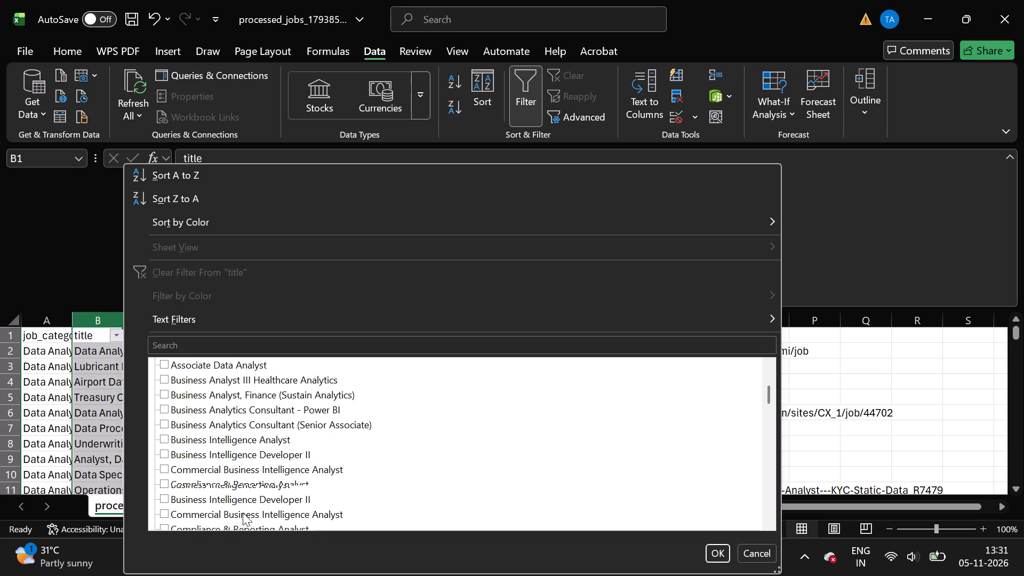
{"action": "scroll", "coordinate": [266, 507], "scroll_direction": "down", "scroll_amount": 1}
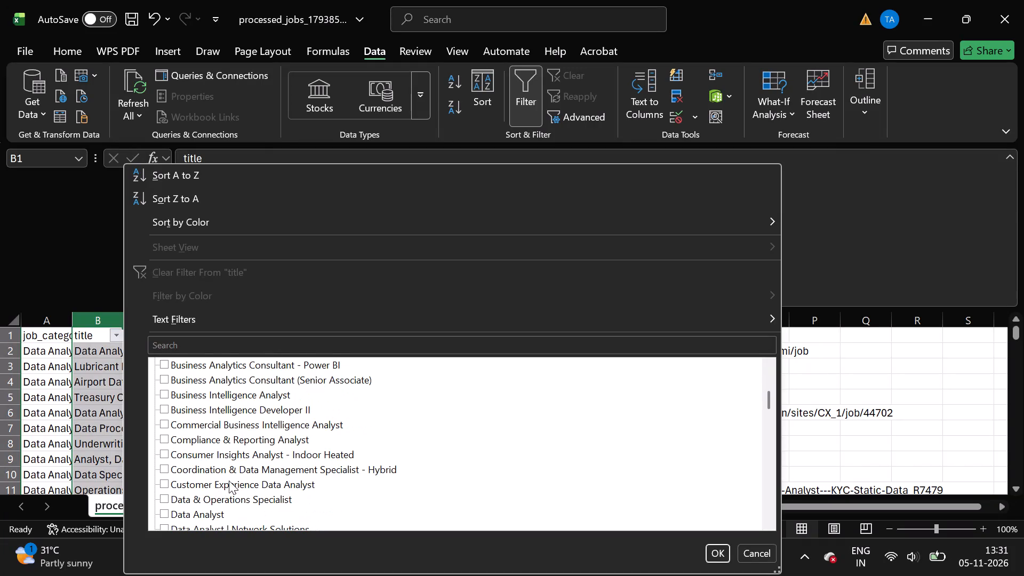
{"action": "scroll", "coordinate": [228, 507], "scroll_direction": "down", "scroll_amount": 1}
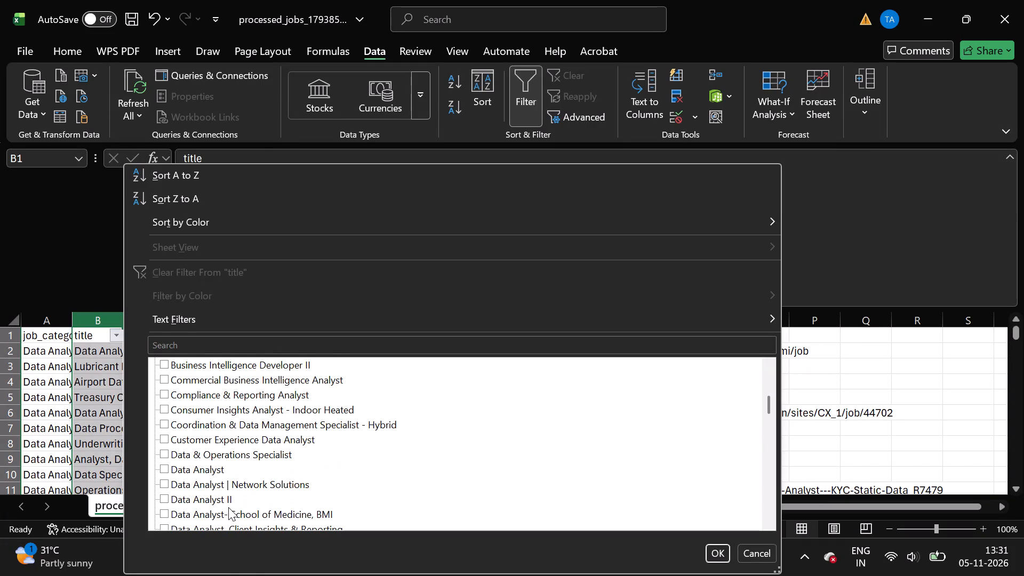
{"action": "left_click", "coordinate": [274, 468]}
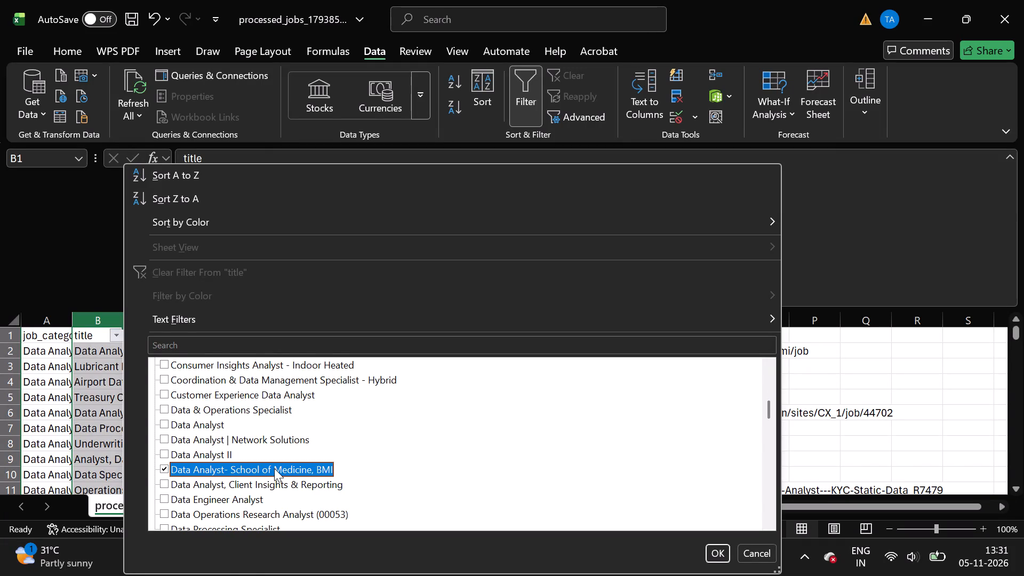
{"action": "scroll", "coordinate": [249, 507], "scroll_direction": "down", "scroll_amount": 1}
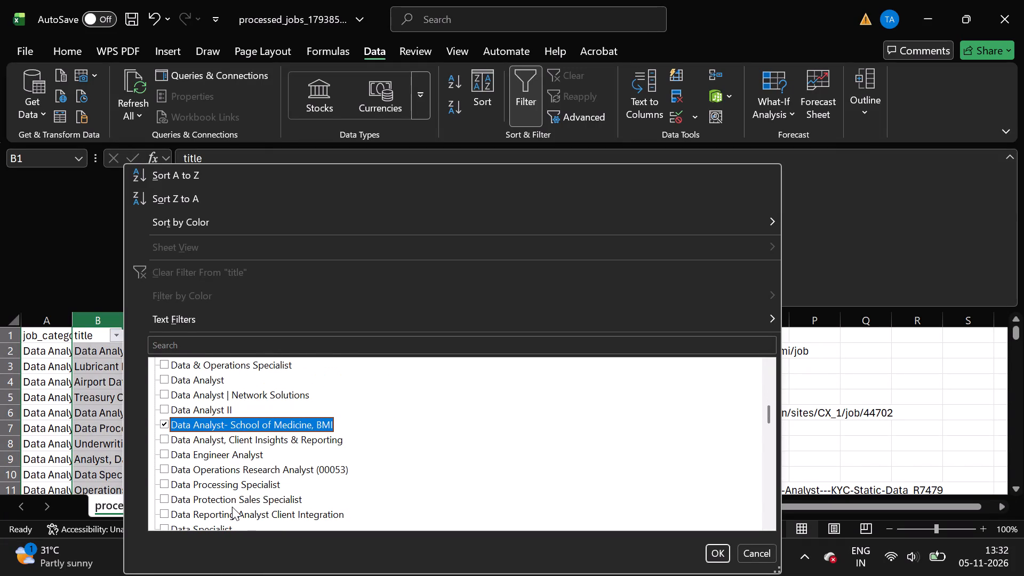
{"action": "left_click", "coordinate": [230, 502]}
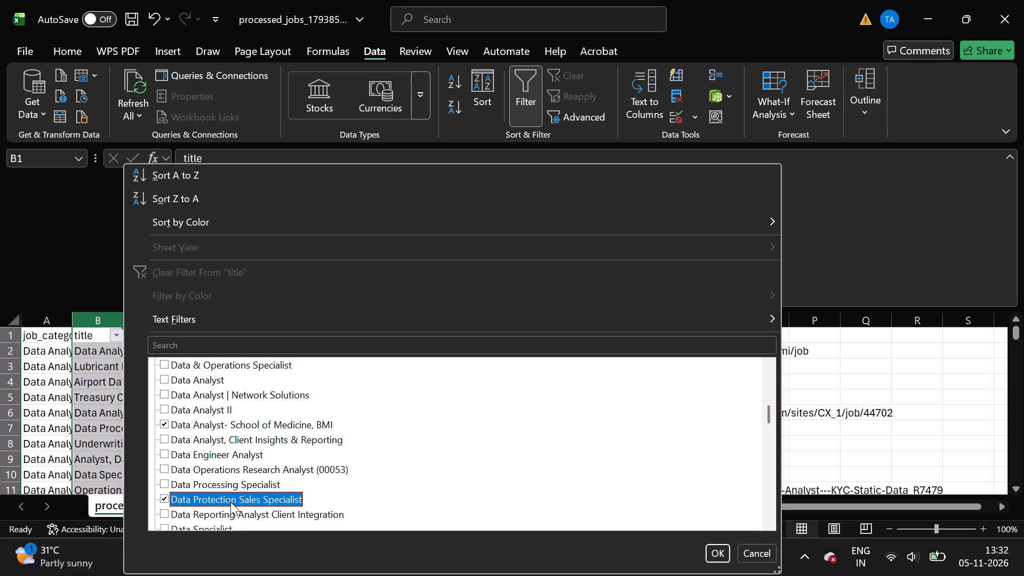
Add Financial Data Specialist (Mandarin Speaking) to the titles selected in the title filter.
{"action": "scroll", "coordinate": [242, 514], "scroll_direction": "down", "scroll_amount": 1}
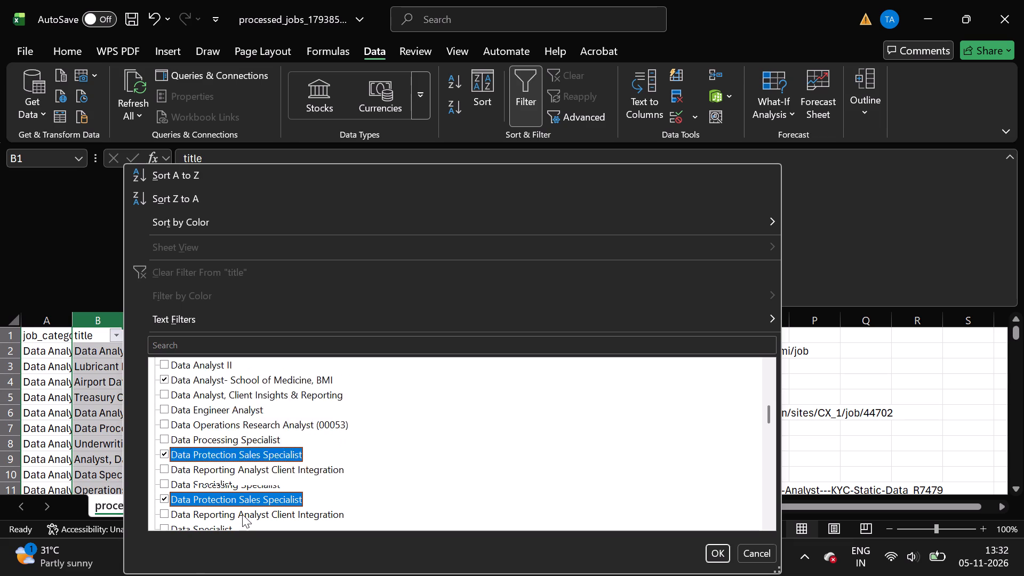
{"action": "scroll", "coordinate": [242, 514], "scroll_direction": "down", "scroll_amount": 1}
{"action": "left_click", "coordinate": [253, 473]}
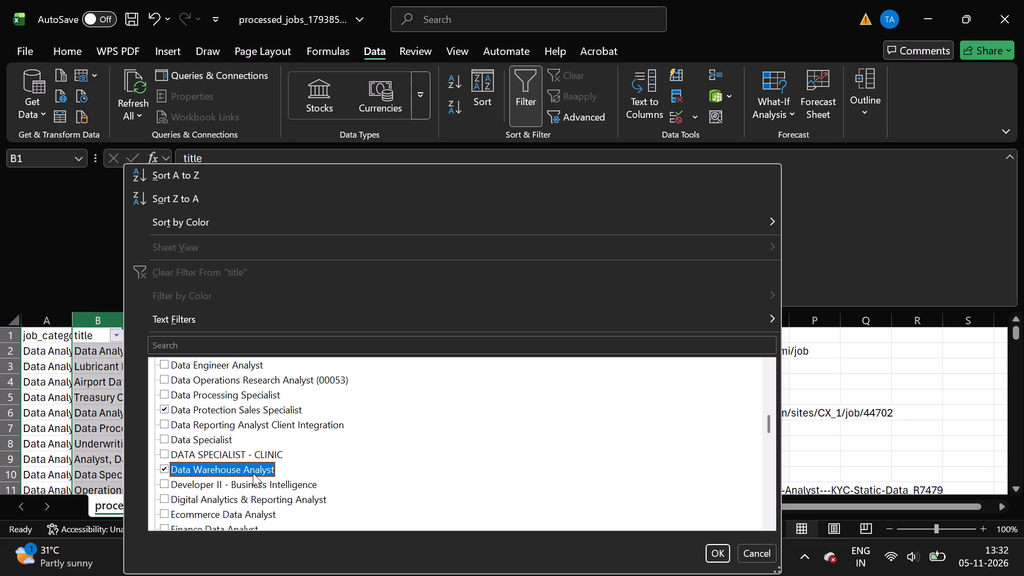
{"action": "left_click", "coordinate": [253, 473]}
{"action": "scroll", "coordinate": [239, 521], "scroll_direction": "down", "scroll_amount": 1}
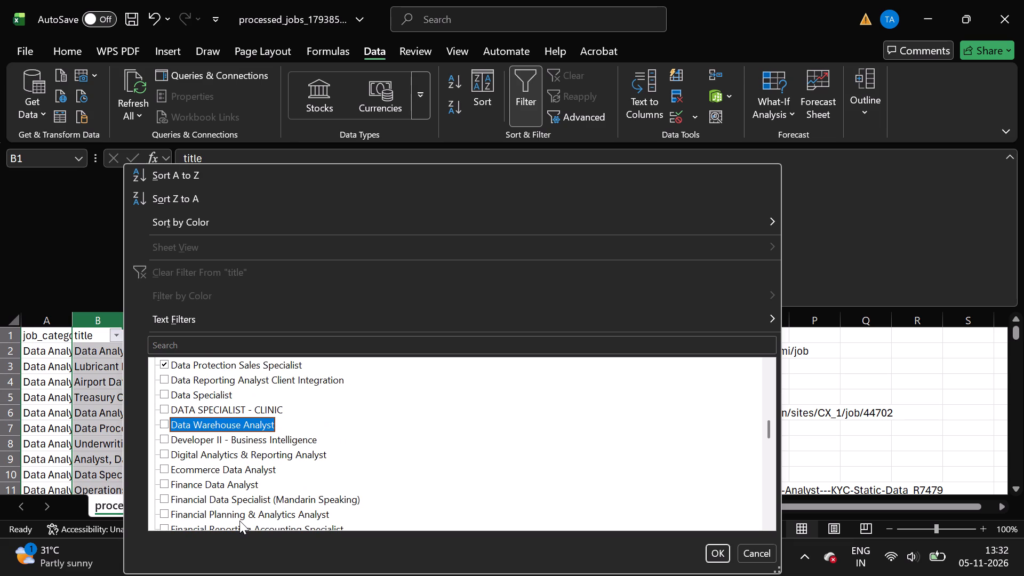
{"action": "left_click", "coordinate": [289, 506]}
Also select Mechanical BIM Specialist, Data Centers - Remote (U.S.) and Oncology Data Specialist - Full Time Day Shift - Traverse City, MI in the title filter.
{"action": "scroll", "coordinate": [289, 506], "scroll_direction": "down", "scroll_amount": 1}
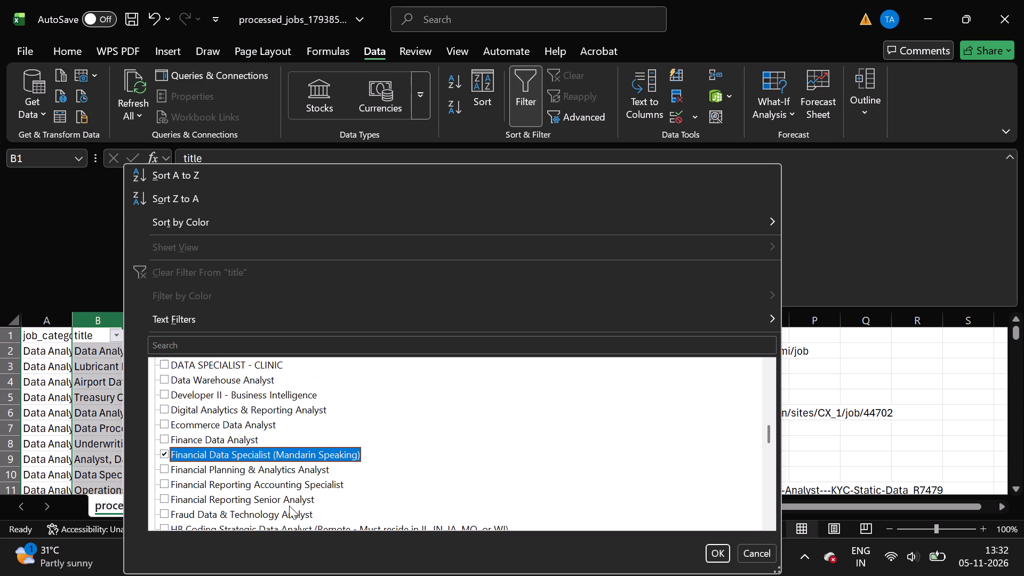
{"action": "scroll", "coordinate": [289, 506], "scroll_direction": "down", "scroll_amount": 2}
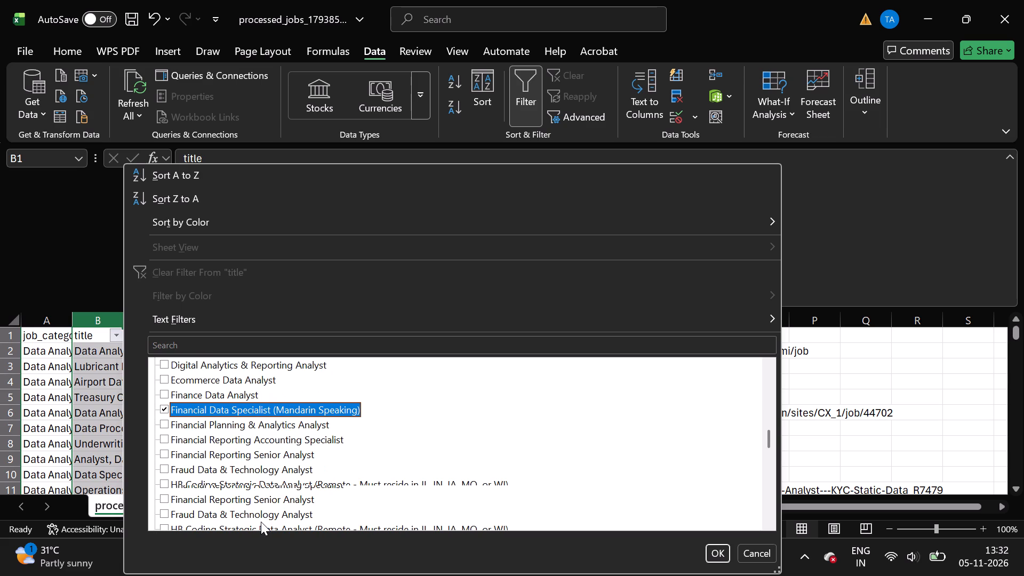
{"action": "scroll", "coordinate": [260, 521], "scroll_direction": "down", "scroll_amount": 1}
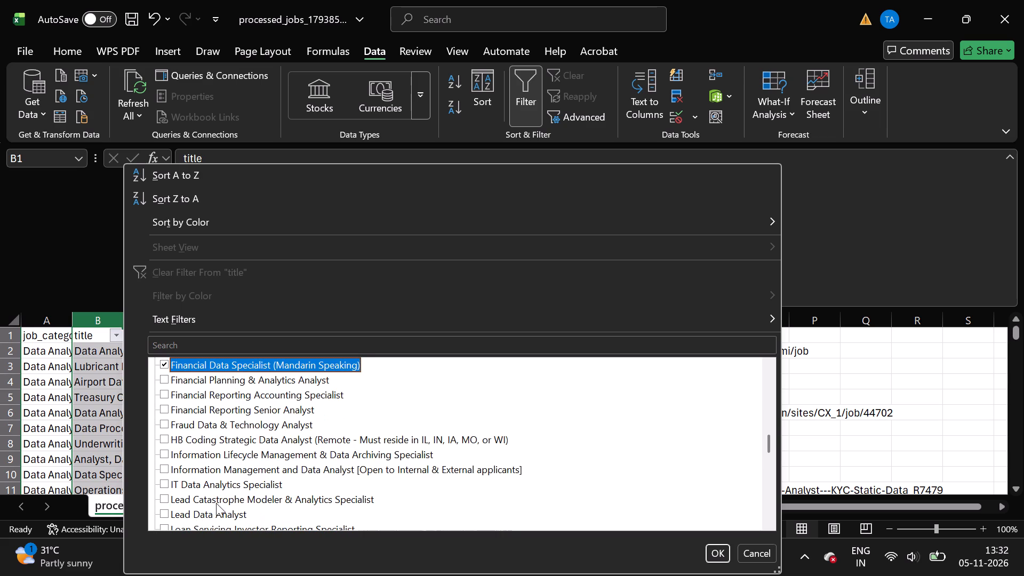
{"action": "scroll", "coordinate": [243, 516], "scroll_direction": "down", "scroll_amount": 2}
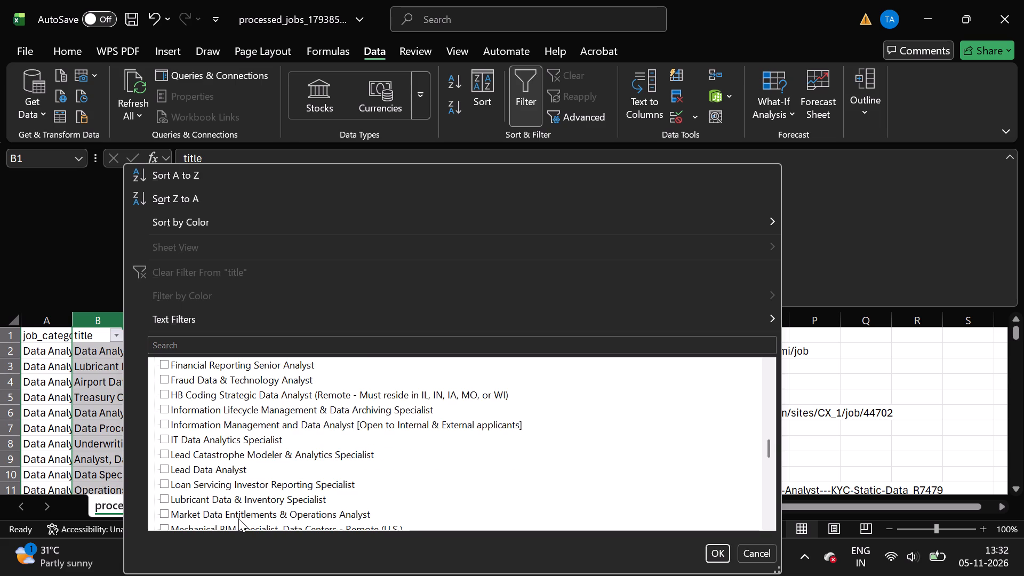
{"action": "scroll", "coordinate": [238, 518], "scroll_direction": "down", "scroll_amount": 1}
{"action": "left_click", "coordinate": [243, 482]}
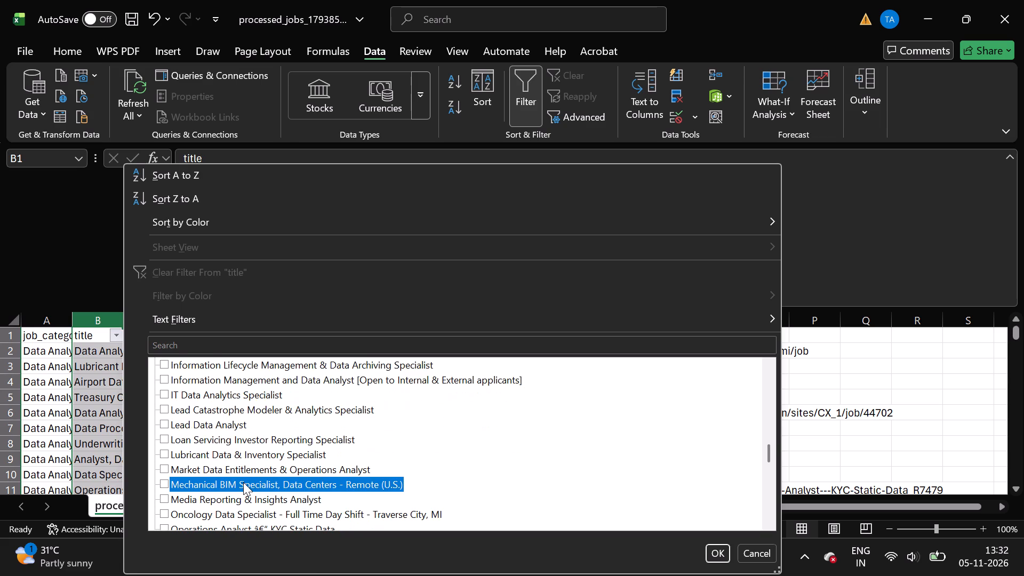
{"action": "left_click", "coordinate": [233, 516]}
Add Senior Data Governance Business Analyst to the titles selected in the title filter.
{"action": "scroll", "coordinate": [233, 516], "scroll_direction": "down", "scroll_amount": 1}
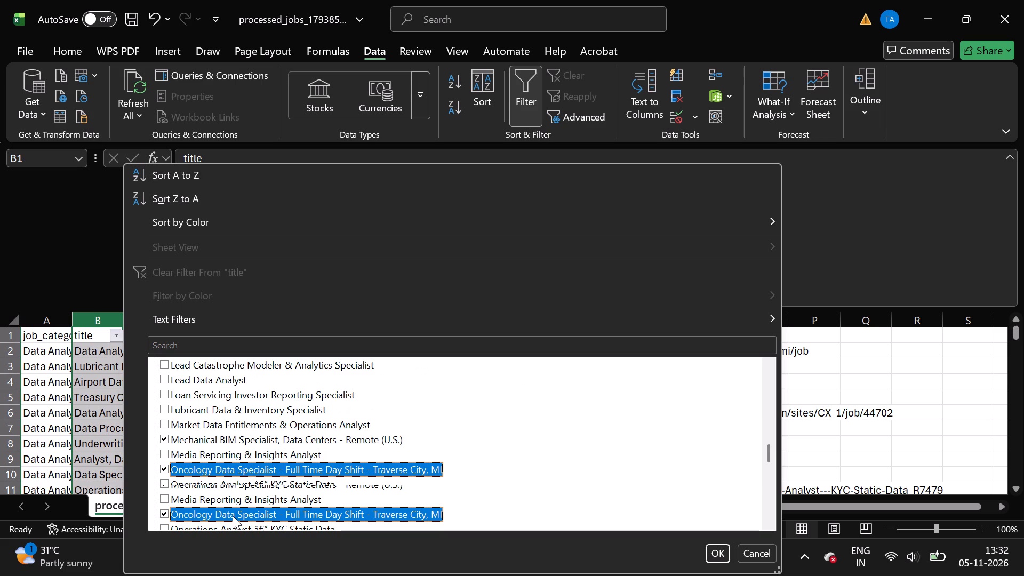
{"action": "scroll", "coordinate": [218, 516], "scroll_direction": "down", "scroll_amount": 1}
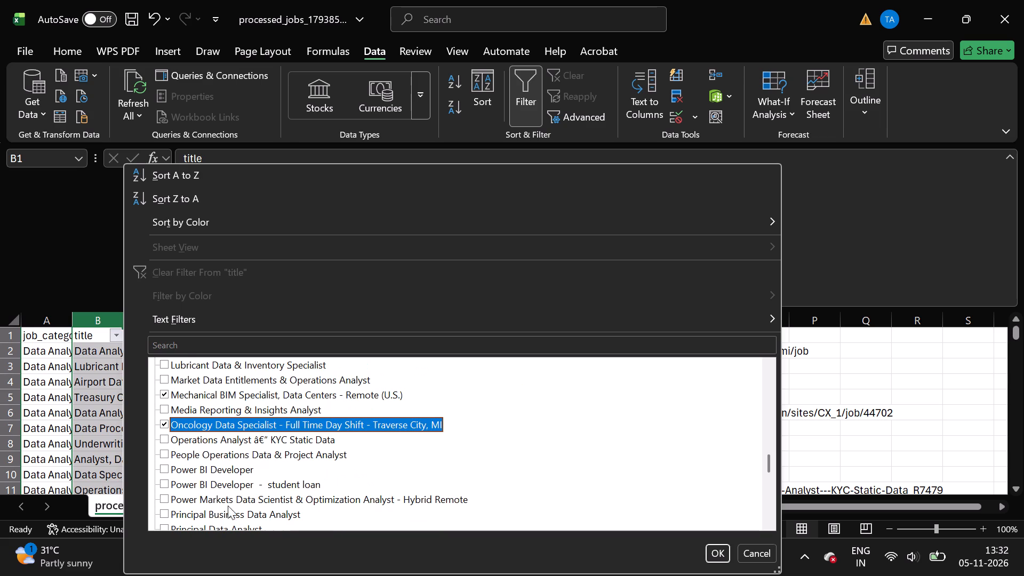
{"action": "scroll", "coordinate": [243, 514], "scroll_direction": "down", "scroll_amount": 1}
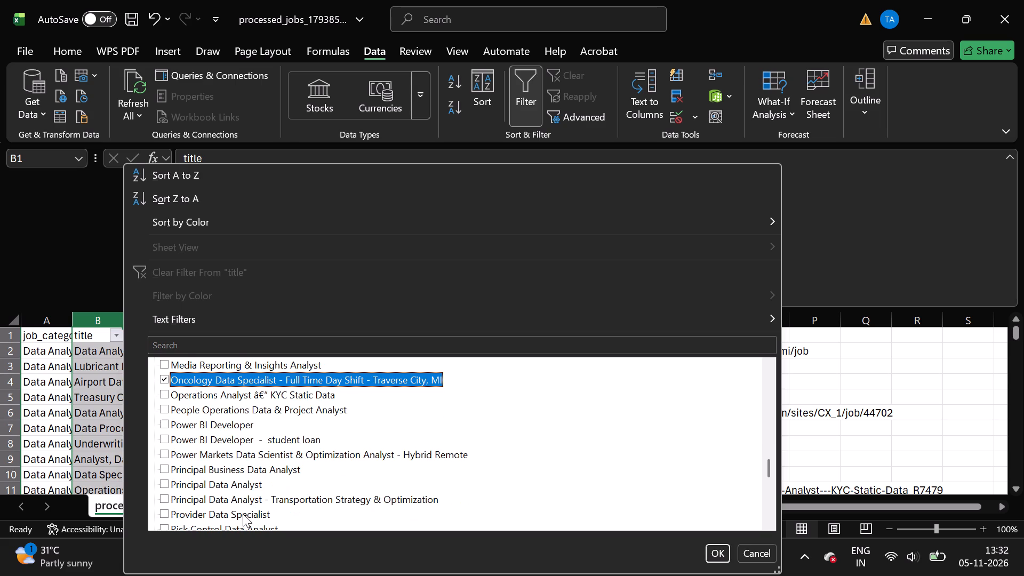
{"action": "scroll", "coordinate": [243, 514], "scroll_direction": "down", "scroll_amount": 1}
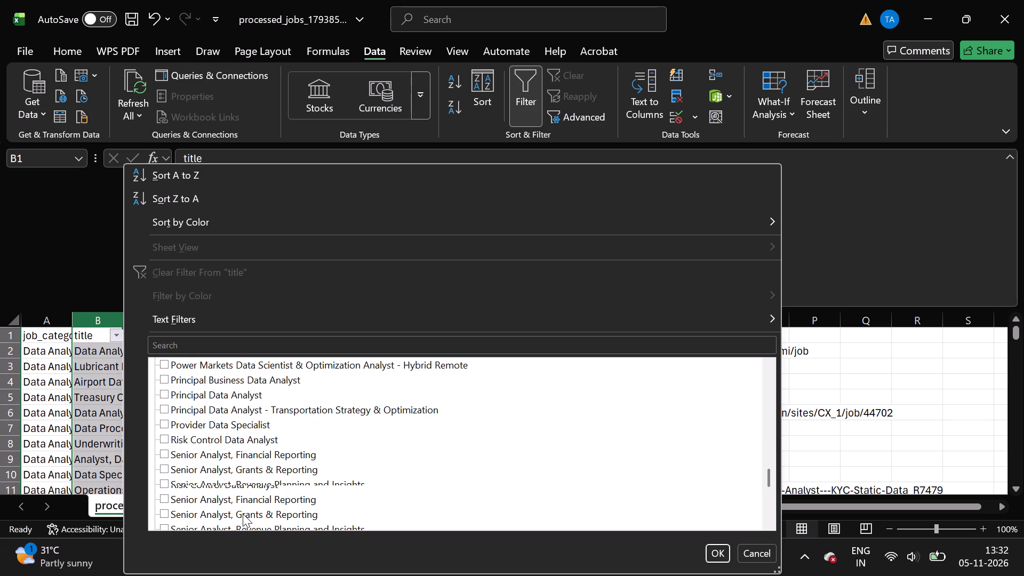
{"action": "scroll", "coordinate": [236, 516], "scroll_direction": "down", "scroll_amount": 1}
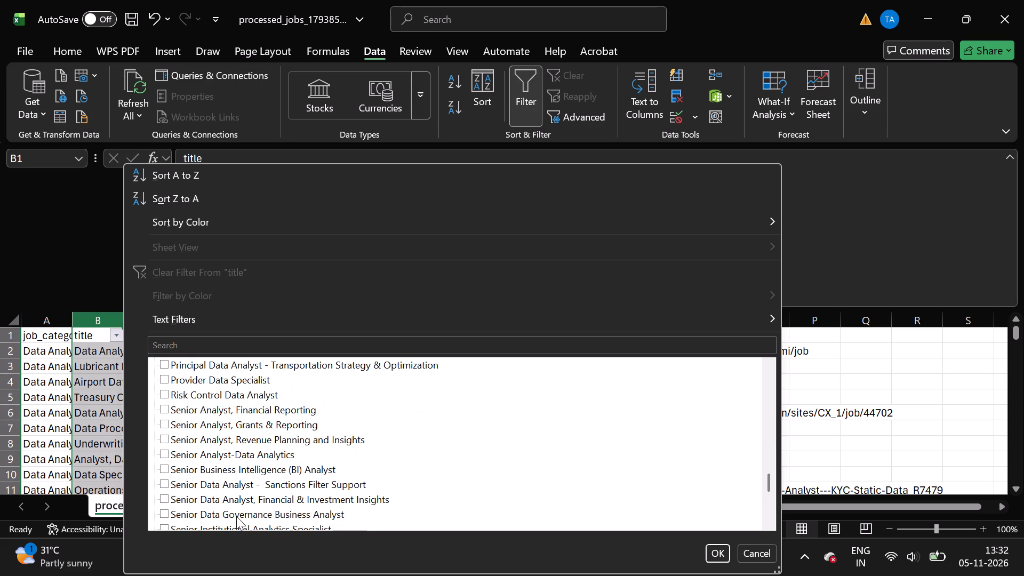
{"action": "left_click", "coordinate": [228, 517]}
Also select Treasury Operations & Reporting Analyst, (Blanks) and Underwriting Data Support Specialist I - Commercial Lines, and apply the title filter.
{"action": "scroll", "coordinate": [228, 517], "scroll_direction": "down", "scroll_amount": 1}
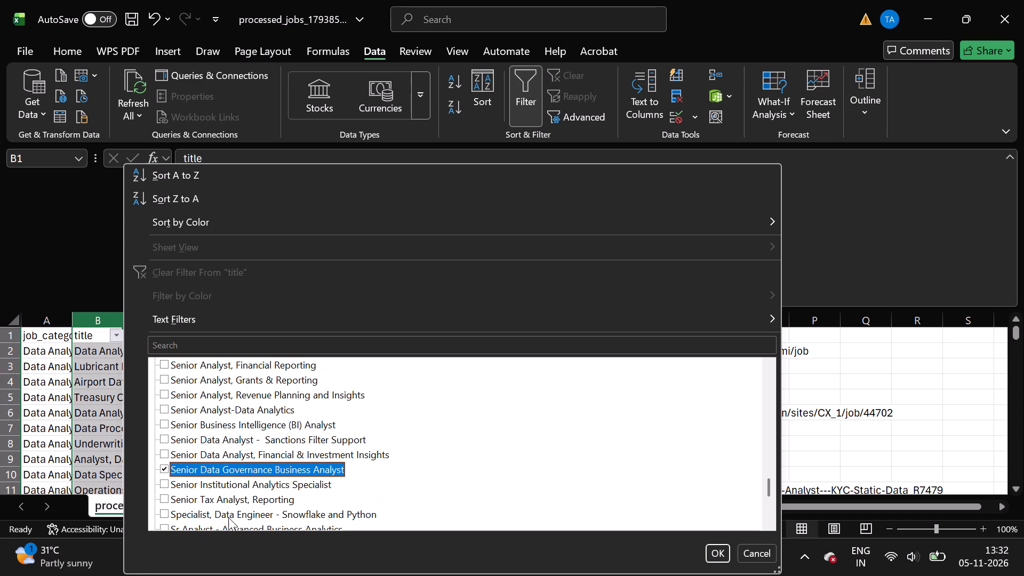
{"action": "scroll", "coordinate": [230, 514], "scroll_direction": "down", "scroll_amount": 1}
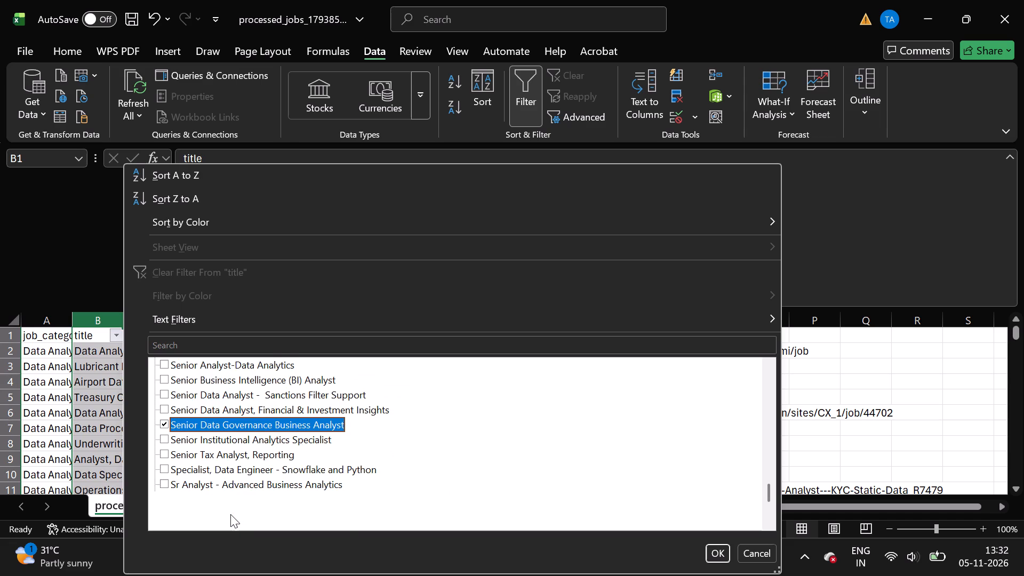
{"action": "scroll", "coordinate": [221, 522], "scroll_direction": "down", "scroll_amount": 1}
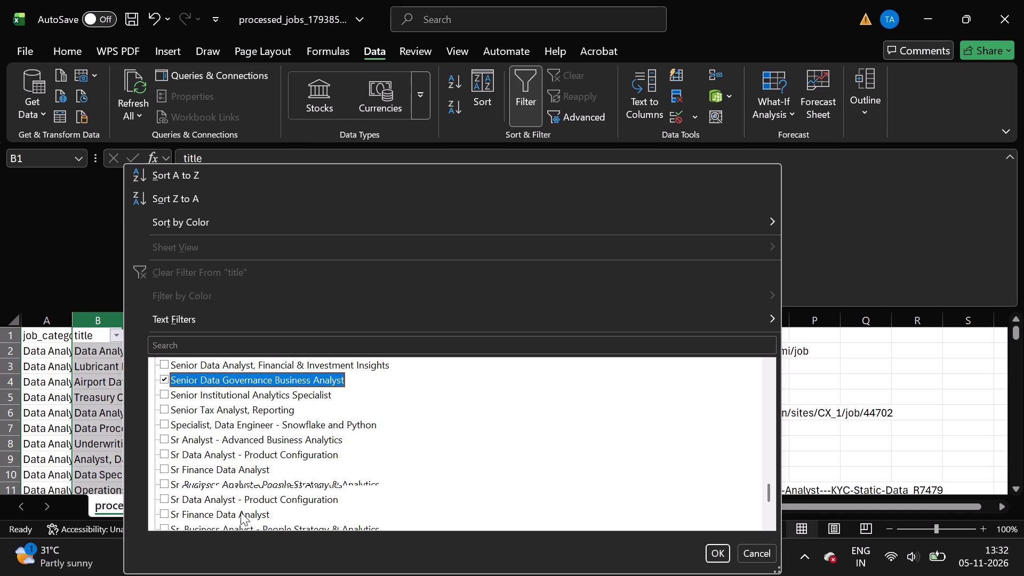
{"action": "scroll", "coordinate": [241, 512], "scroll_direction": "down", "scroll_amount": 1}
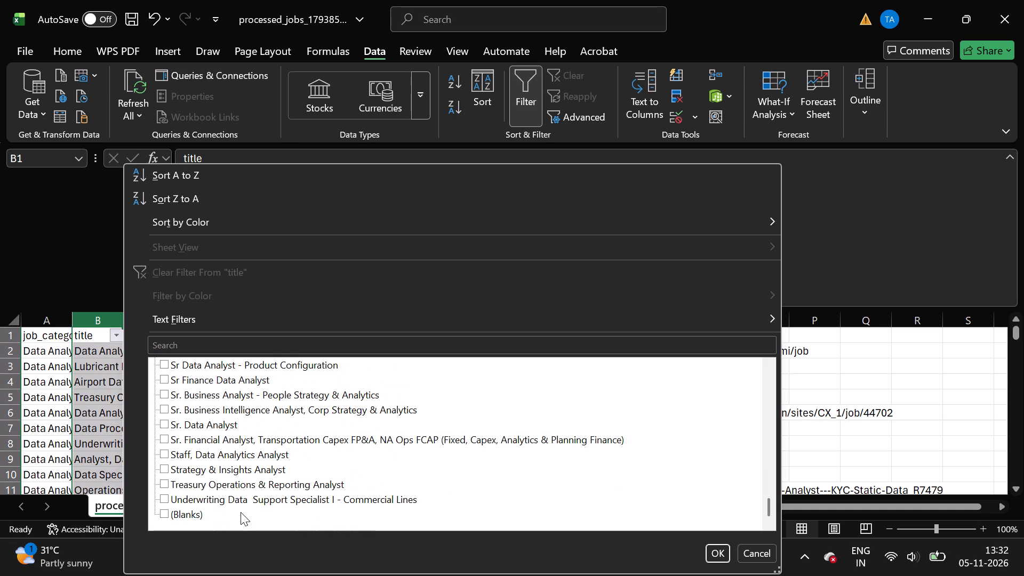
{"action": "left_click", "coordinate": [268, 489]}
{"action": "left_click", "coordinate": [196, 514]}
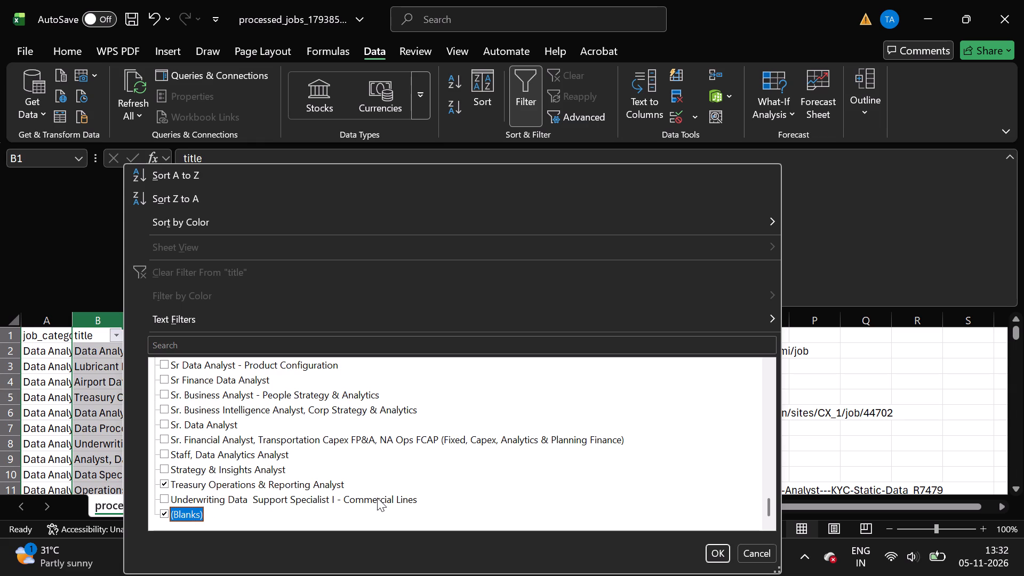
{"action": "left_click", "coordinate": [378, 500]}
{"action": "left_click", "coordinate": [717, 554]}
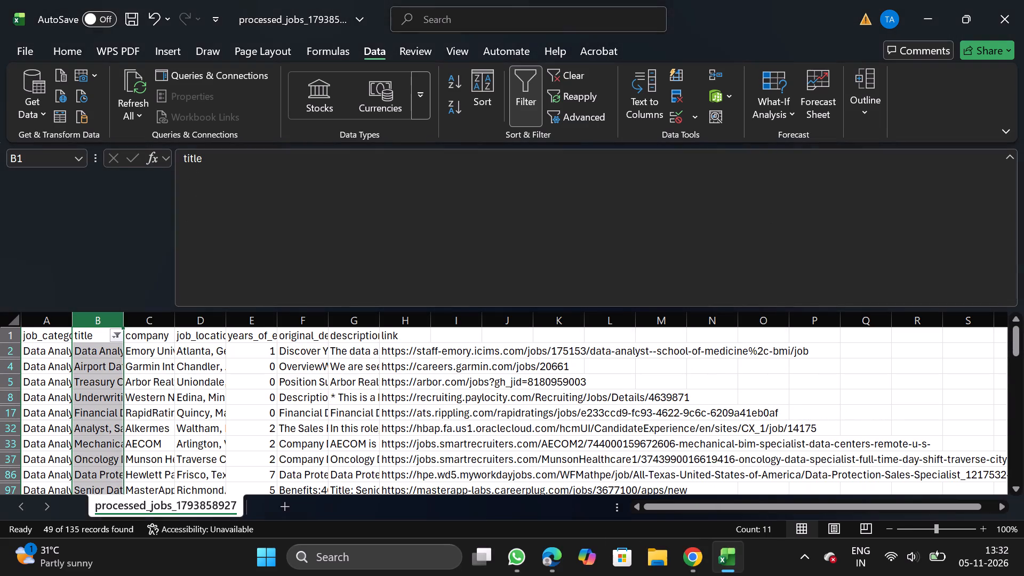
Delete all the filtered job rows below the header and remove the filter from the sheet.
{"action": "left_click", "coordinate": [5, 348]}
{"action": "key", "text": "ctrl+shift+Down"}
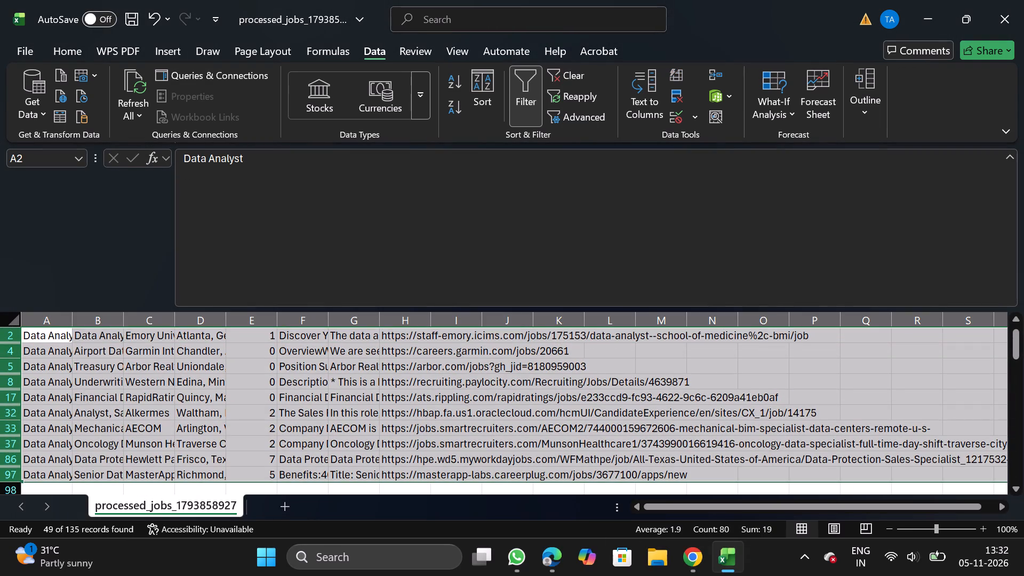
{"action": "right_click", "coordinate": [117, 392]}
{"action": "left_click", "coordinate": [207, 261]}
{"action": "left_click", "coordinate": [524, 104]}
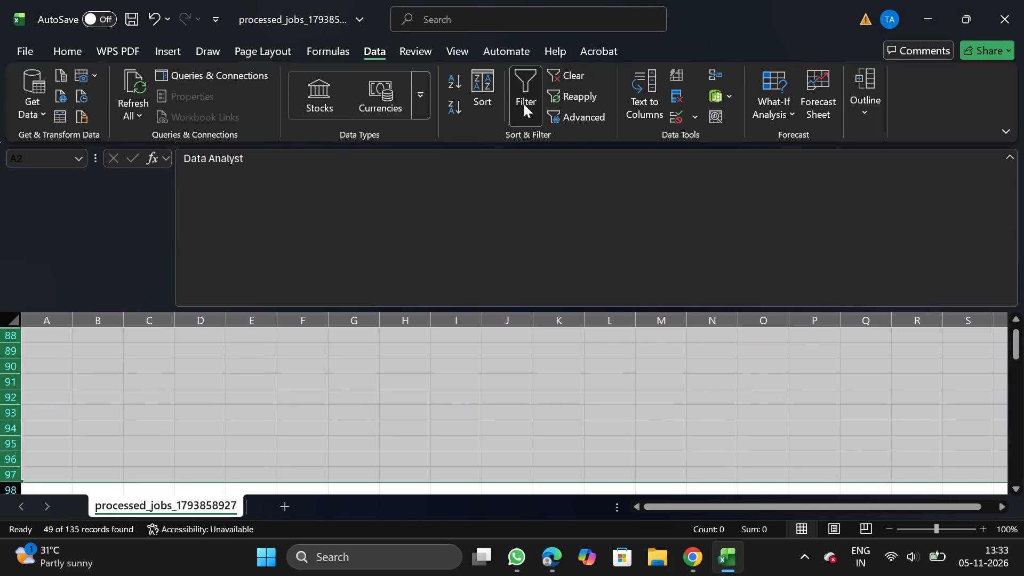
Add filters to the header row, filter the title column by lead to check those jobs, and remove the filter.
{"action": "left_click_drag", "start_coordinate": [1018, 434], "coordinate": [990, 182]}
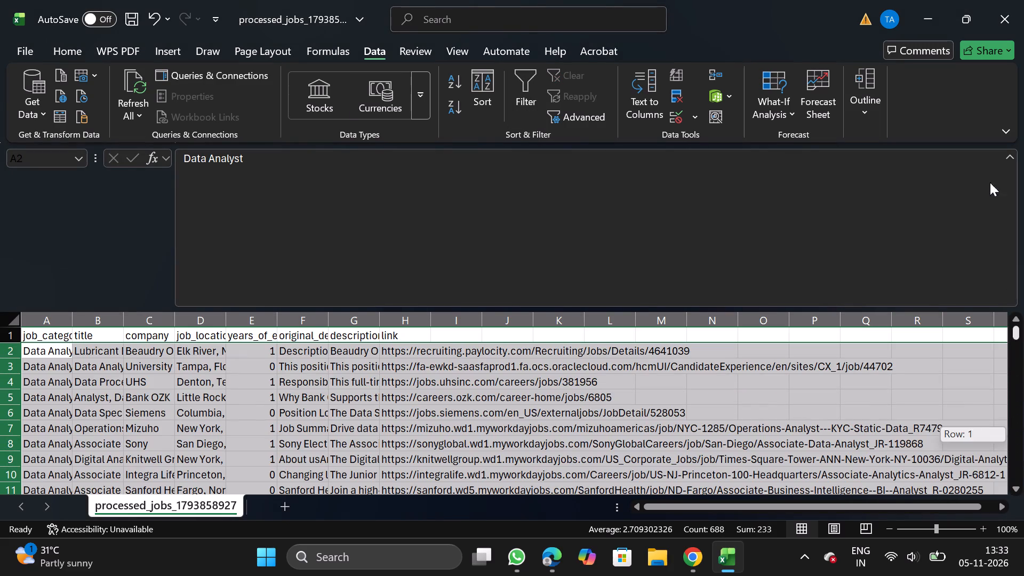
{"action": "left_click_drag", "start_coordinate": [990, 182], "coordinate": [988, 176]}
{"action": "left_click_drag", "start_coordinate": [97, 328], "coordinate": [518, 85]}
{"action": "left_click", "coordinate": [518, 85]}
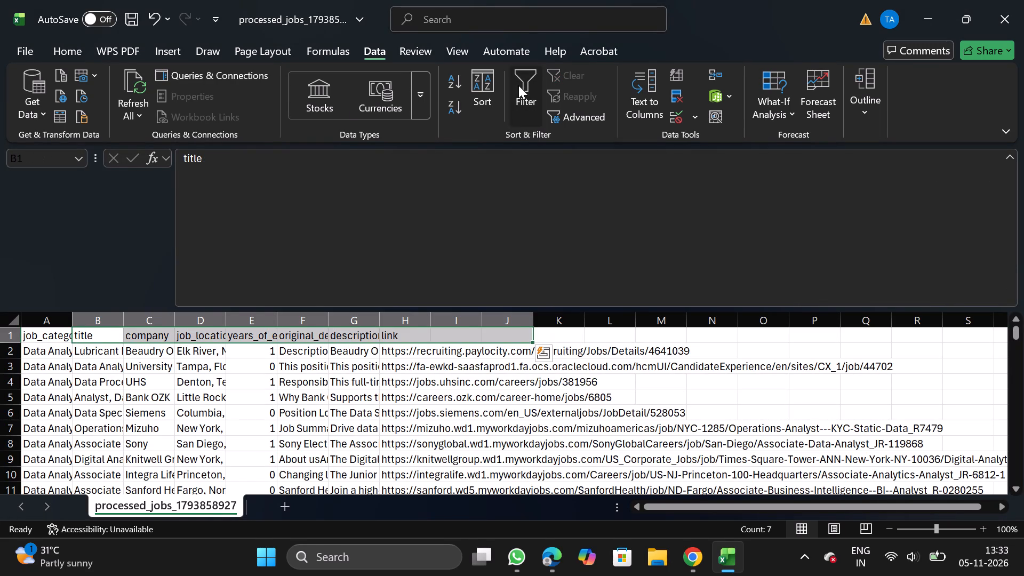
{"action": "left_click", "coordinate": [108, 336]}
{"action": "left_click", "coordinate": [112, 336]}
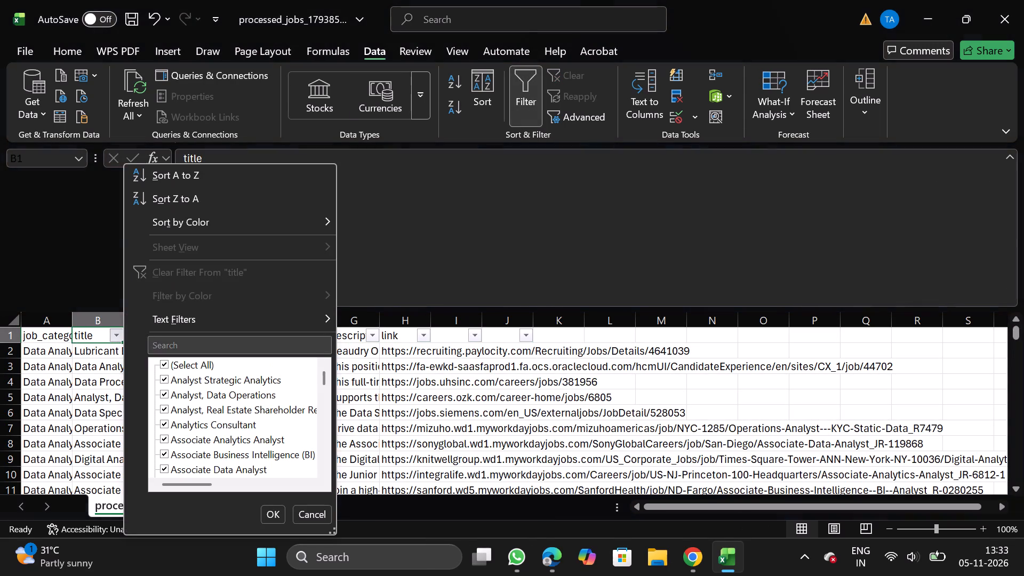
{"action": "left_click", "coordinate": [223, 350]}
{"action": "type", "text": "lead"}
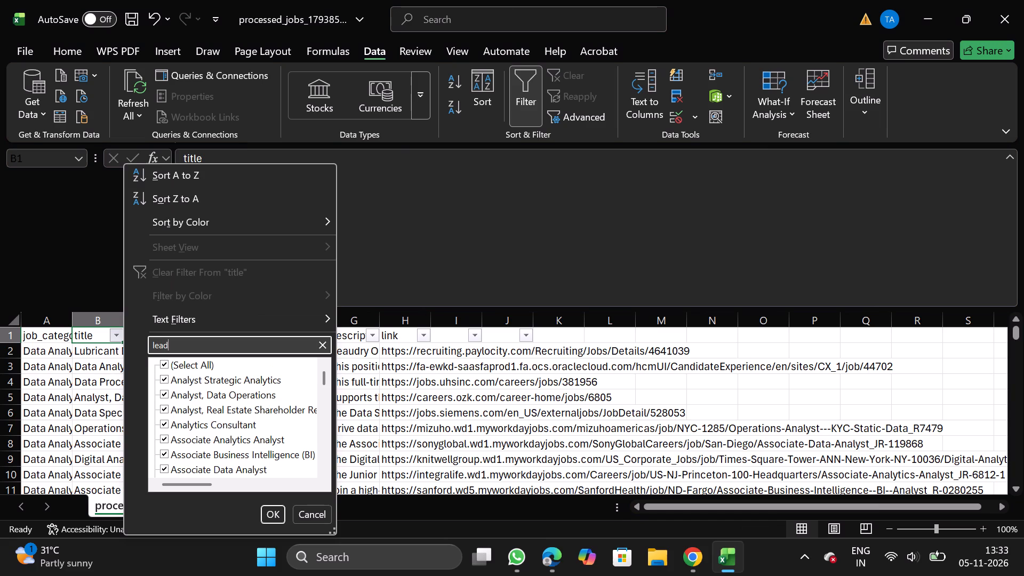
{"action": "key", "text": "BackSpace"}
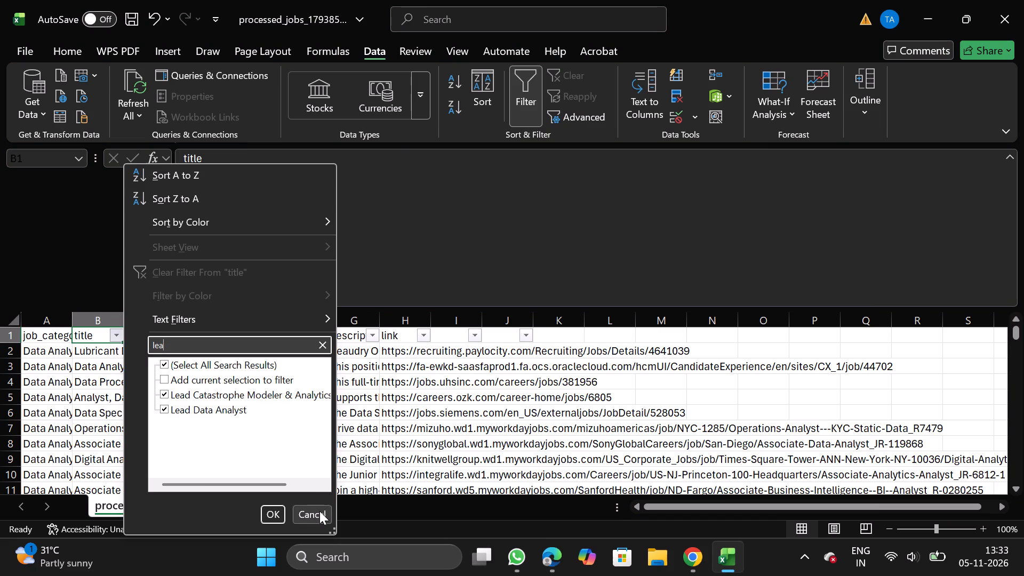
{"action": "key", "text": "d"}
{"action": "left_click", "coordinate": [279, 509]}
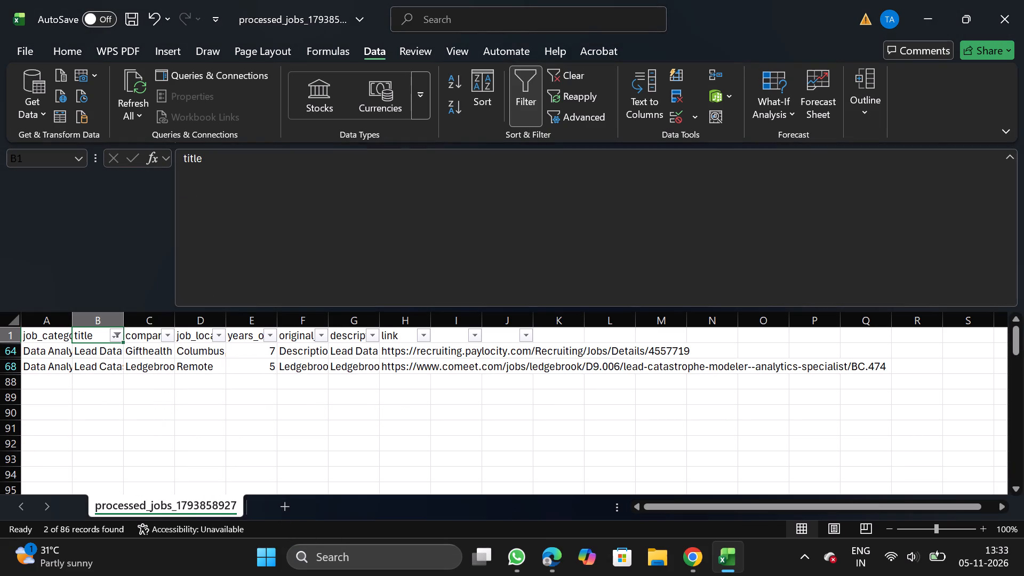
{"action": "left_click", "coordinate": [533, 86]}
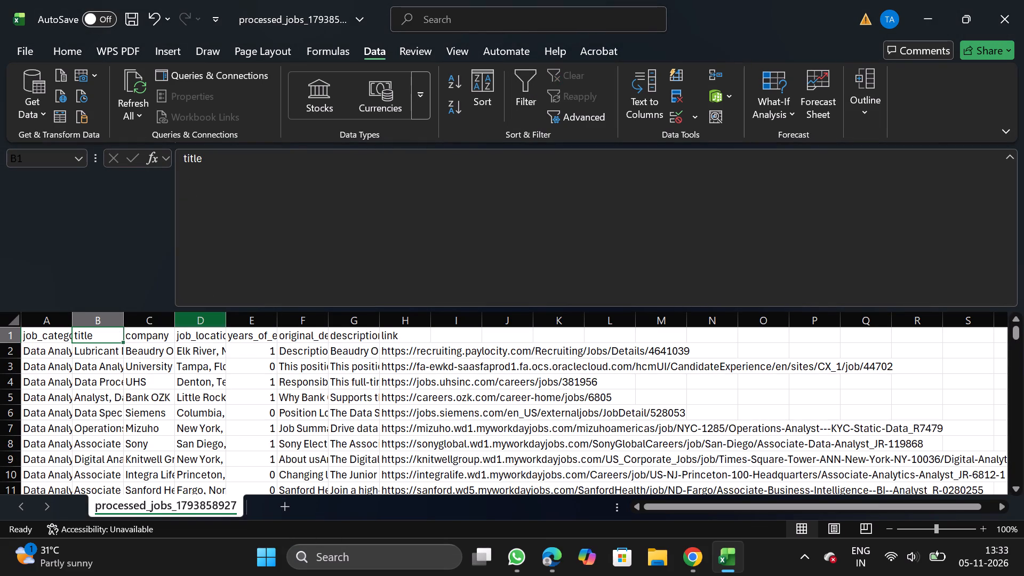
Filter the title column by staff to check those jobs, and remove the filter.
{"action": "left_click", "coordinate": [539, 76]}
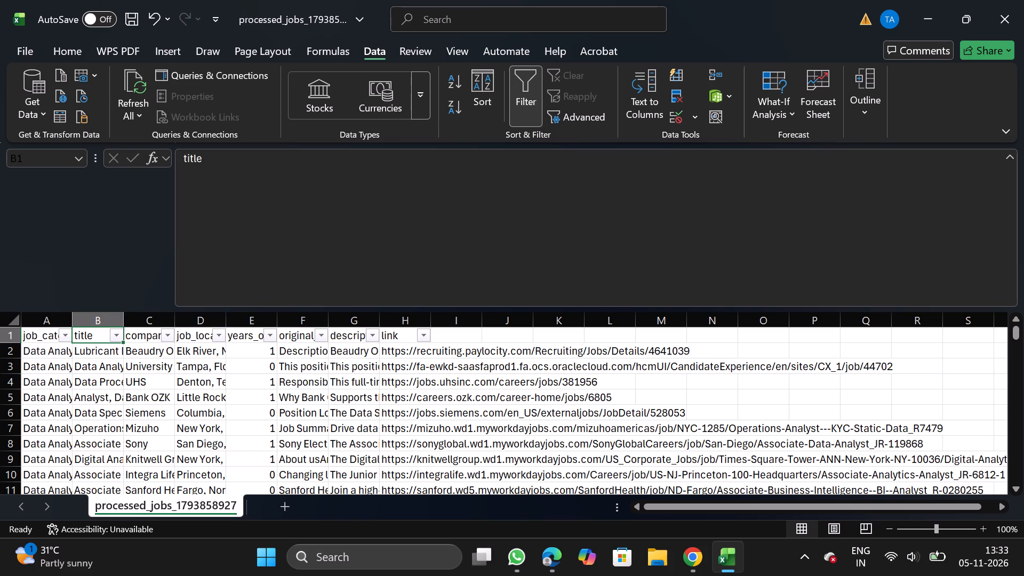
{"action": "left_click", "coordinate": [123, 335]}
{"action": "left_click", "coordinate": [188, 343]}
{"action": "type", "text": "staff"}
{"action": "left_click", "coordinate": [268, 506]}
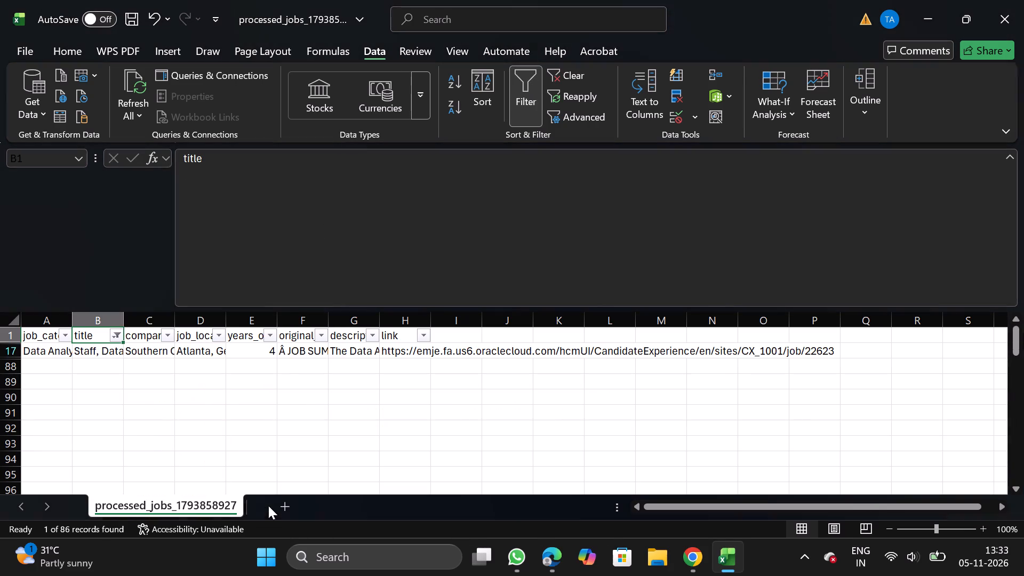
{"action": "left_click", "coordinate": [516, 97]}
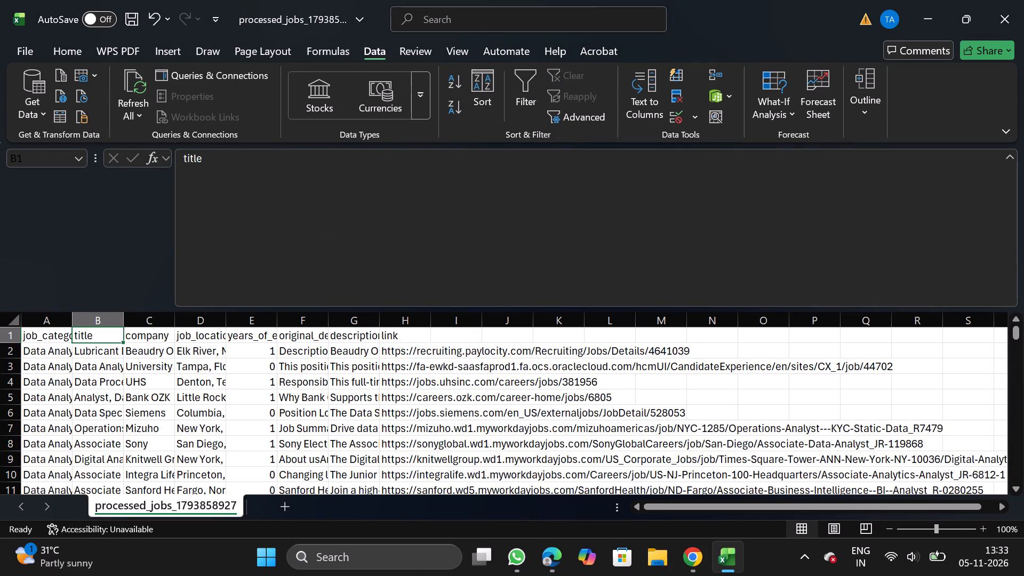
Filter the title column by principal, delete the Walmart Principal Data Analyst row, and remove the filter.
{"action": "left_click", "coordinate": [515, 102]}
{"action": "left_click", "coordinate": [115, 345]}
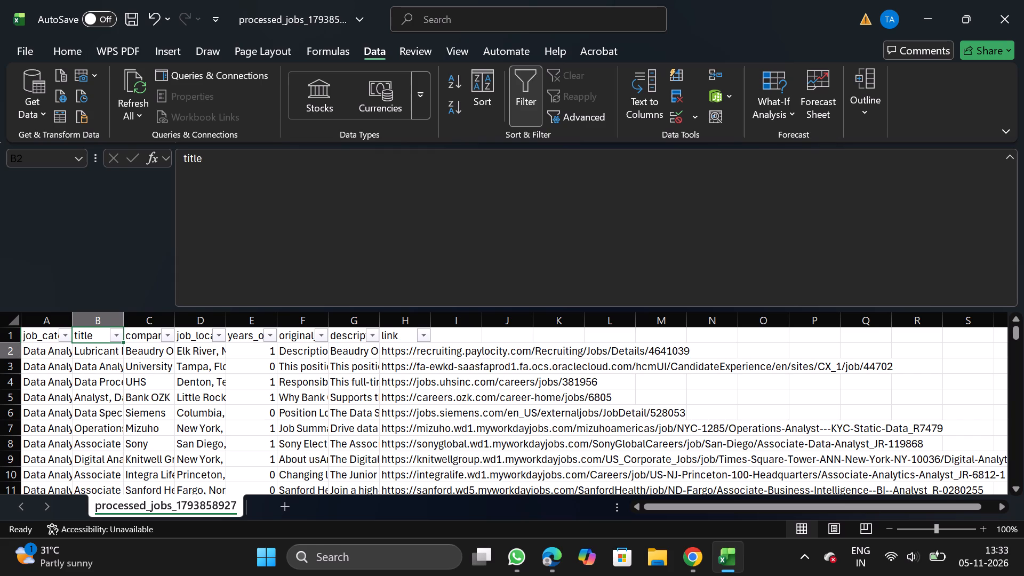
{"action": "left_click", "coordinate": [116, 338]}
{"action": "left_click", "coordinate": [194, 346]}
{"action": "type", "text": "principal"}
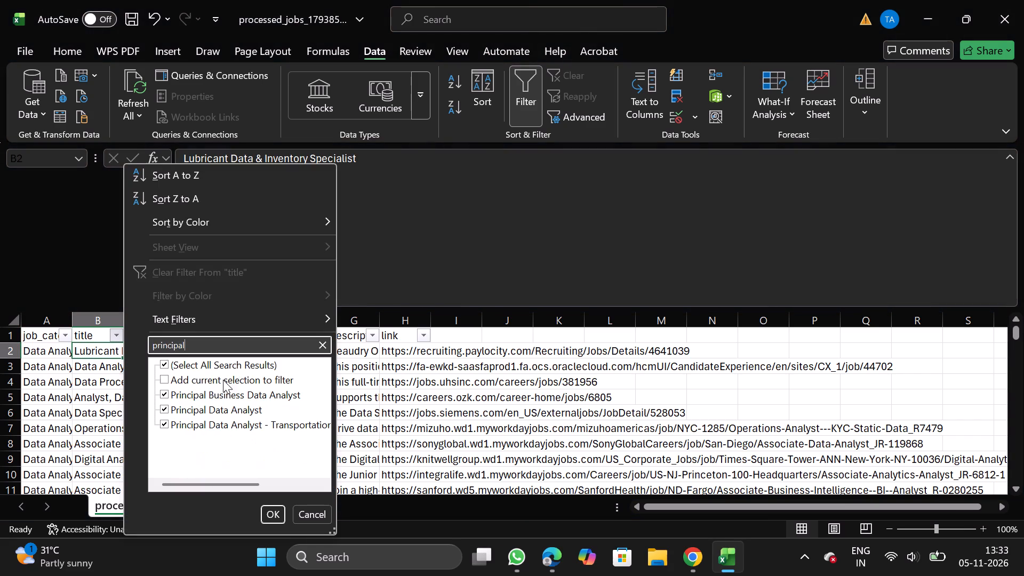
{"action": "left_click", "coordinate": [276, 515]}
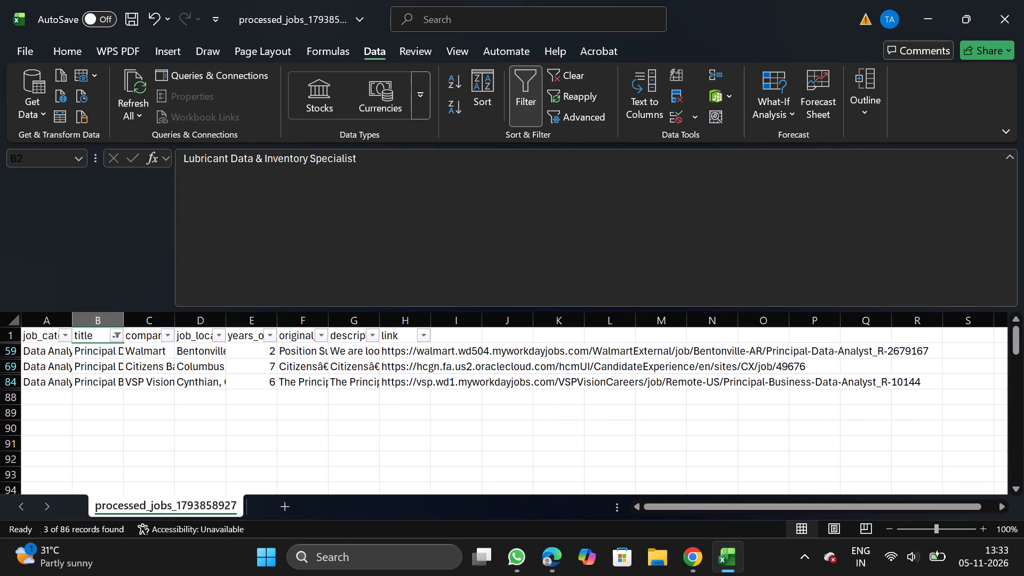
{"action": "left_click", "coordinate": [11, 350]}
{"action": "right_click", "coordinate": [28, 350]}
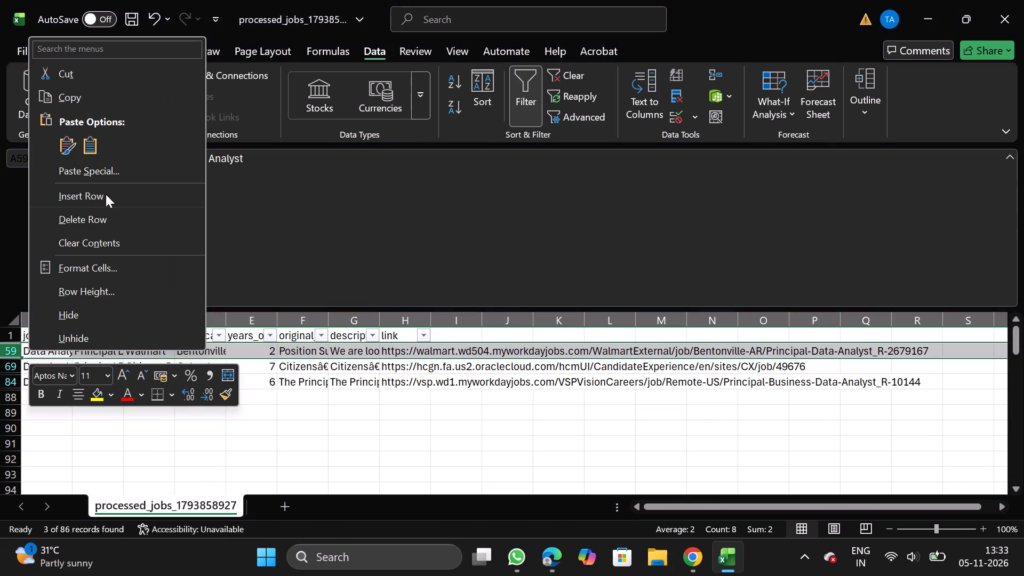
{"action": "left_click", "coordinate": [121, 227]}
{"action": "left_click", "coordinate": [523, 91]}
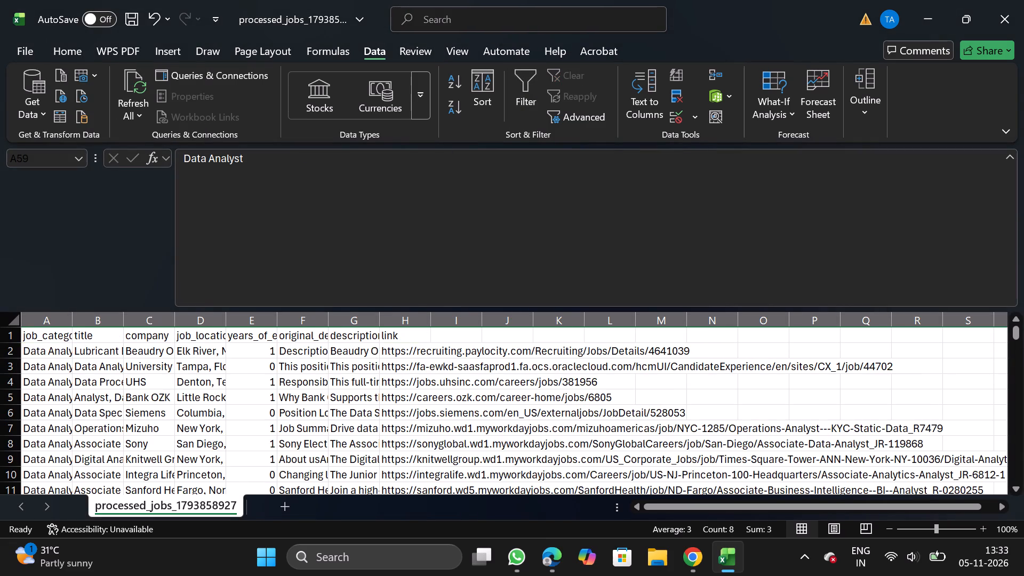
Add filters to the header row again and search the title filter for architect, clearing the search term once checked.
{"action": "left_click_drag", "start_coordinate": [94, 341], "coordinate": [529, 84]}
{"action": "left_click", "coordinate": [529, 84]}
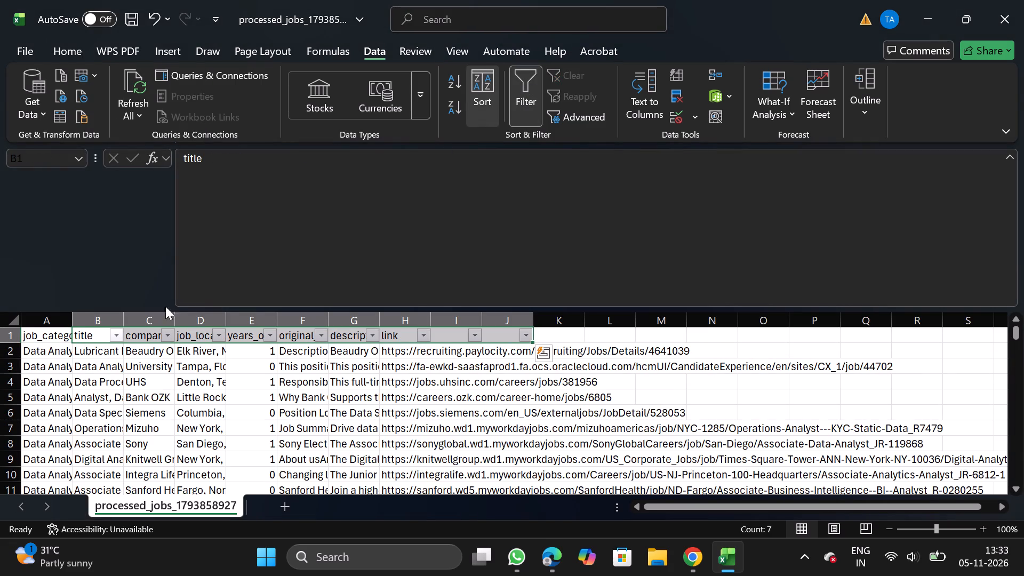
{"action": "left_click", "coordinate": [118, 338]}
{"action": "left_click", "coordinate": [193, 341]}
{"action": "type", "text": "architect"}
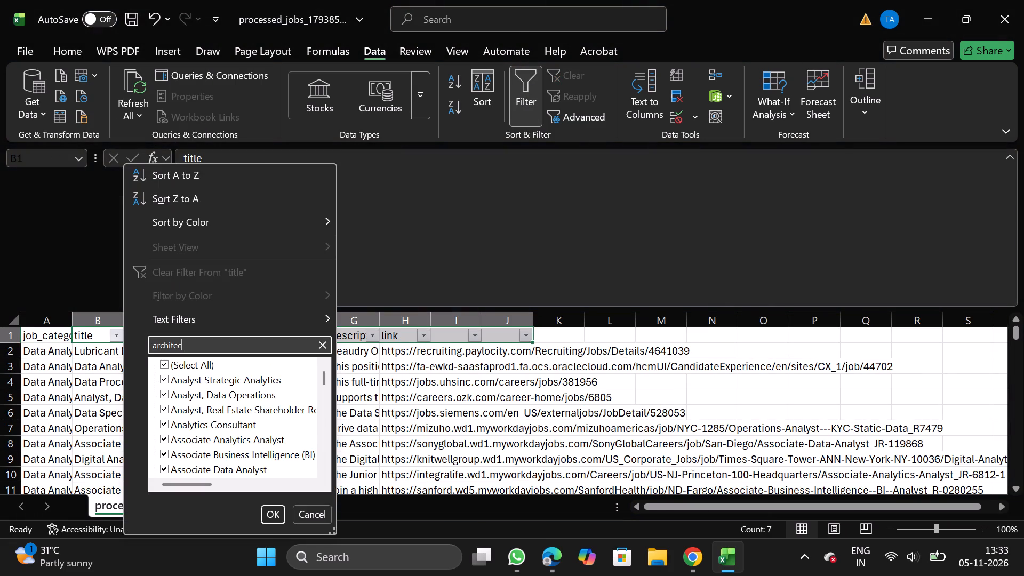
{"action": "key", "text": "BackSpace"}
{"action": "key", "text": "BackSpace"}
{"action": "key", "text": "BackSpace"}
{"action": "key", "text": "BackSpace"}
{"action": "key", "text": "BackSpace"}
{"action": "key", "text": "BackSpace"}
{"action": "key", "text": "BackSpace"}
{"action": "key", "text": "BackSpace"}
{"action": "key", "text": "BackSpace"}
{"action": "key", "text": "BackSpace"}
{"action": "key", "text": "BackSpace"}
{"action": "key", "text": "BackSpace"}
{"action": "key", "text": "BackSpace"}
{"action": "key", "text": "BackSpace"}
{"action": "key", "text": "BackSpace"}
{"action": "key", "text": "BackSpace"}
{"action": "key", "text": "BackSpace"}
Filter the titles by consultant, delete the HCSC and PNC job rows, and remove the filter.
{"action": "type", "text": "consultant"}
{"action": "left_click", "coordinate": [278, 518]}
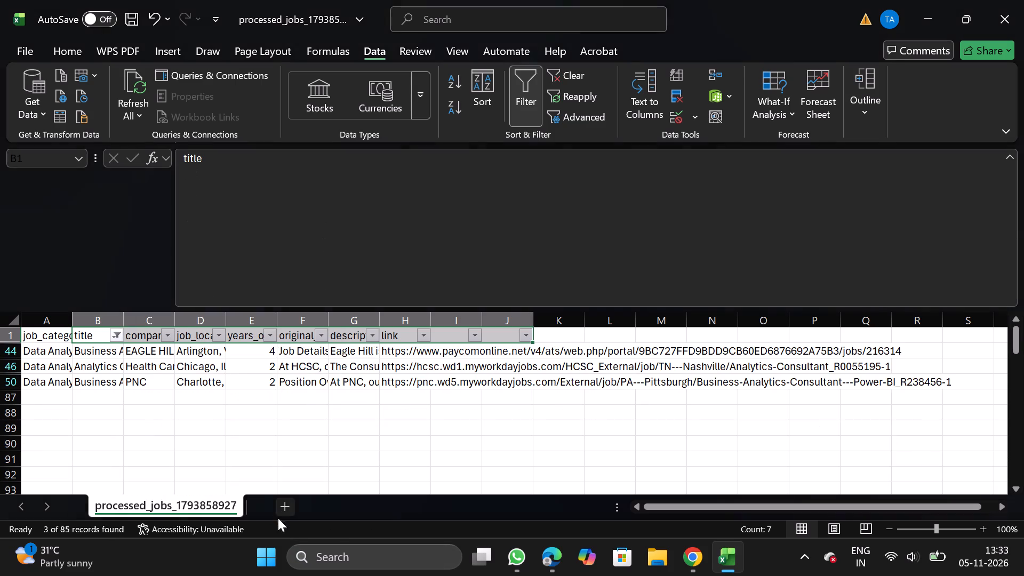
{"action": "left_click", "coordinate": [2, 366]}
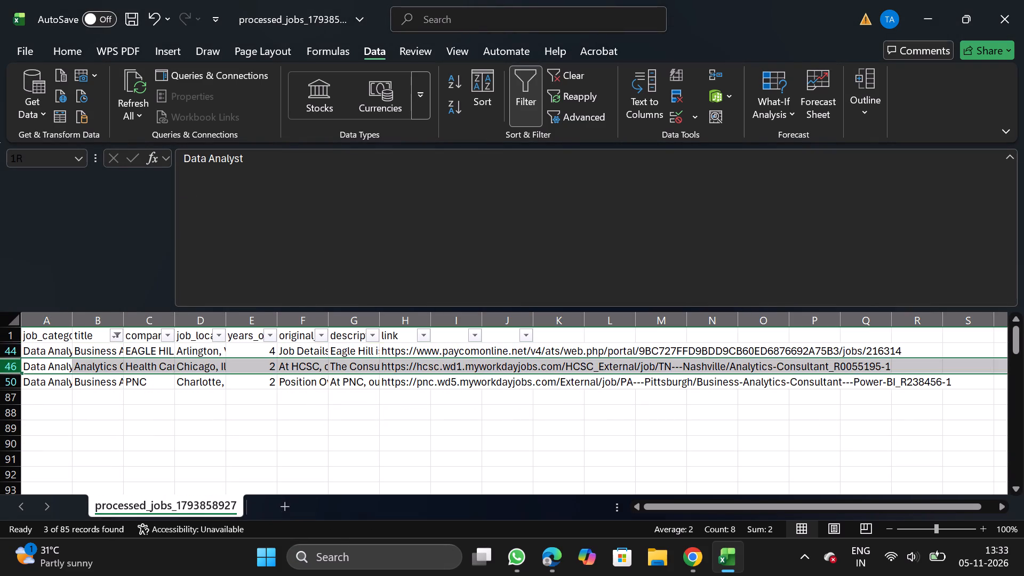
{"action": "key", "text": "shift+Down"}
{"action": "right_click", "coordinate": [46, 373]}
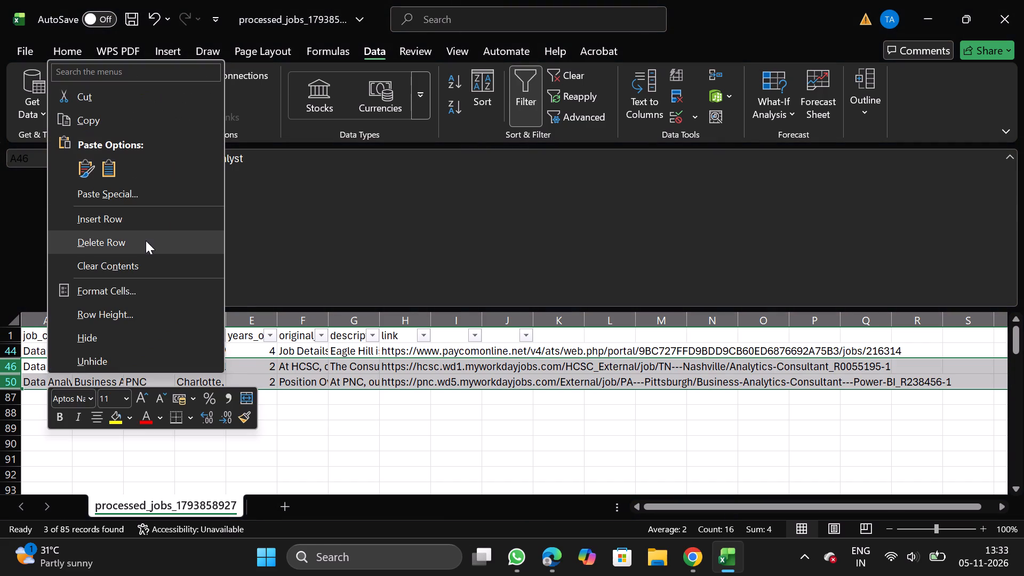
{"action": "left_click", "coordinate": [146, 241]}
{"action": "left_click", "coordinate": [527, 90]}
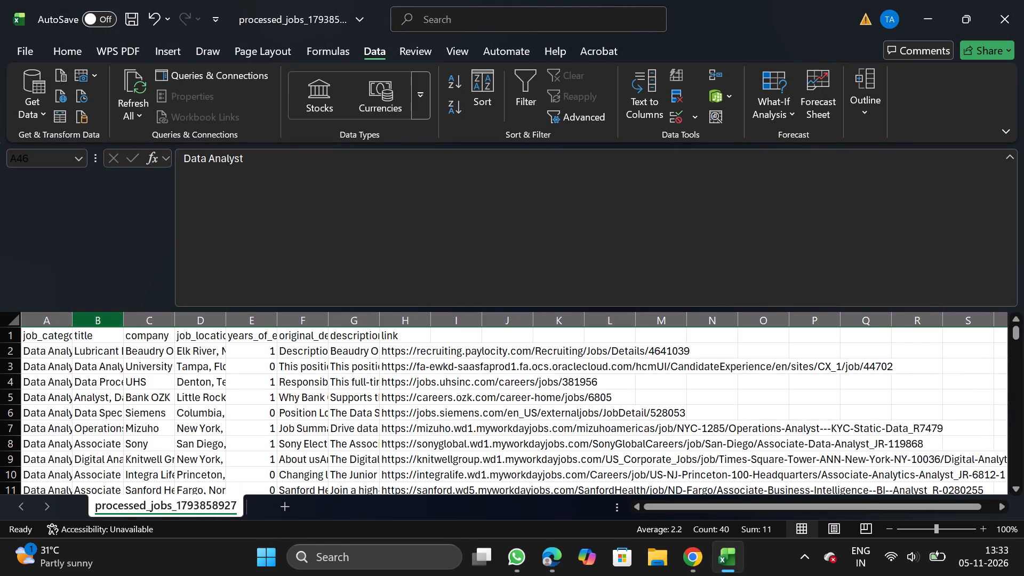
Add filters to the header row, search the title filter for enterprise and embedded, and remove the filter.
{"action": "left_click", "coordinate": [96, 331]}
{"action": "left_click", "coordinate": [531, 99]}
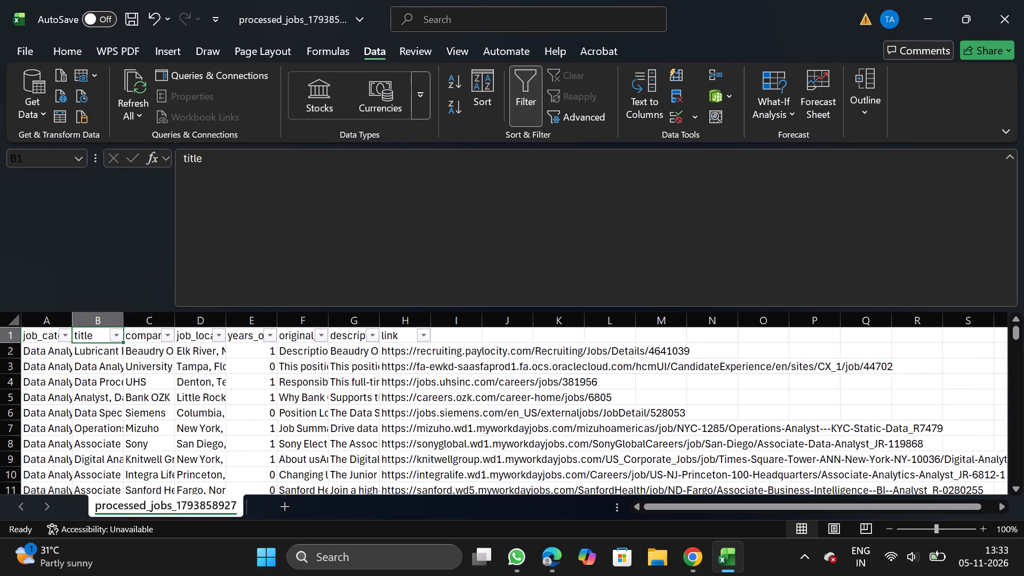
{"action": "left_click", "coordinate": [114, 337]}
{"action": "left_click", "coordinate": [180, 346]}
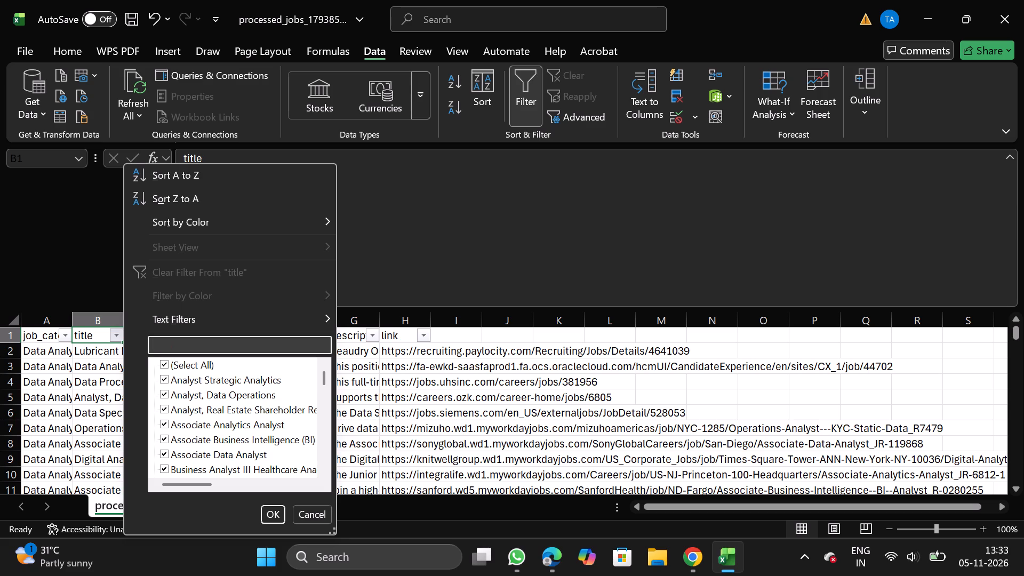
{"action": "key", "text": "c"}
{"action": "key", "text": "BackSpace"}
{"action": "key", "text": "BackSpace"}
{"action": "type", "text": "enterprise"}
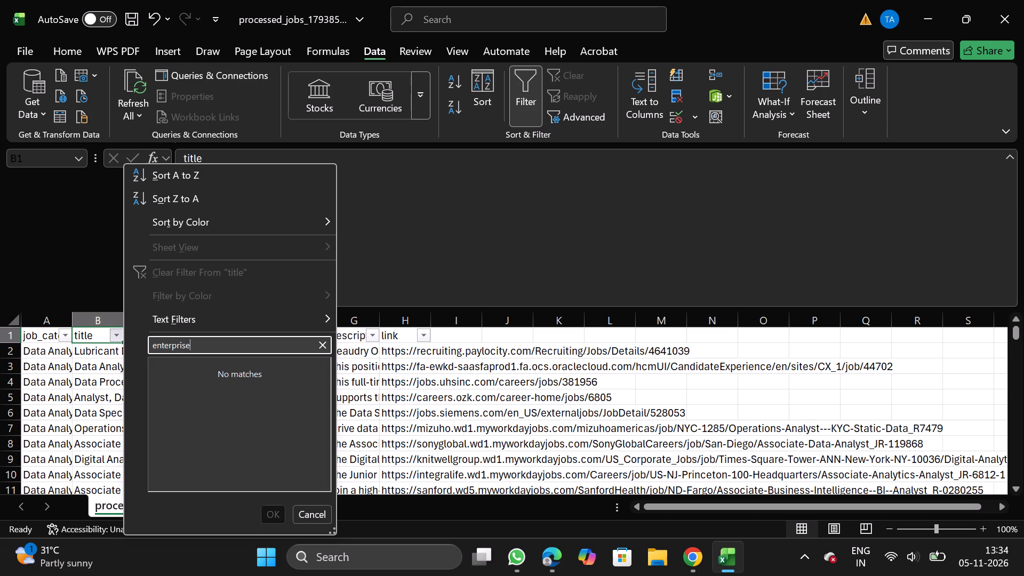
{"action": "key", "text": "BackSpace"}
{"action": "key", "text": "BackSpace"}
{"action": "key", "text": "BackSpace"}
{"action": "key", "text": "BackSpace"}
{"action": "key", "text": "BackSpace"}
{"action": "key", "text": "BackSpace"}
{"action": "key", "text": "BackSpace"}
{"action": "key", "text": "BackSpace"}
{"action": "key", "text": "BackSpace"}
{"action": "key", "text": "BackSpace"}
{"action": "key", "text": "BackSpace"}
{"action": "key", "text": "BackSpace"}
{"action": "key", "text": "BackSpace"}
{"action": "key", "text": "BackSpace"}
{"action": "key", "text": "BackSpace"}
{"action": "key", "text": "BackSpace"}
{"action": "key", "text": "BackSpace"}
{"action": "key", "text": "BackSpace"}
{"action": "key", "text": "BackSpace"}
{"action": "key", "text": "BackSpace"}
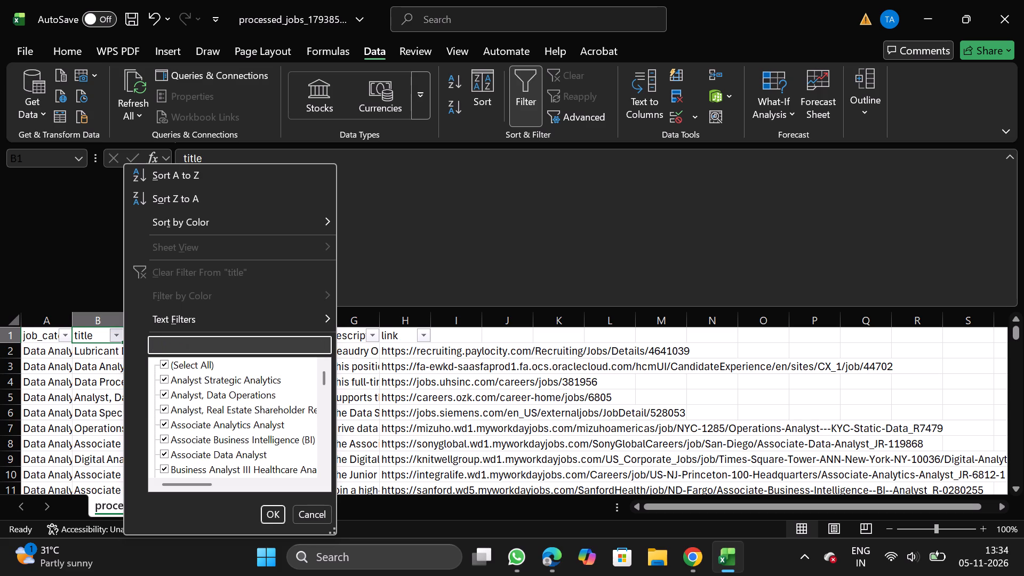
{"action": "type", "text": "embedded"}
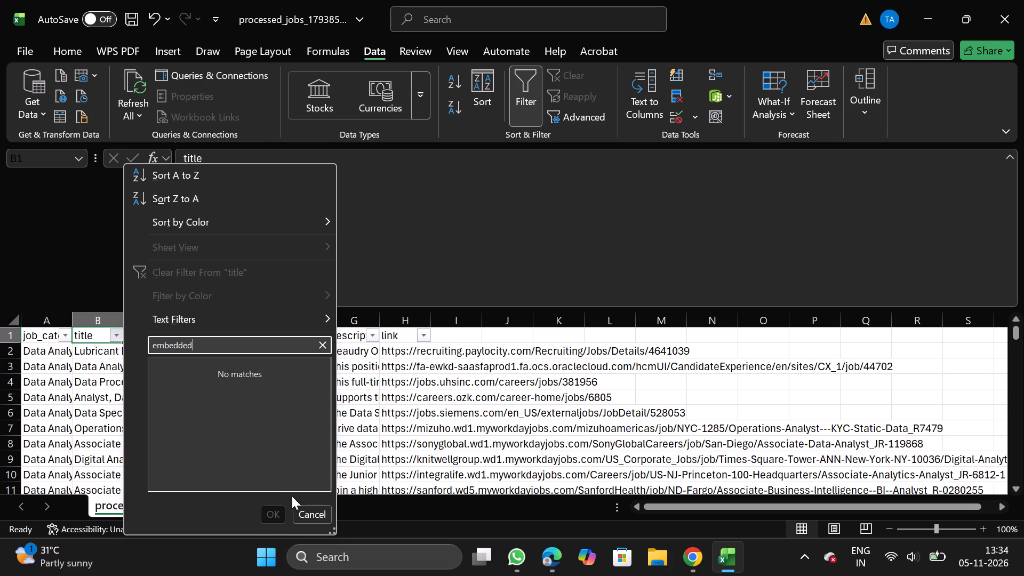
{"action": "left_click", "coordinate": [306, 513]}
{"action": "left_click", "coordinate": [527, 108]}
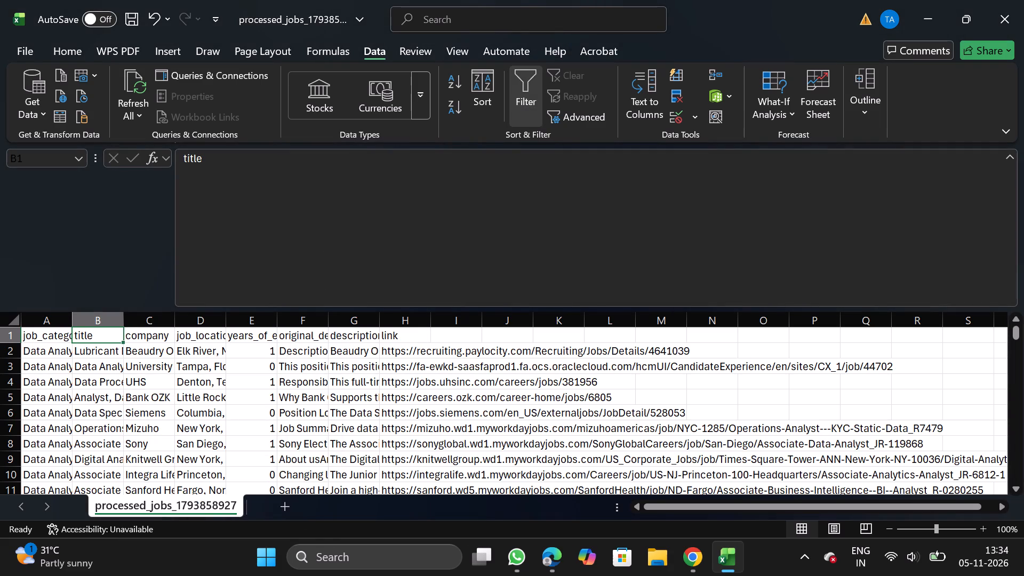
Add filters to the header row and search the company filter for walmart, clearing the term once checked.
{"action": "left_click", "coordinate": [518, 102]}
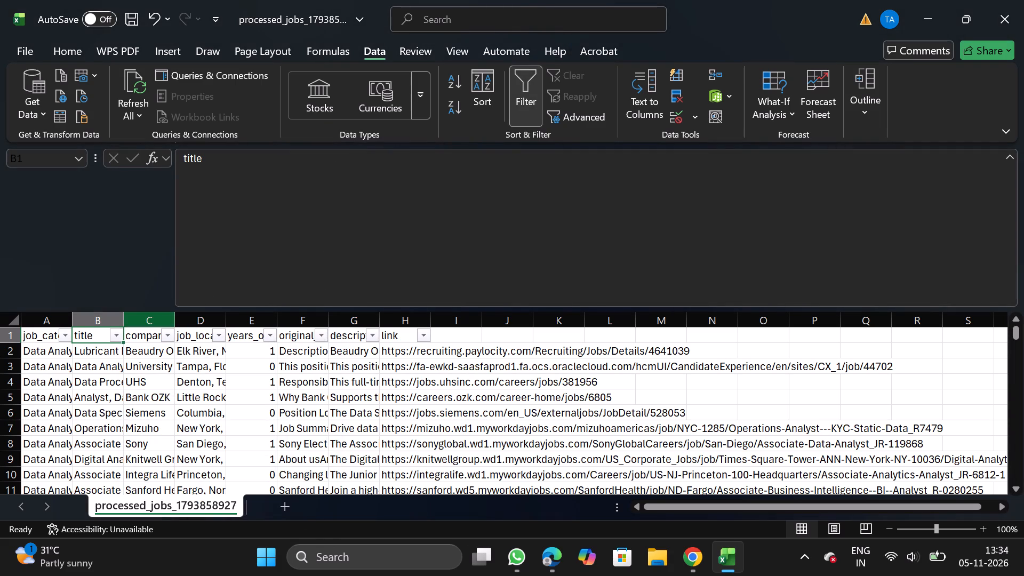
{"action": "left_click", "coordinate": [168, 338]}
{"action": "left_click", "coordinate": [226, 345]}
{"action": "type", "text": "walmart"}
{"action": "key", "text": "BackSpace"}
{"action": "key", "text": "BackSpace"}
{"action": "key", "text": "BackSpace"}
{"action": "key", "text": "BackSpace"}
{"action": "key", "text": "BackSpace"}
{"action": "key", "text": "BackSpace"}
{"action": "key", "text": "BackSpace"}
{"action": "key", "text": "BackSpace"}
{"action": "key", "text": "BackSpace"}
{"action": "key", "text": "BackSpace"}
{"action": "key", "text": "BackSpace"}
{"action": "key", "text": "BackSpace"}
{"action": "key", "text": "BackSpace"}
{"action": "key", "text": "BackSpace"}
{"action": "key", "text": "BackSpace"}
{"action": "key", "text": "BackSpace"}
{"action": "key", "text": "BackSpace"}
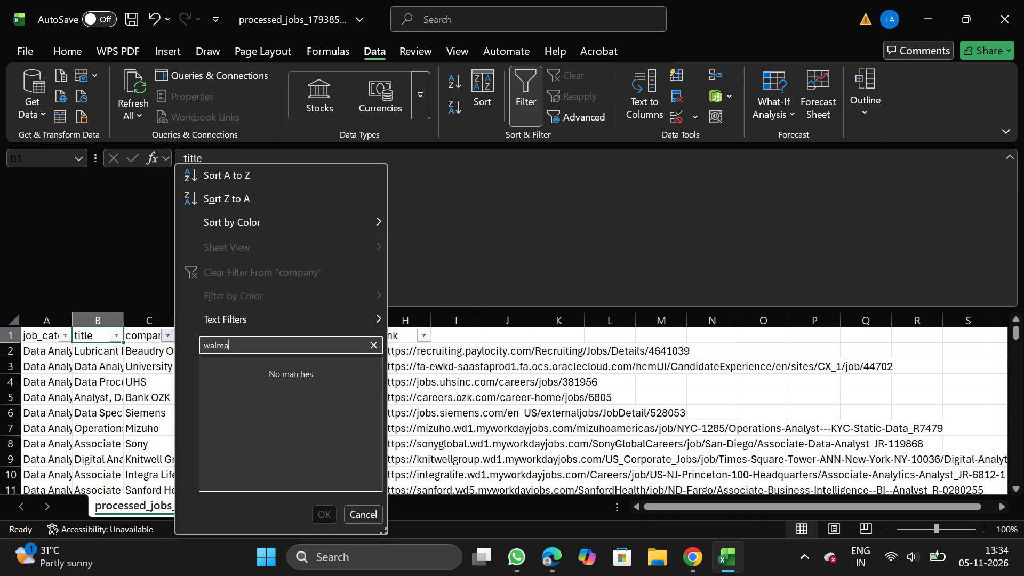
Search the company filter for dried, clearing the term once checked.
{"action": "type", "text": "dried"}
{"action": "key", "text": "BackSpace"}
{"action": "key", "text": "BackSpace"}
{"action": "key", "text": "BackSpace"}
{"action": "key", "text": "BackSpace"}
{"action": "key", "text": "BackSpace"}
{"action": "key", "text": "BackSpace"}
{"action": "key", "text": "BackSpace"}
{"action": "key", "text": "BackSpace"}
{"action": "key", "text": "BackSpace"}
{"action": "key", "text": "BackSpace"}
{"action": "key", "text": "BackSpace"}
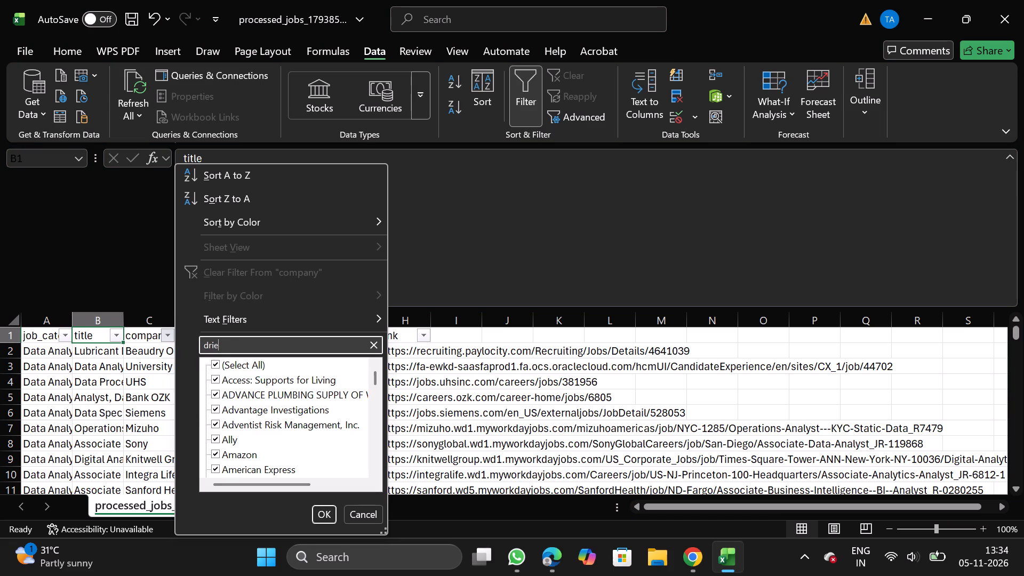
Filter the company column by capit, delete the Capital One job row, and remove the filter.
{"action": "type", "text": "capital"}
{"action": "key", "text": "BackSpace"}
{"action": "key", "text": "BackSpace"}
{"action": "left_click", "coordinate": [324, 516]}
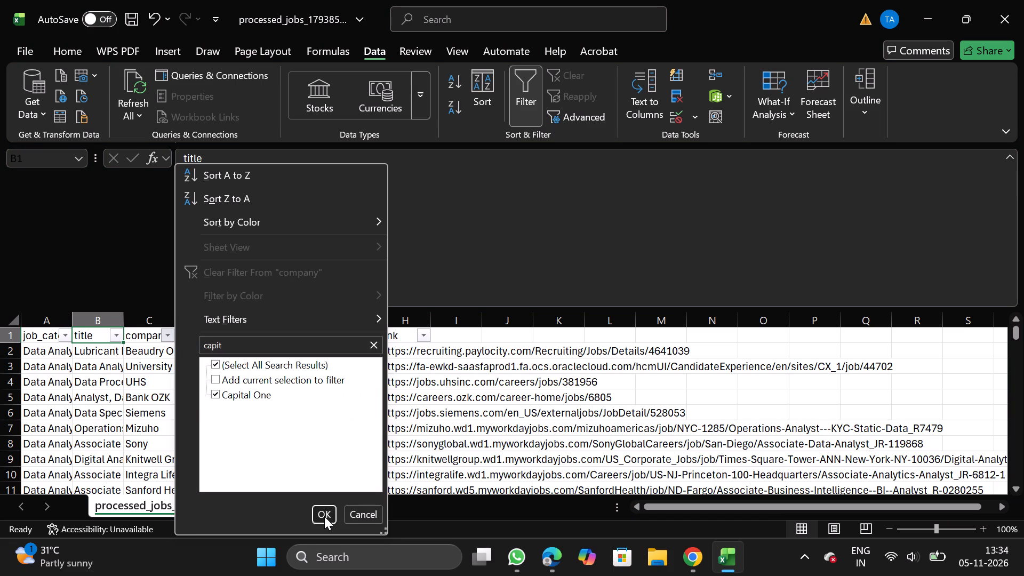
{"action": "left_click_drag", "start_coordinate": [5, 355], "coordinate": [9, 349]}
{"action": "left_click", "coordinate": [9, 349]}
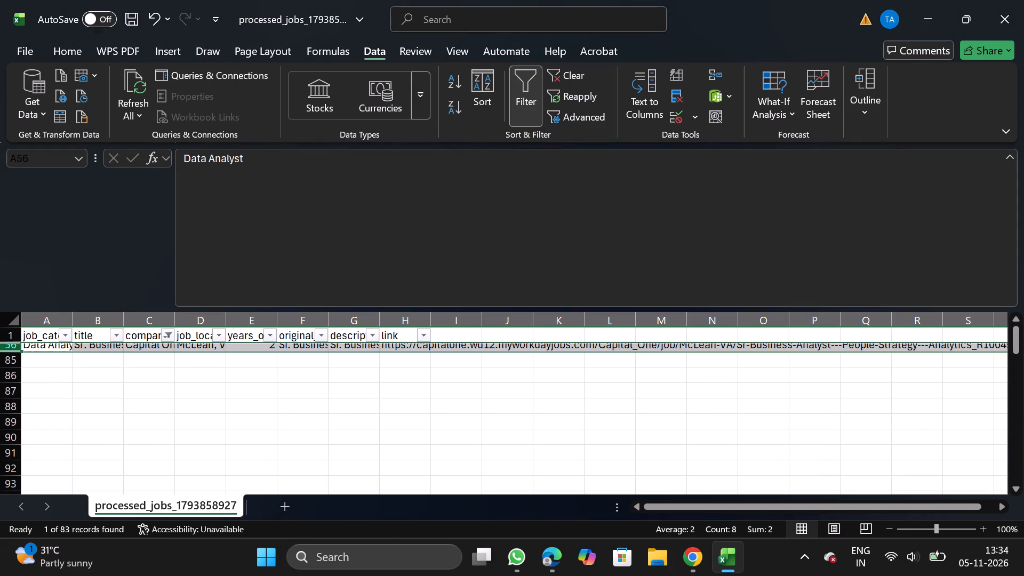
{"action": "right_click", "coordinate": [41, 346]}
{"action": "left_click", "coordinate": [118, 218]}
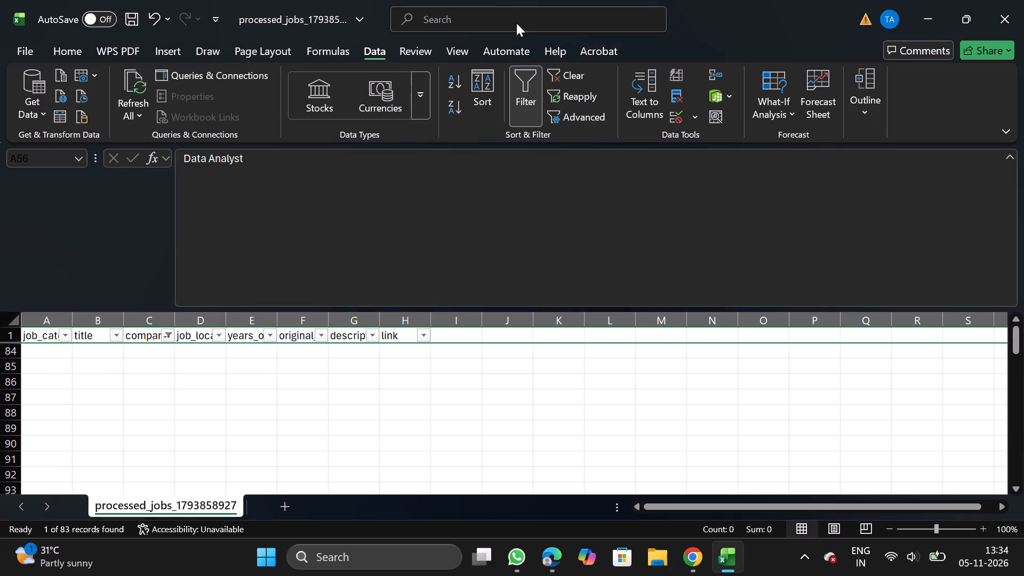
{"action": "left_click", "coordinate": [521, 93]}
Add a filter to the company column and search it for under, clearing the term once checked.
{"action": "left_click", "coordinate": [138, 326]}
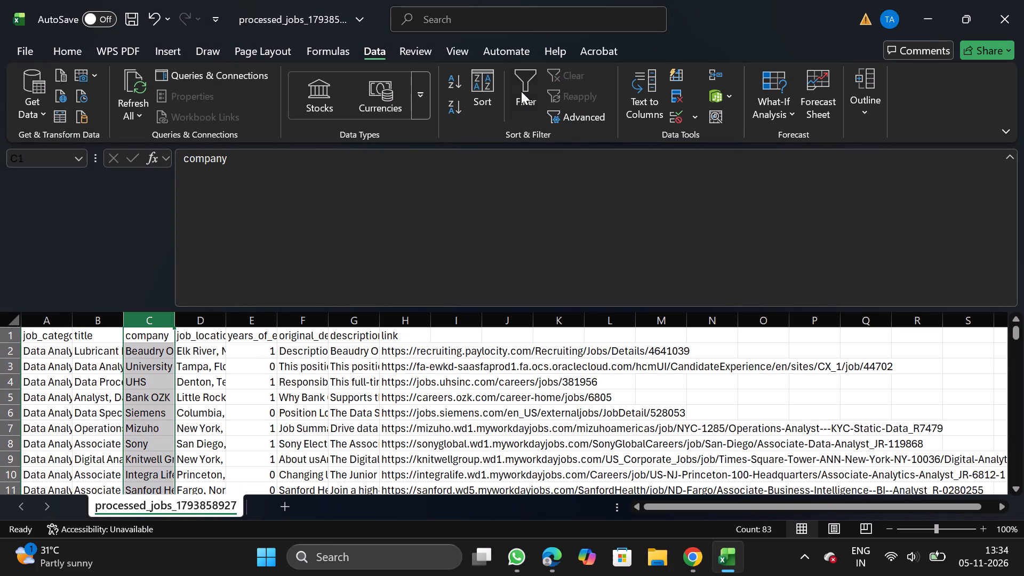
{"action": "left_click", "coordinate": [521, 91]}
{"action": "left_click", "coordinate": [167, 335]}
{"action": "left_click", "coordinate": [229, 343]}
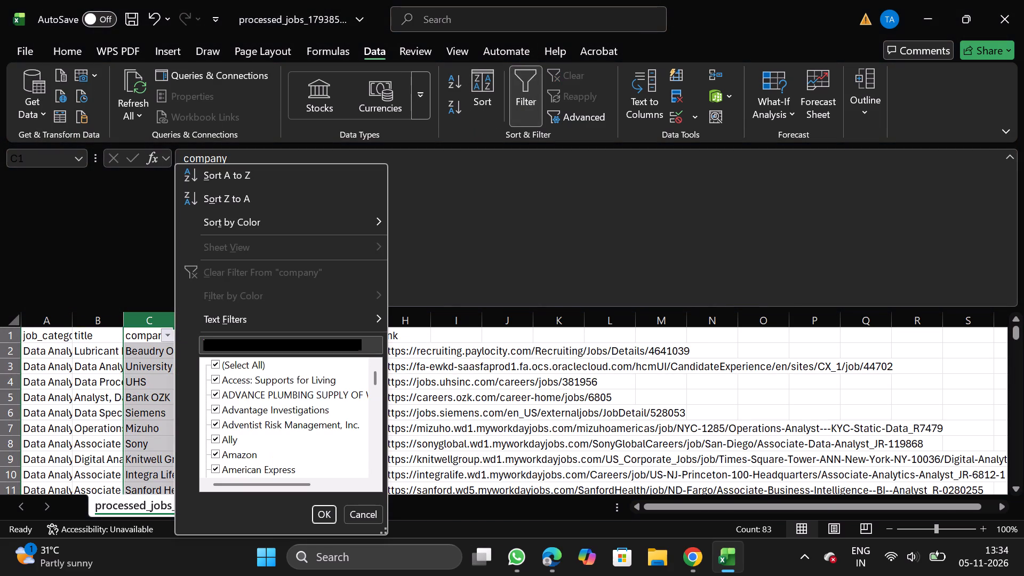
{"action": "type", "text": "under"}
{"action": "key", "text": "BackSpace"}
{"action": "key", "text": "BackSpace"}
{"action": "key", "text": "BackSpace"}
{"action": "key", "text": "BackSpace"}
{"action": "key", "text": "BackSpace"}
{"action": "key", "text": "BackSpace"}
{"action": "key", "text": "BackSpace"}
{"action": "key", "text": "BackSpace"}
{"action": "key", "text": "BackSpace"}
{"action": "key", "text": "BackSpace"}
{"action": "key", "text": "BackSpace"}
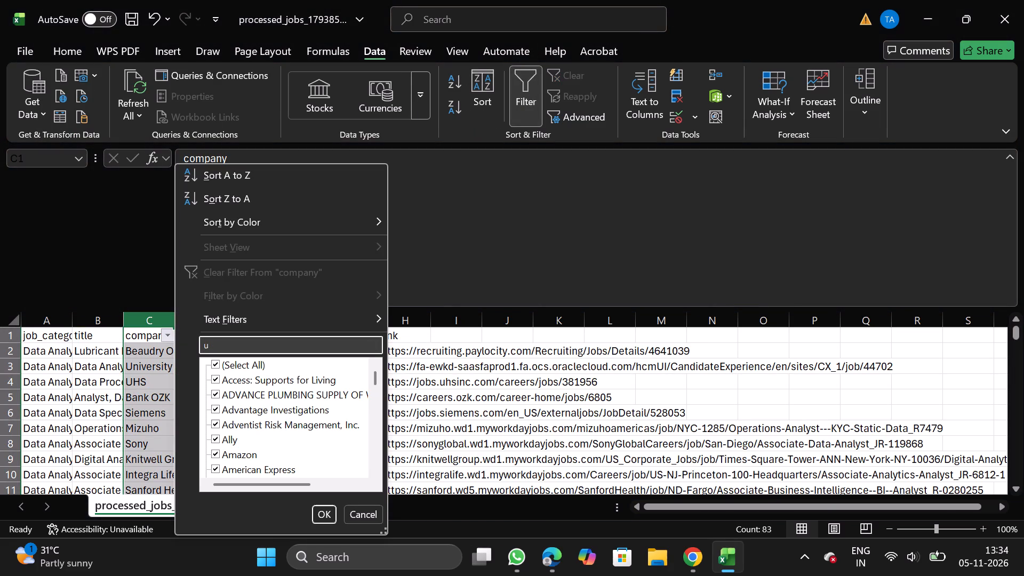
Search the company filter for hunt, clearing the term once checked.
{"action": "type", "text": "hunt"}
{"action": "key", "text": "BackSpace"}
{"action": "key", "text": "BackSpace"}
{"action": "key", "text": "BackSpace"}
{"action": "key", "text": "BackSpace"}
{"action": "key", "text": "BackSpace"}
{"action": "key", "text": "BackSpace"}
{"action": "key", "text": "BackSpace"}
{"action": "key", "text": "BackSpace"}
{"action": "key", "text": "BackSpace"}
{"action": "key", "text": "BackSpace"}
{"action": "key", "text": "BackSpace"}
{"action": "key", "text": "BackSpace"}
{"action": "key", "text": "BackSpace"}
{"action": "key", "text": "BackSpace"}
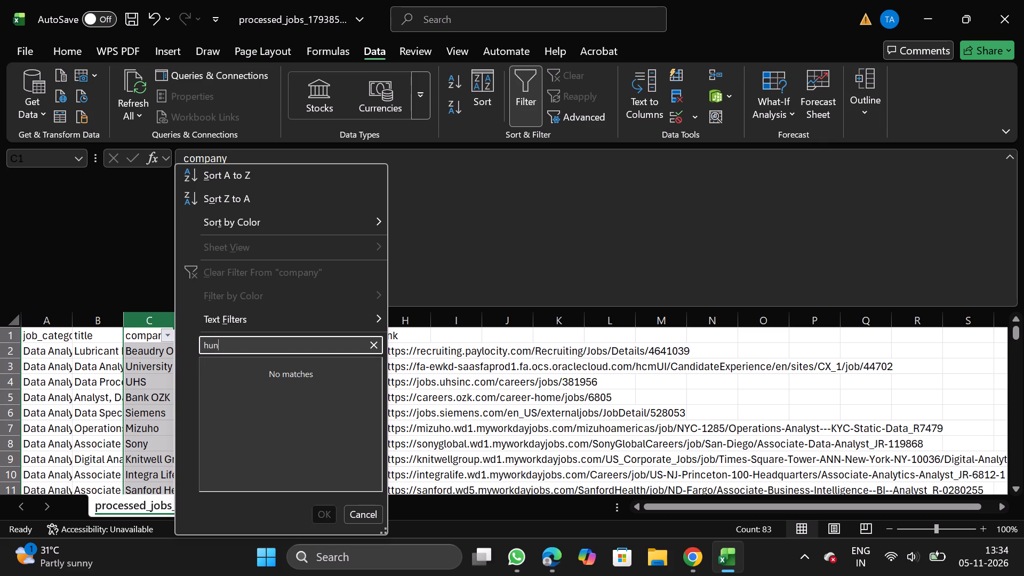
Search the company filter for skim, clearing the term once checked.
{"action": "type", "text": "skim"}
{"action": "key", "text": "BackSpace"}
{"action": "key", "text": "BackSpace"}
{"action": "key", "text": "BackSpace"}
{"action": "key", "text": "BackSpace"}
{"action": "key", "text": "BackSpace"}
{"action": "key", "text": "BackSpace"}
{"action": "key", "text": "BackSpace"}
{"action": "key", "text": "BackSpace"}
{"action": "key", "text": "BackSpace"}
{"action": "key", "text": "BackSpace"}
{"action": "key", "text": "BackSpace"}
{"action": "key", "text": "BackSpace"}
{"action": "key", "text": "BackSpace"}
{"action": "key", "text": "BackSpace"}
{"action": "key", "text": "BackSpace"}
Search the company filter for aep and then ap, clearing the term once checked.
{"action": "type", "text": "aep"}
{"action": "key", "text": "BackSpace"}
{"action": "key", "text": "BackSpace"}
{"action": "key", "text": "p"}
{"action": "key", "text": "BackSpace"}
{"action": "key", "text": "BackSpace"}
{"action": "key", "text": "BackSpace"}
{"action": "key", "text": "BackSpace"}
{"action": "key", "text": "BackSpace"}
{"action": "key", "text": "BackSpace"}
{"action": "key", "text": "BackSpace"}
{"action": "key", "text": "BackSpace"}
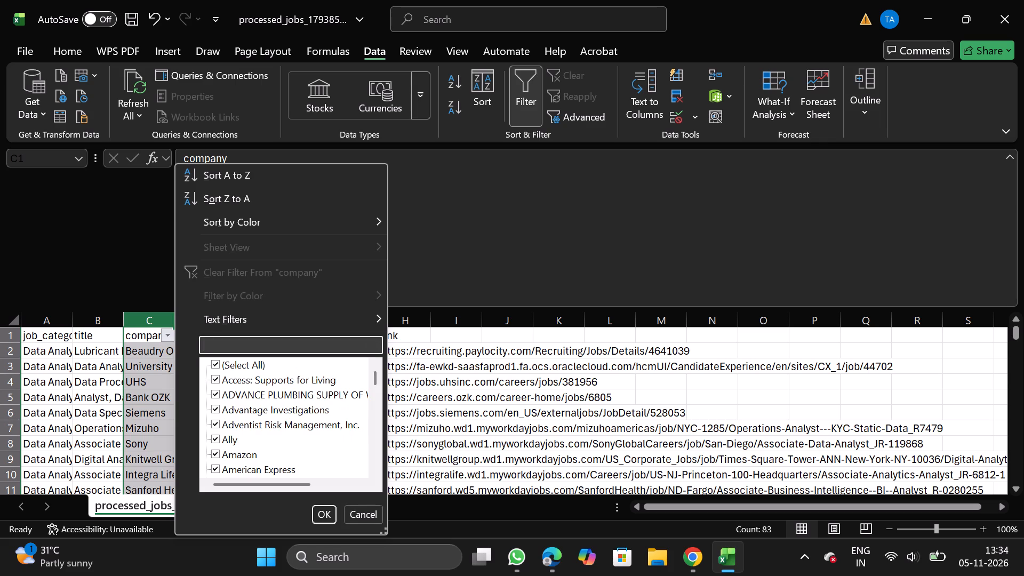
Search the company filter for in landem, close it without applying, and remove the filter from the company column.
{"action": "type", "text": "in landem"}
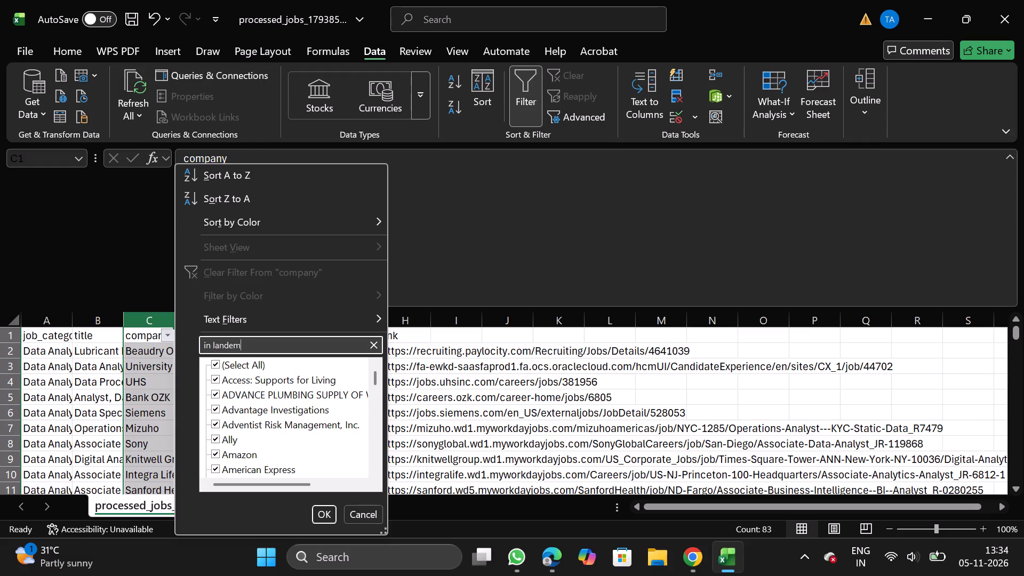
{"action": "left_click_drag", "start_coordinate": [368, 514], "coordinate": [528, 87]}
{"action": "left_click", "coordinate": [528, 87]}
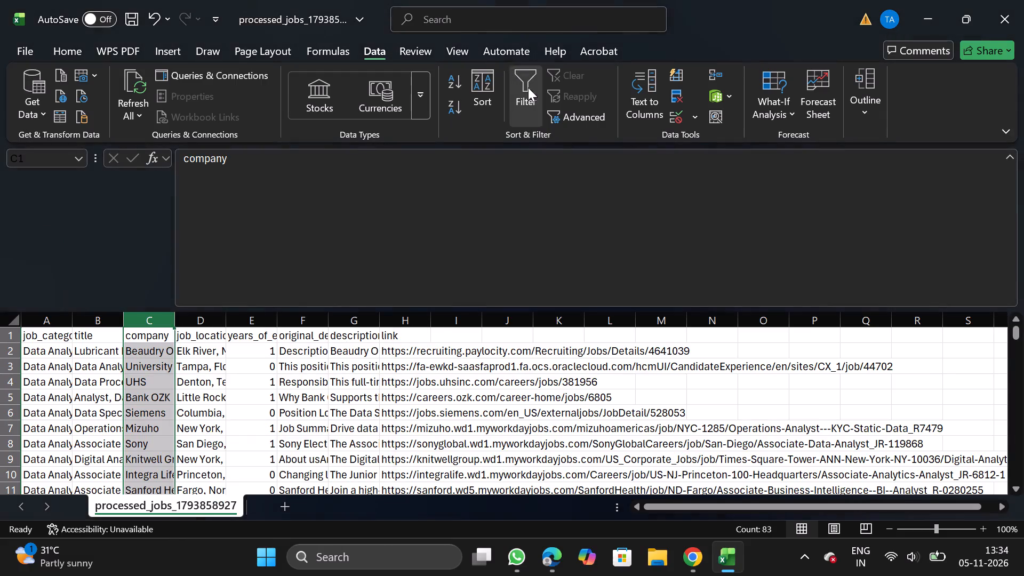
Save the cleaned data analyst jobs as the CSV file DA_11_05 in the Daily Scraping jobs folder under Documents.
{"action": "left_click_drag", "start_coordinate": [23, 43], "coordinate": [67, 273]}
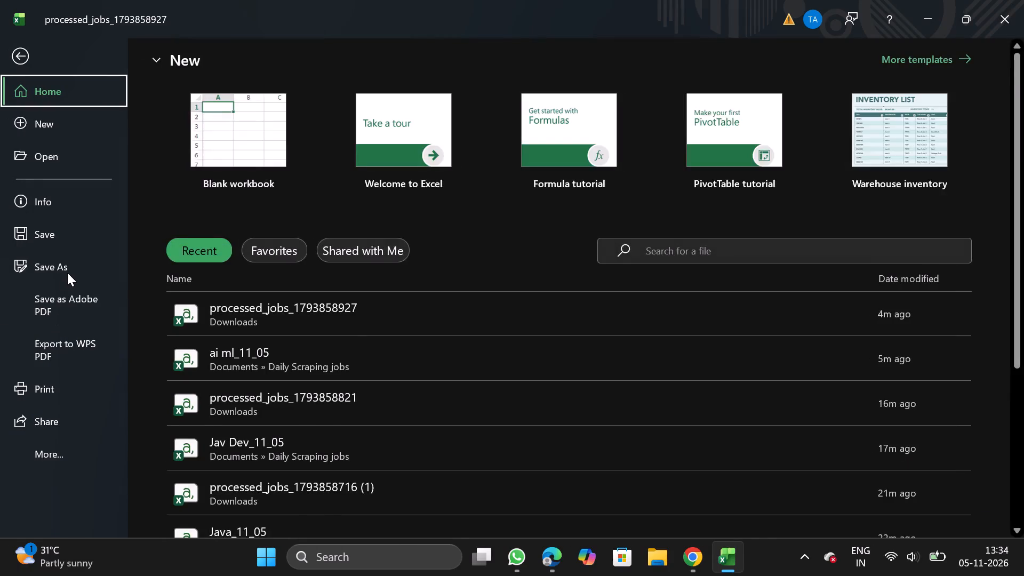
{"action": "left_click_drag", "start_coordinate": [67, 273], "coordinate": [70, 269]}
{"action": "double_click", "coordinate": [70, 269]}
{"action": "triple_click", "coordinate": [253, 443]}
{"action": "left_click", "coordinate": [253, 443]}
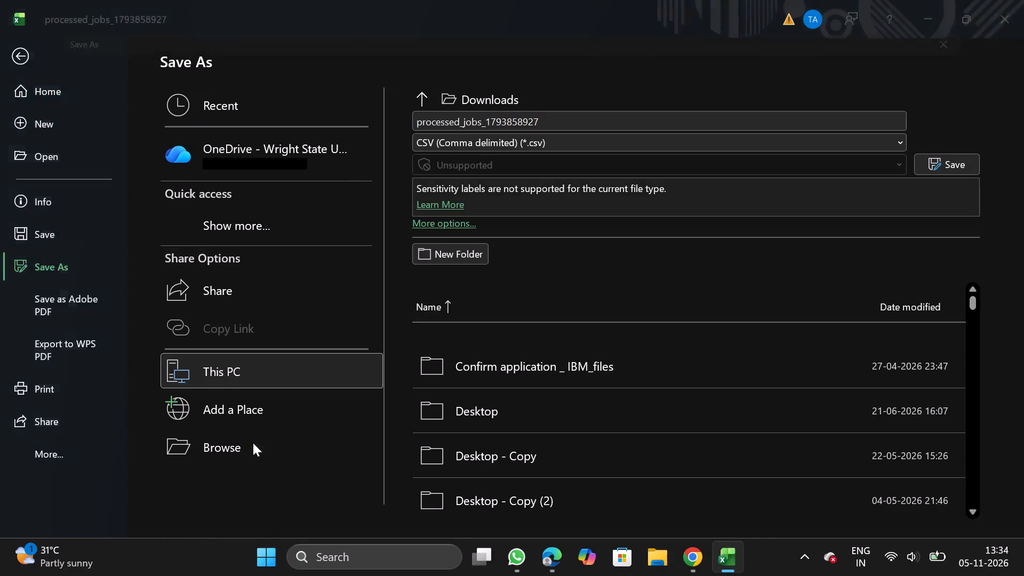
{"action": "double_click", "coordinate": [74, 175]}
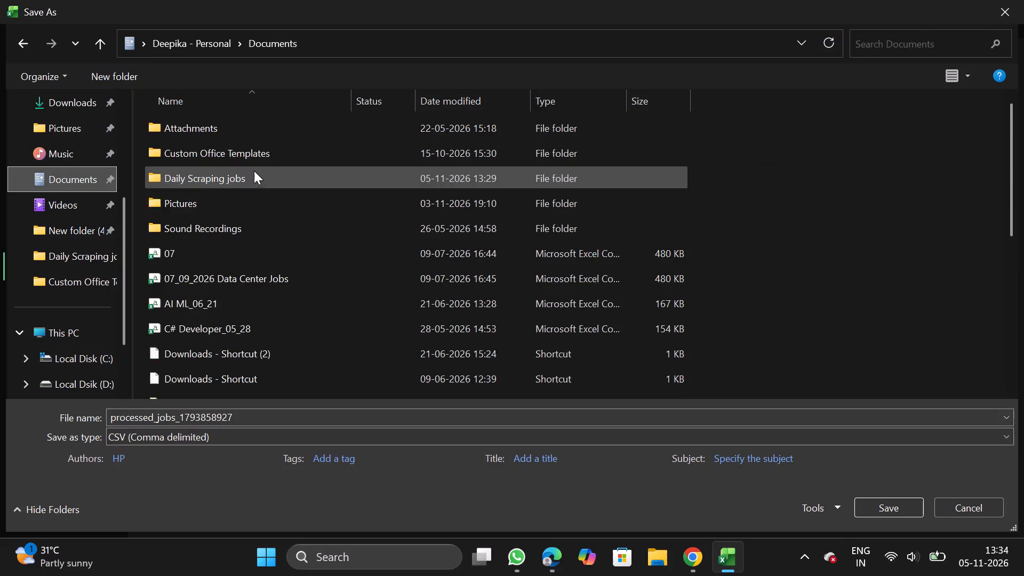
{"action": "double_click", "coordinate": [265, 180]}
{"action": "left_click", "coordinate": [301, 414]}
{"action": "key", "text": "BackSpace"}
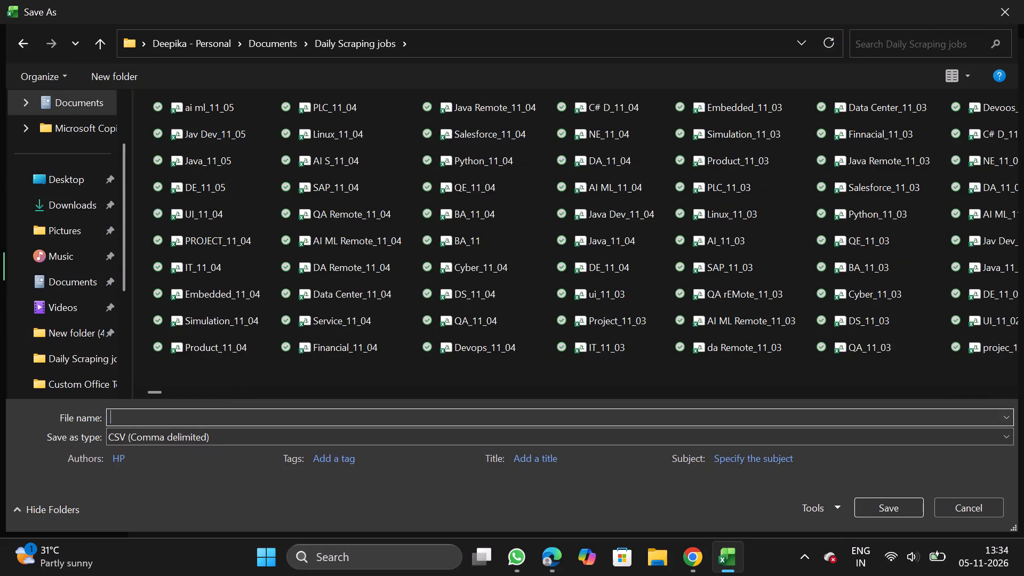
{"action": "type", "text": "DA"}
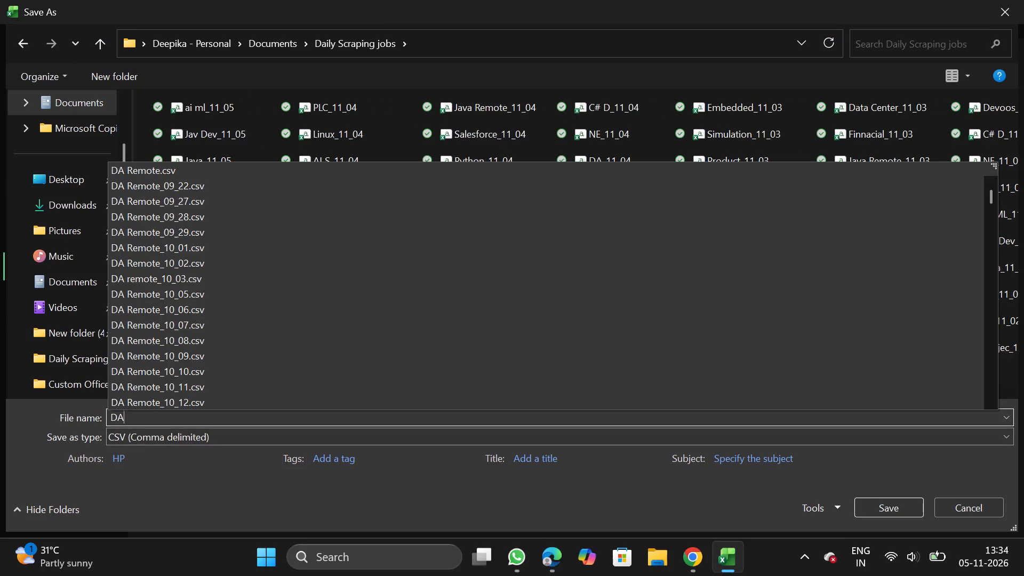
{"action": "type", "text": "_11_05"}
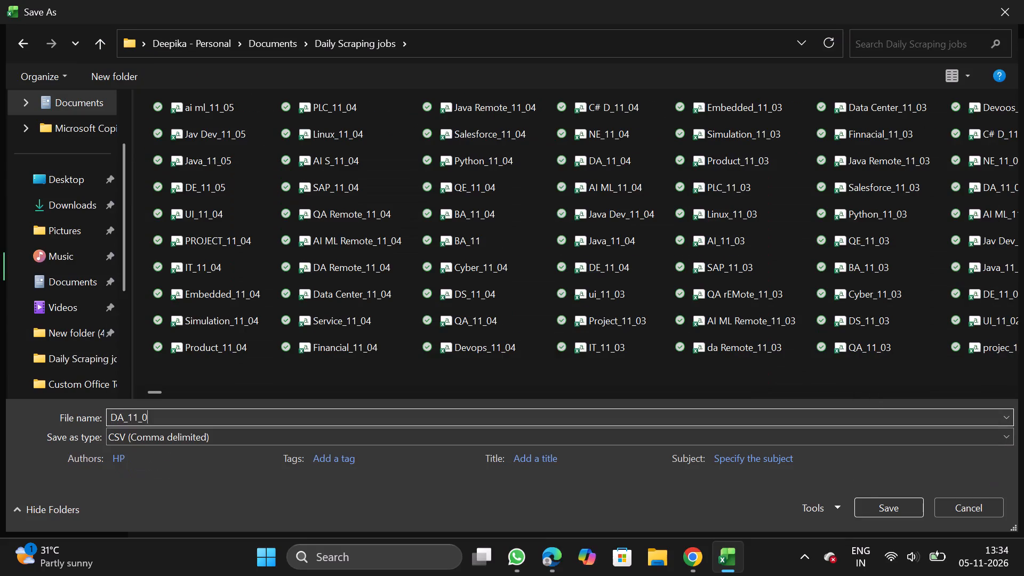
{"action": "left_click", "coordinate": [879, 507]}
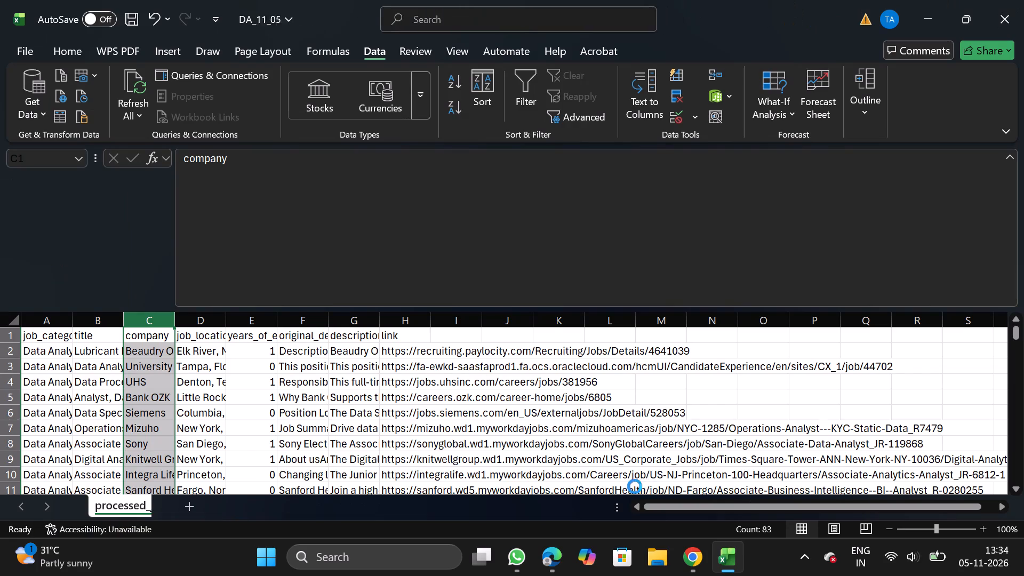
Switch to NextGenApply in Chrome, choose DA_11_05.csv for the bulk job upload, and upload it.
{"action": "left_click", "coordinate": [681, 569]}
{"action": "scroll", "coordinate": [491, 436], "scroll_direction": "down", "scroll_amount": 1}
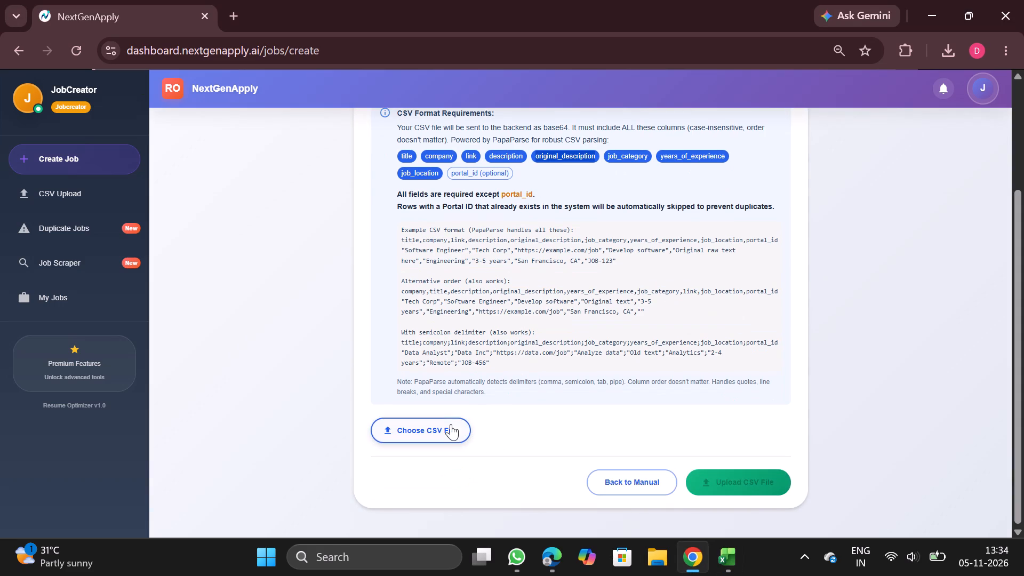
{"action": "left_click", "coordinate": [451, 424]}
{"action": "double_click", "coordinate": [231, 117]}
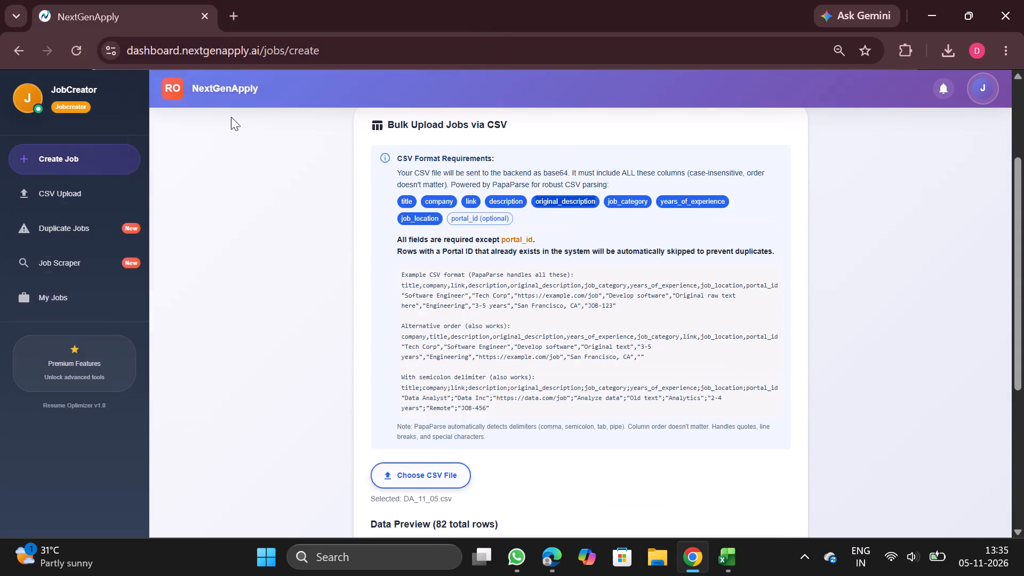
{"action": "scroll", "coordinate": [501, 357], "scroll_direction": "down", "scroll_amount": 2}
{"action": "scroll", "coordinate": [625, 364], "scroll_direction": "down", "scroll_amount": 5}
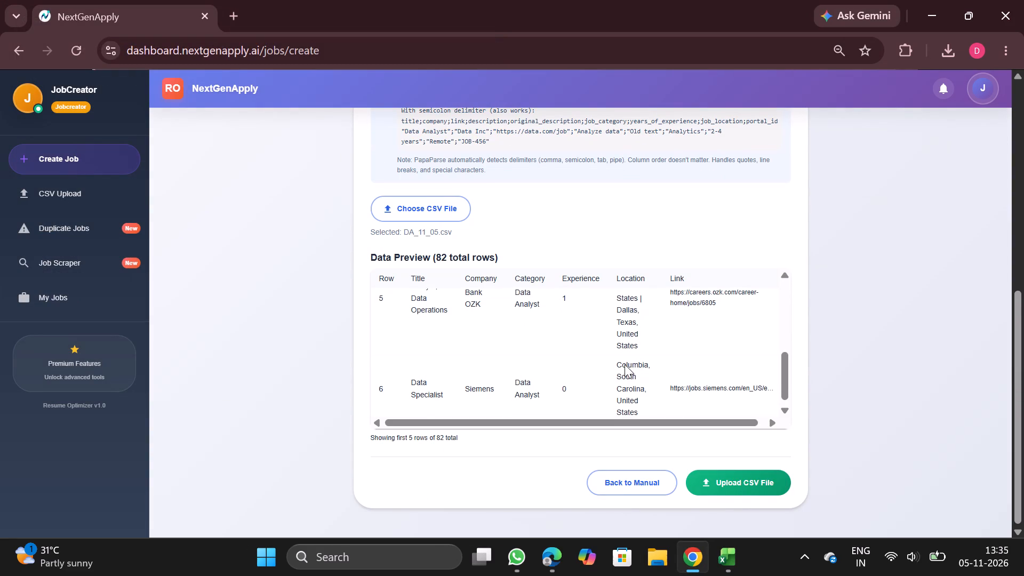
{"action": "left_click", "coordinate": [742, 485]}
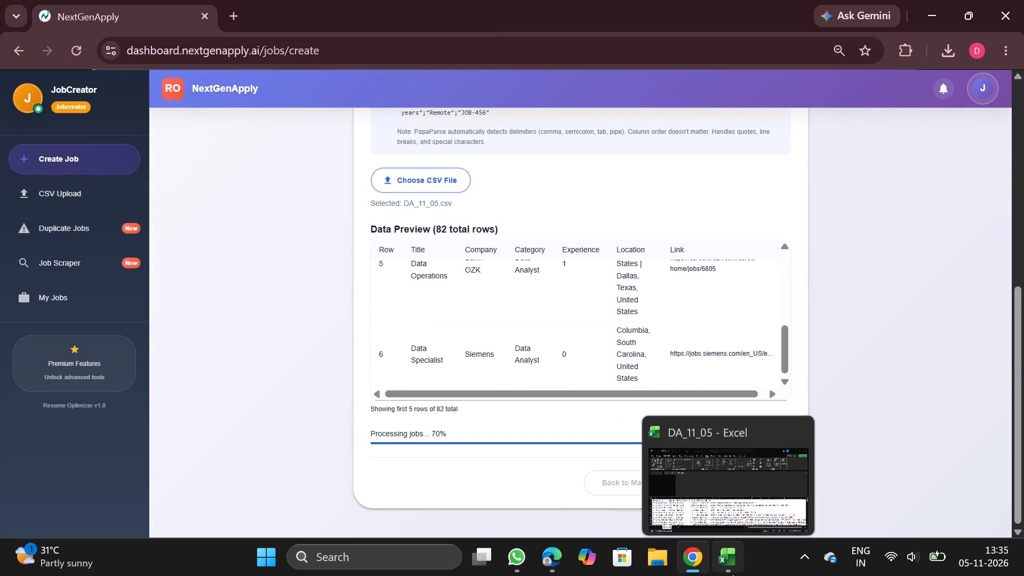
Close the DA_11_05 workbook in Excel.
{"action": "left_click", "coordinate": [797, 425]}
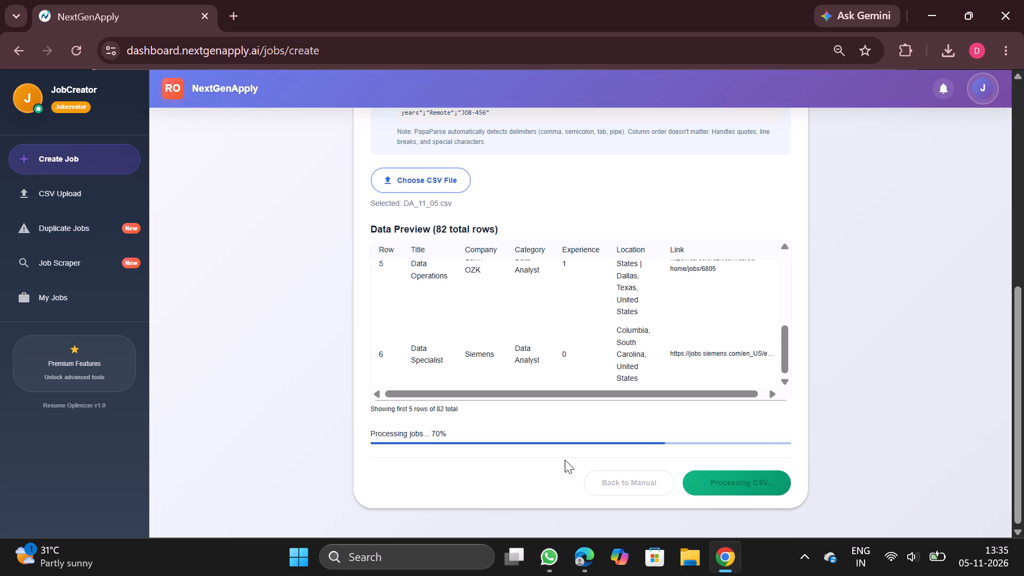
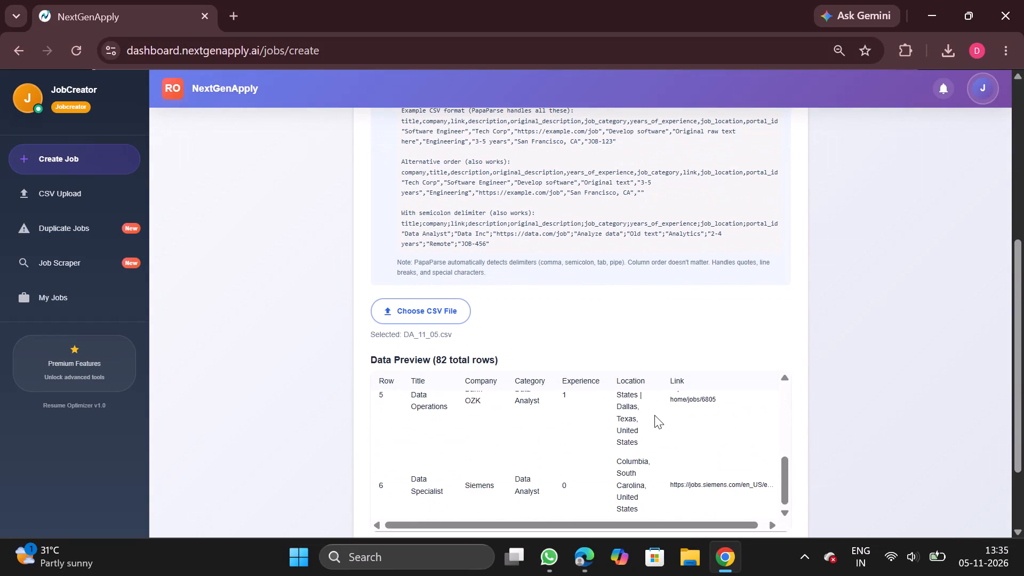
Submit the previewed DA_11_05.csv data for processing to create the jobs in bulk.
{"action": "scroll", "coordinate": [654, 415], "scroll_direction": "down", "scroll_amount": 1}
{"action": "left_click", "coordinate": [740, 494]}
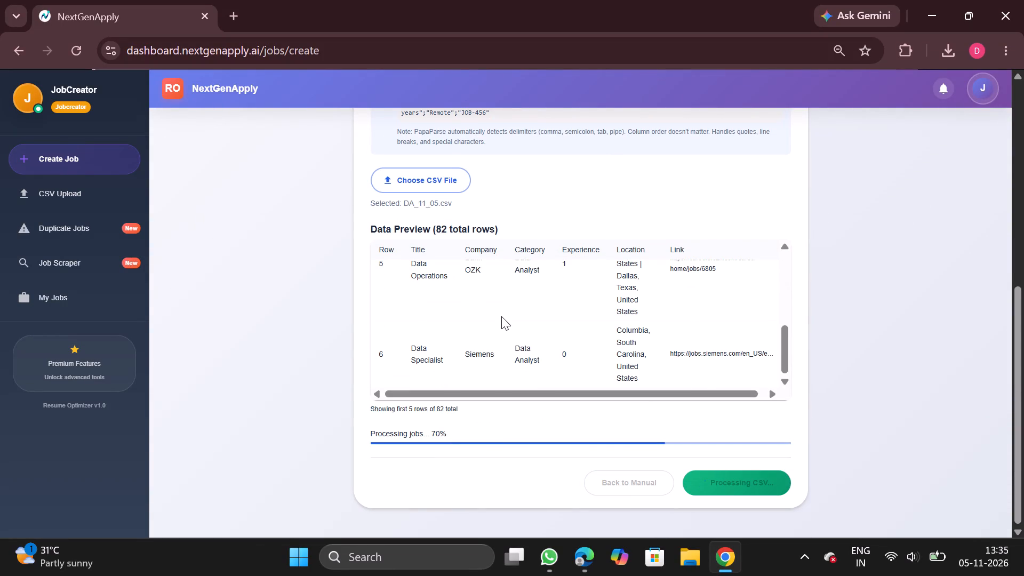
Open My Jobs and check the jobs by category, the jobs created today and the list of recently created jobs.
{"action": "left_click", "coordinate": [65, 287]}
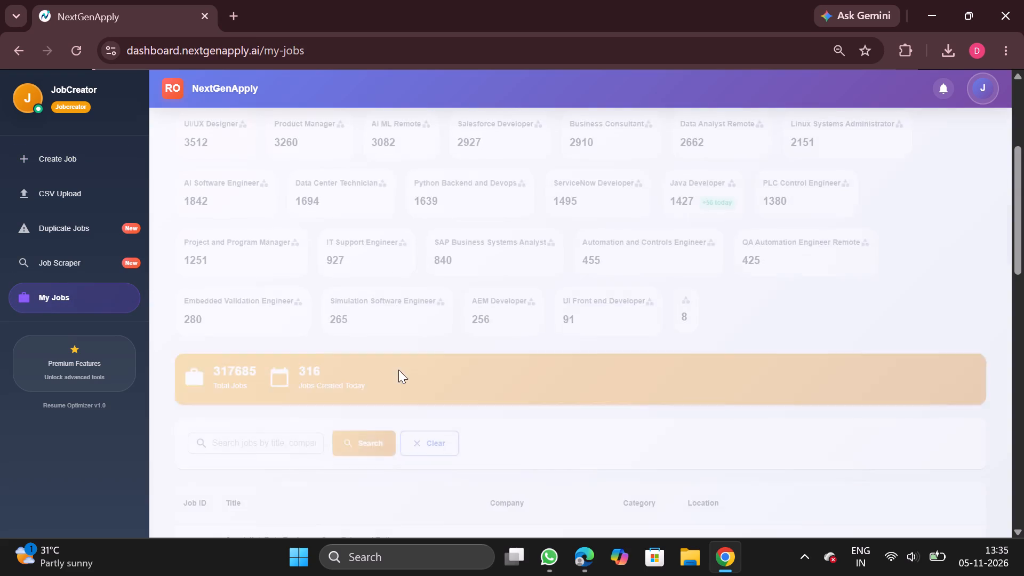
{"action": "scroll", "coordinate": [398, 370], "scroll_direction": "up", "scroll_amount": 3}
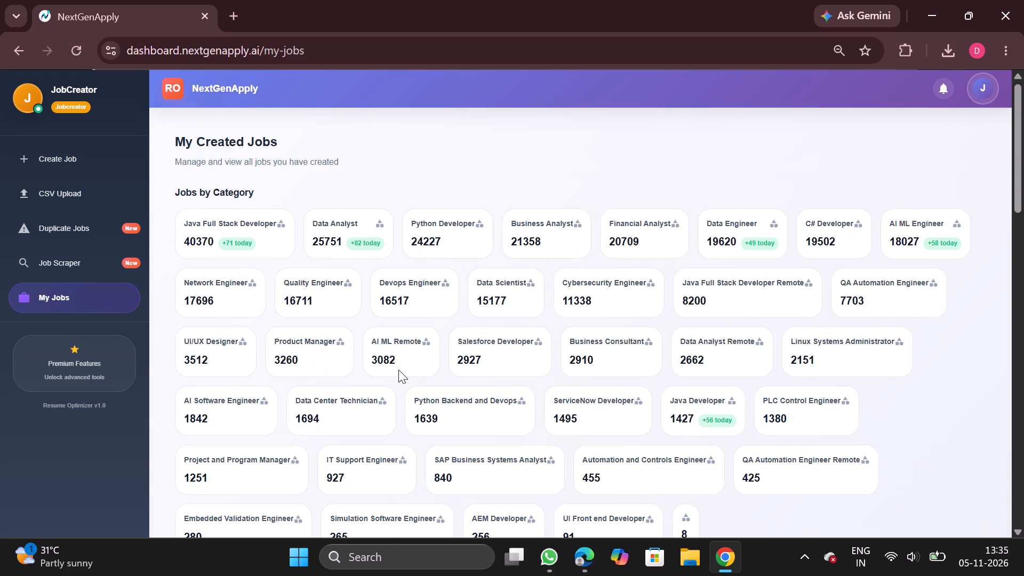
{"action": "scroll", "coordinate": [359, 333], "scroll_direction": "down", "scroll_amount": 1}
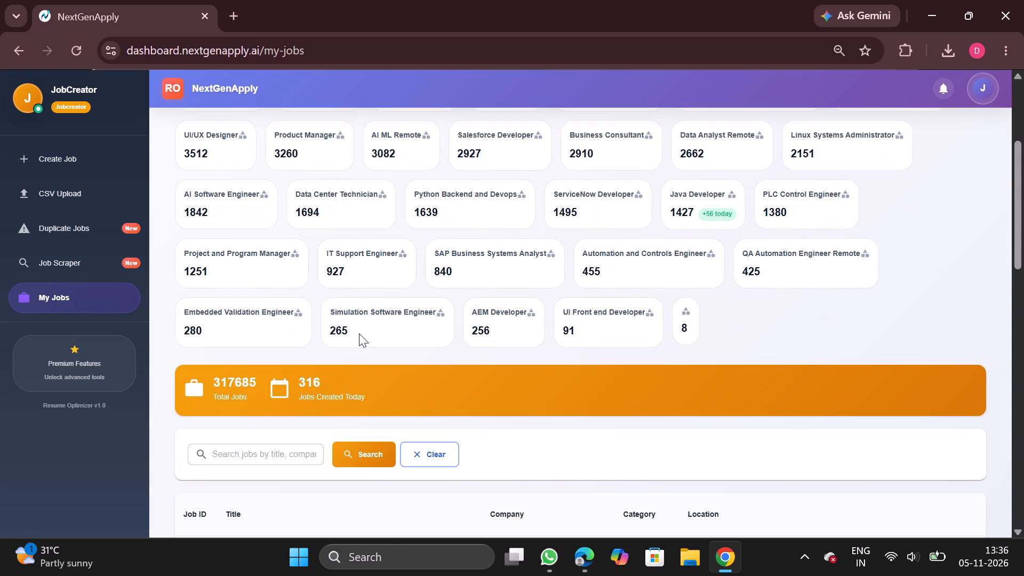
{"action": "scroll", "coordinate": [359, 333], "scroll_direction": "down", "scroll_amount": 5}
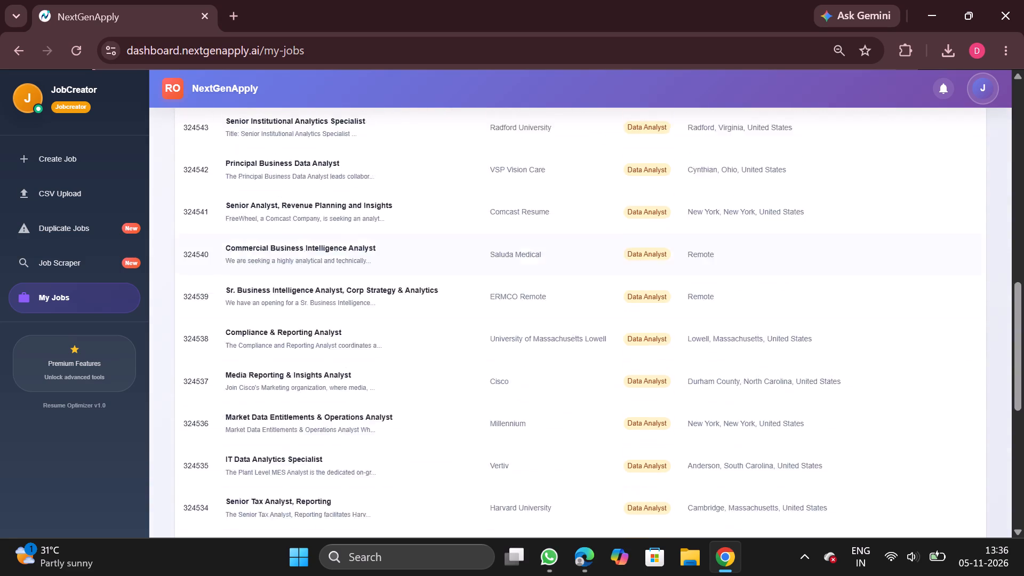
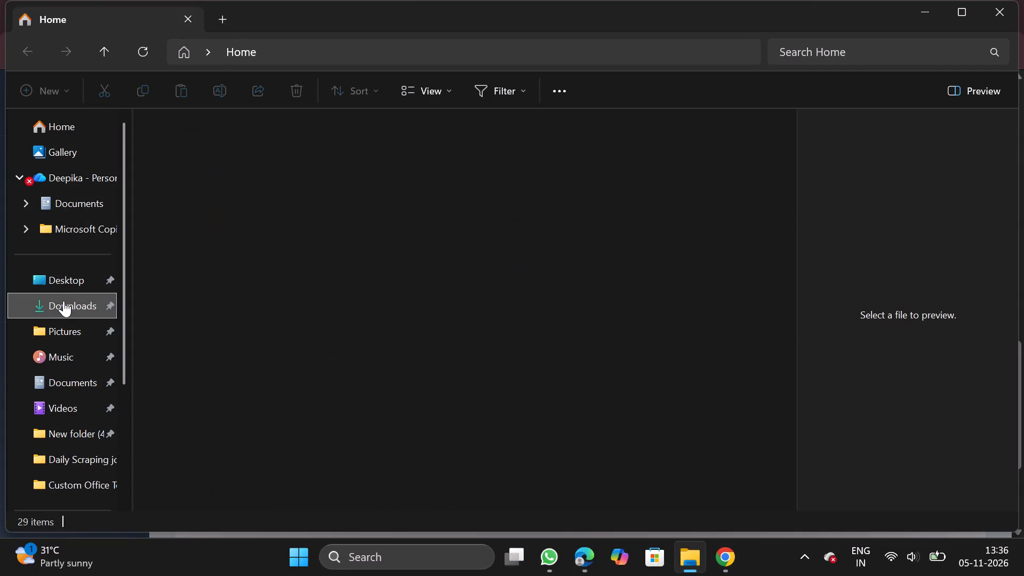
Open the DA_11_05 file in Excel from the Daily Scraping jobs folder under Documents.
{"action": "double_click", "coordinate": [84, 390]}
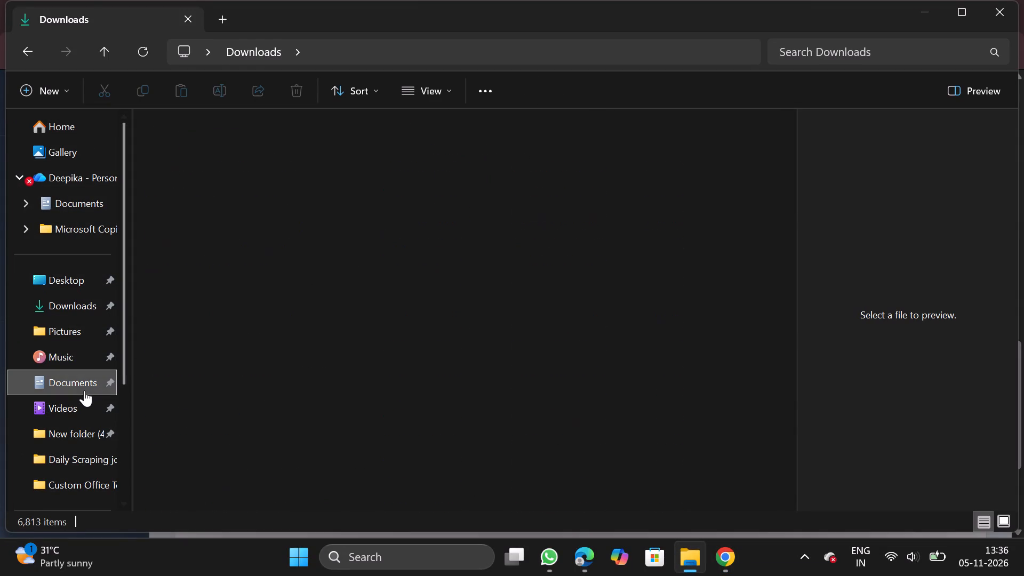
{"action": "double_click", "coordinate": [274, 198]}
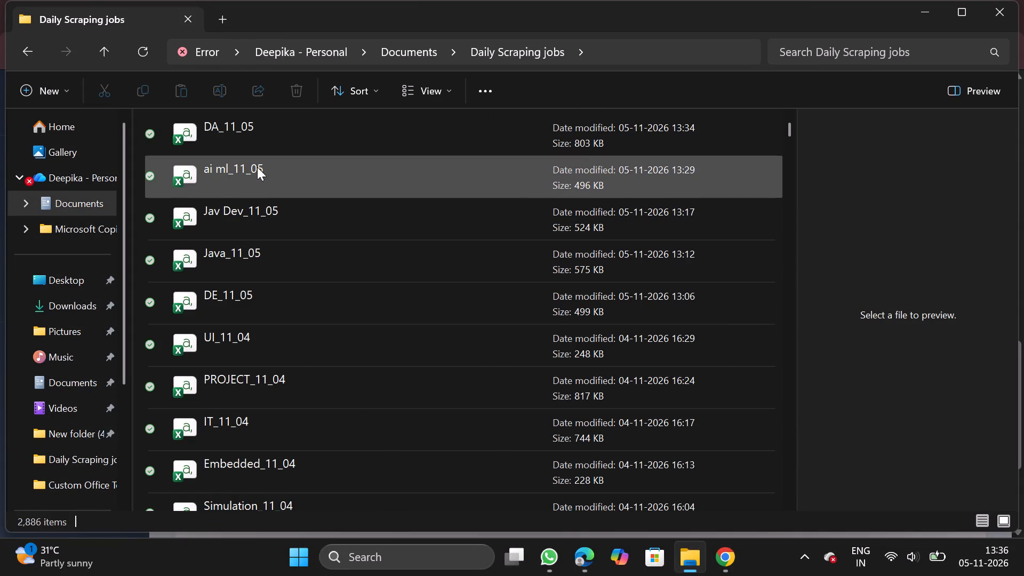
{"action": "double_click", "coordinate": [297, 113]}
{"action": "double_click", "coordinate": [287, 123]}
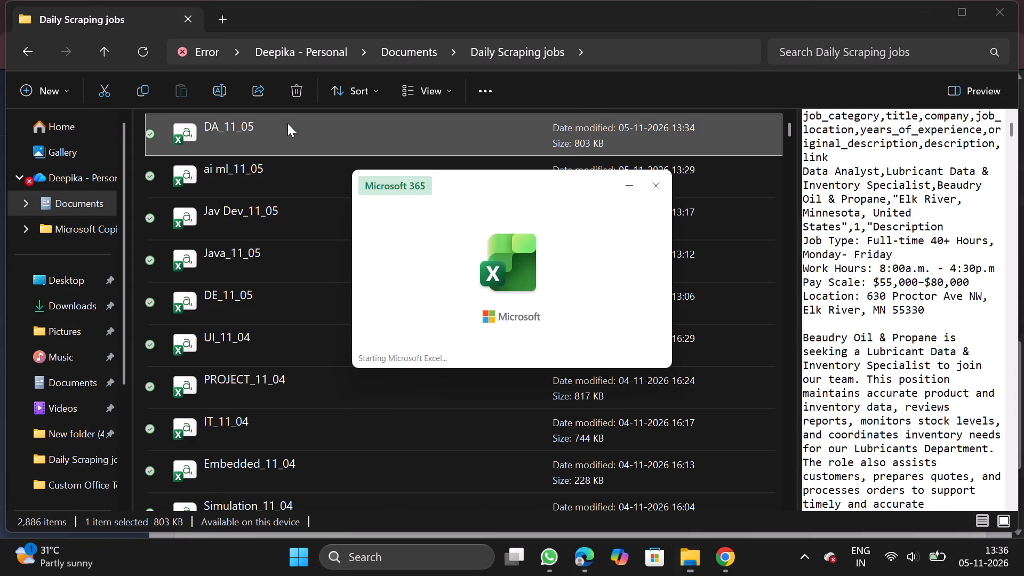
Check the saved DA_11_05 file in Excel down to its last job row and close the workbook.
{"action": "scroll", "coordinate": [357, 427], "scroll_direction": "down", "scroll_amount": 4}
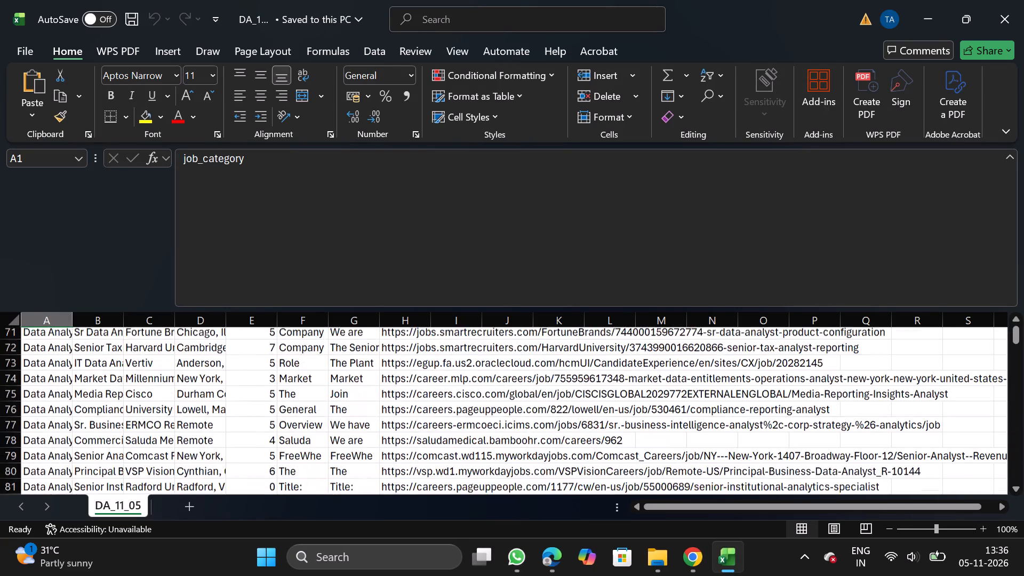
{"action": "scroll", "coordinate": [357, 427], "scroll_direction": "down", "scroll_amount": 3}
{"action": "scroll", "coordinate": [357, 427], "scroll_direction": "up", "scroll_amount": 1}
{"action": "scroll", "coordinate": [357, 427], "scroll_direction": "right", "scroll_amount": 1}
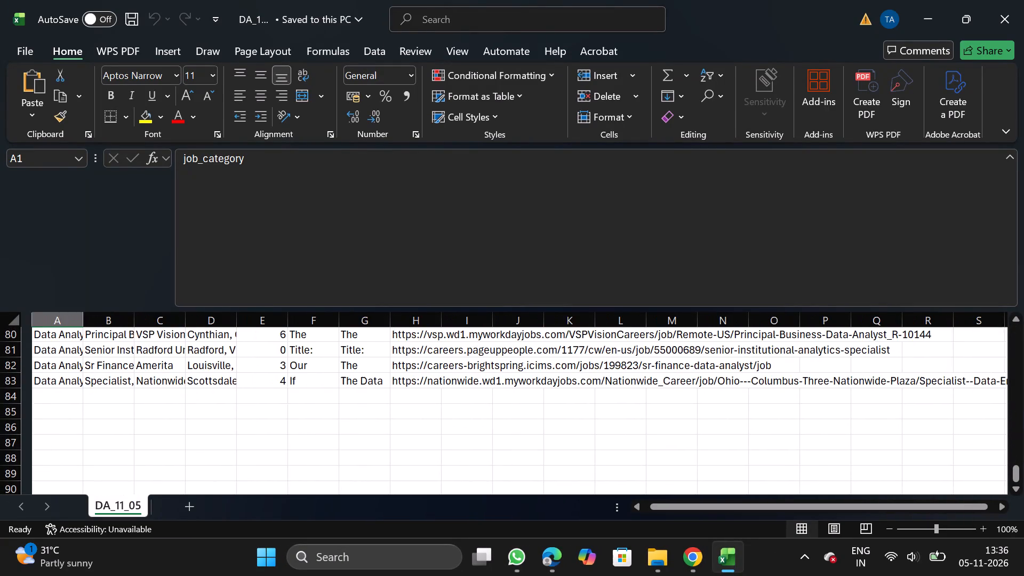
{"action": "scroll", "coordinate": [357, 427], "scroll_direction": "right", "scroll_amount": 1}
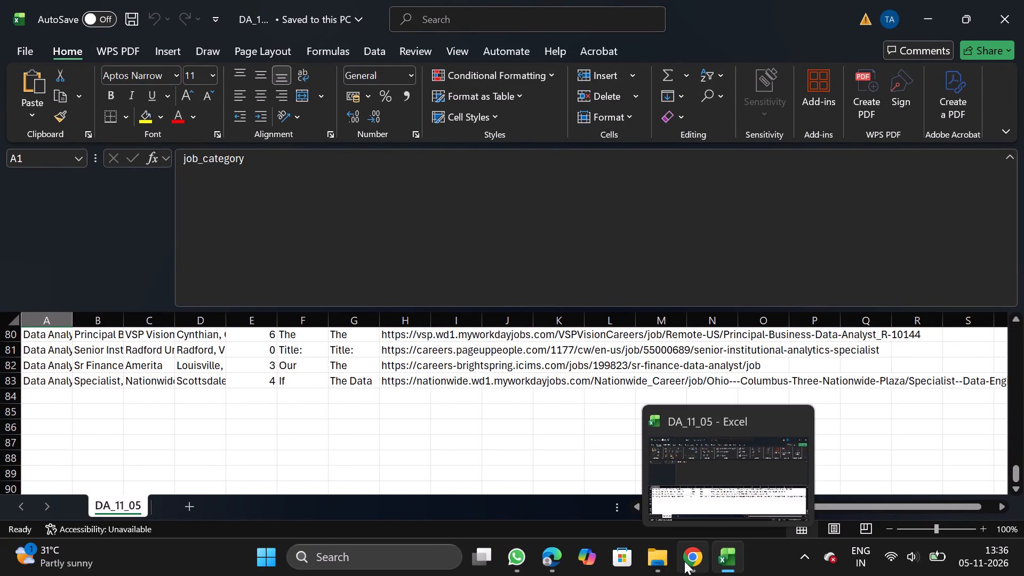
{"action": "left_click", "coordinate": [796, 433]}
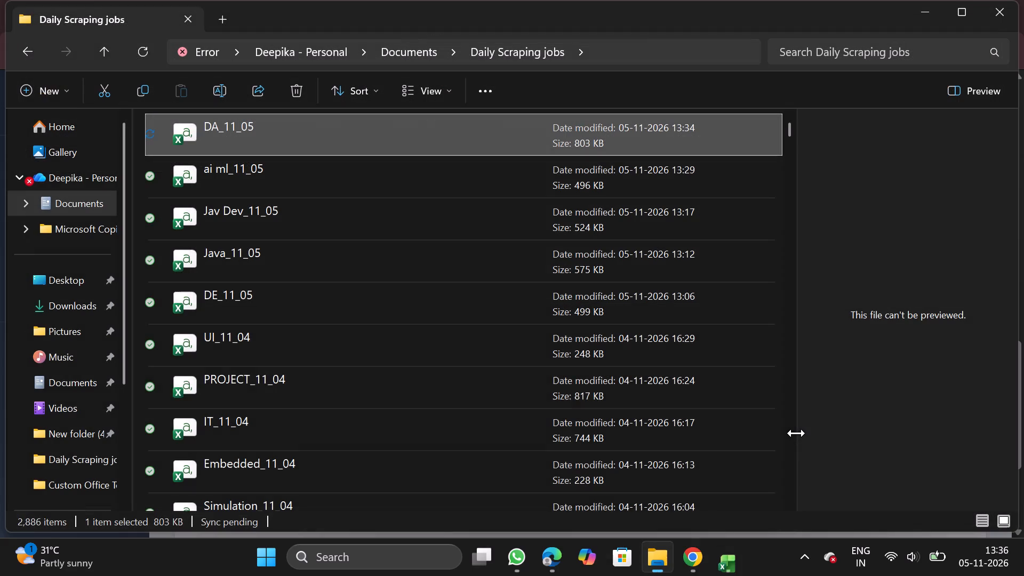
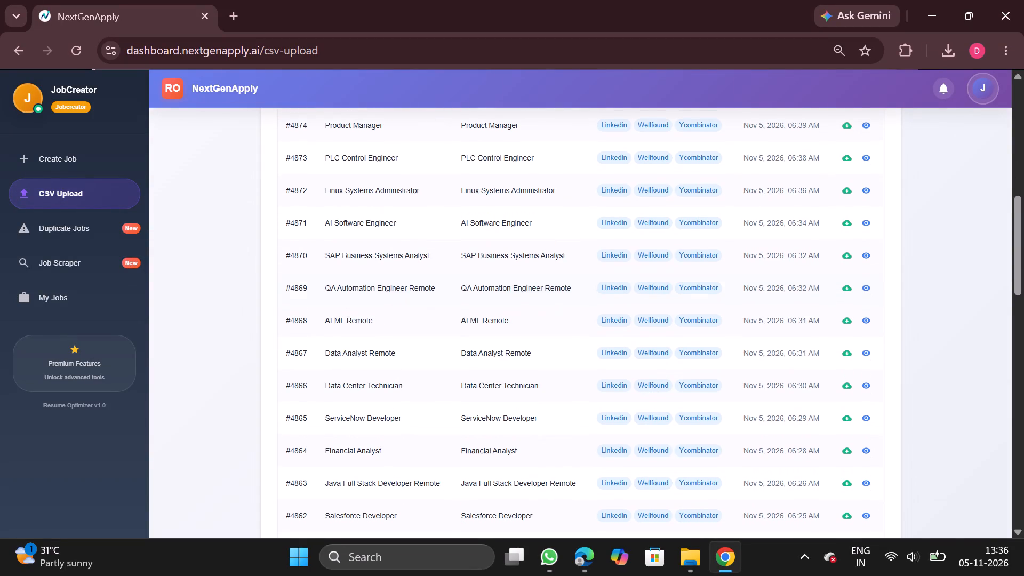
Download the Network Engineer CSV, entry #4853, from the upload list and open it in Excel.
{"action": "scroll", "coordinate": [648, 386], "scroll_direction": "down", "scroll_amount": 2}
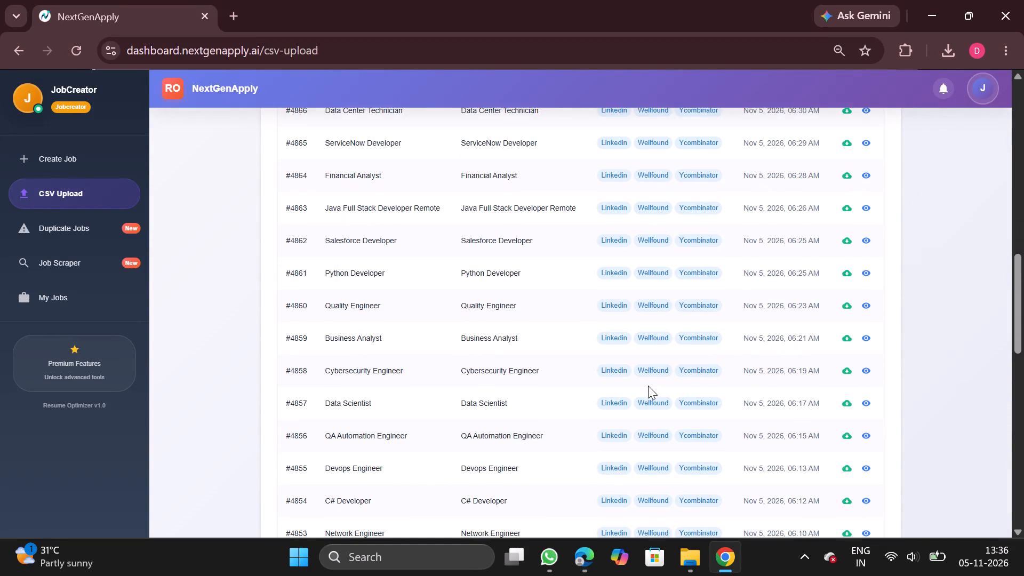
{"action": "scroll", "coordinate": [648, 386], "scroll_direction": "down", "scroll_amount": 2}
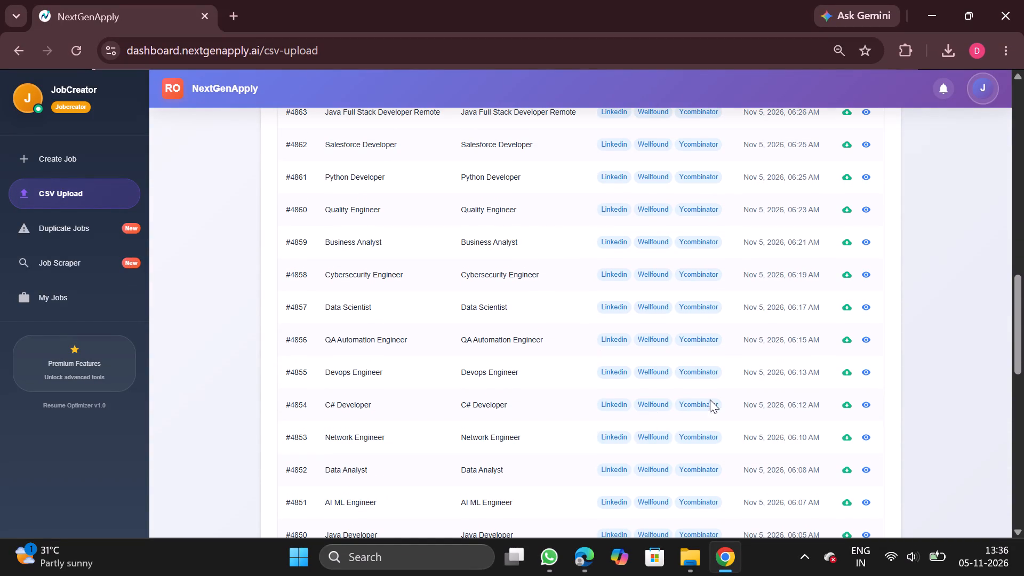
{"action": "left_click", "coordinate": [847, 439]}
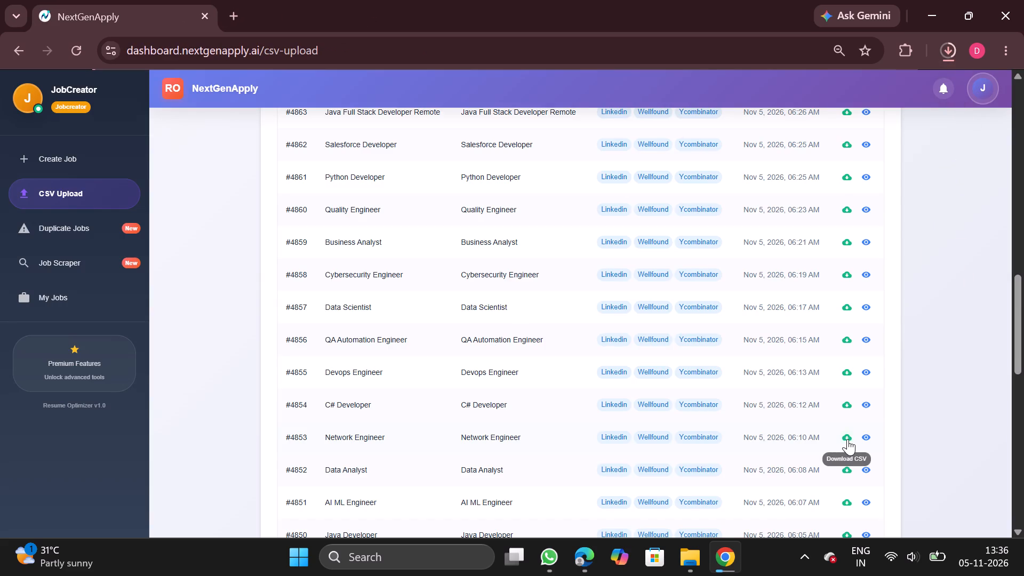
{"action": "left_click", "coordinate": [819, 84]}
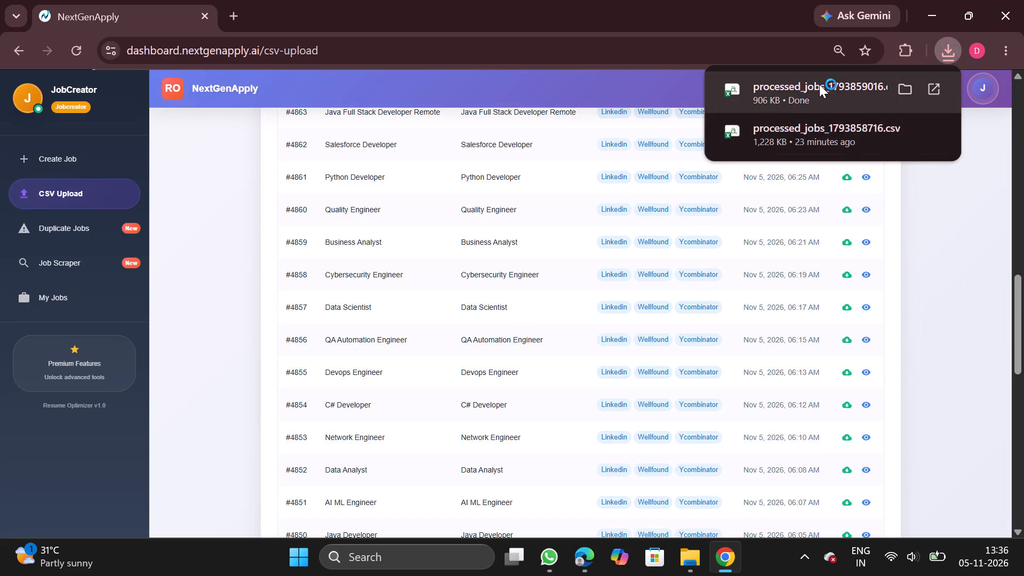
Remove duplicate rows from the whole data range, comparing only the company column.
{"action": "left_click", "coordinate": [233, 379]}
{"action": "key", "text": "ctrl+a"}
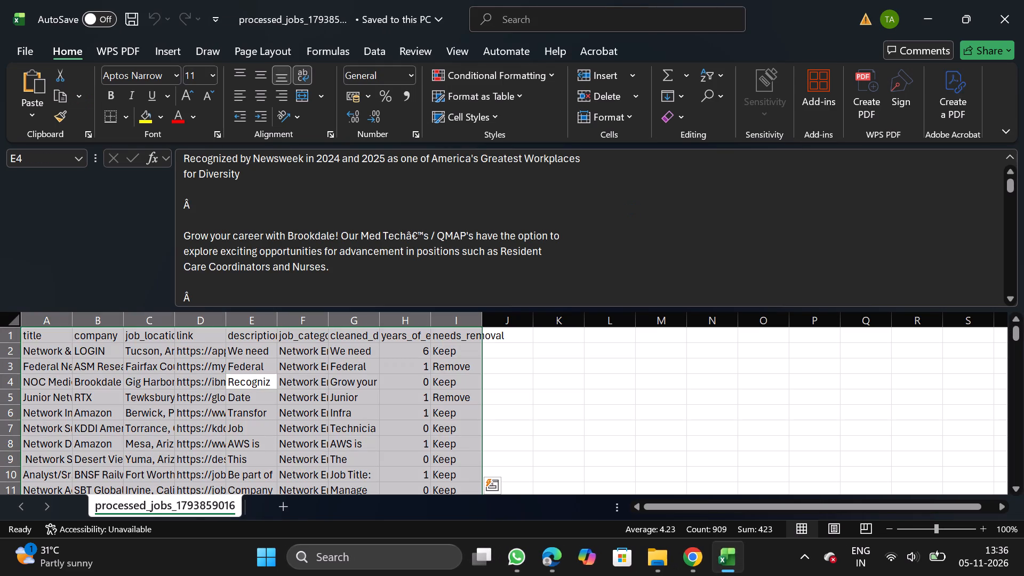
{"action": "left_click", "coordinate": [380, 60]}
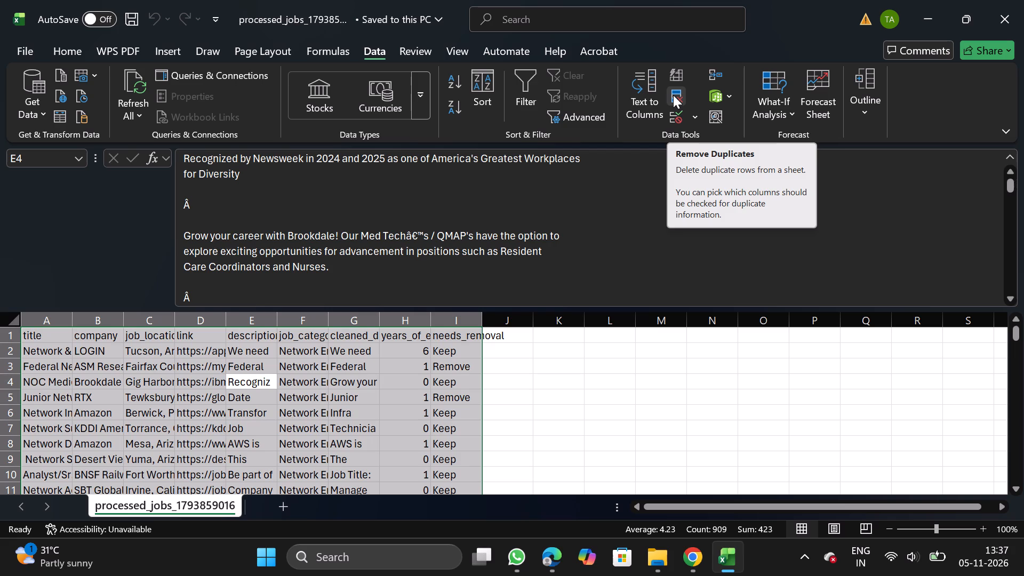
{"action": "left_click", "coordinate": [675, 99]}
{"action": "left_click", "coordinate": [219, 247]}
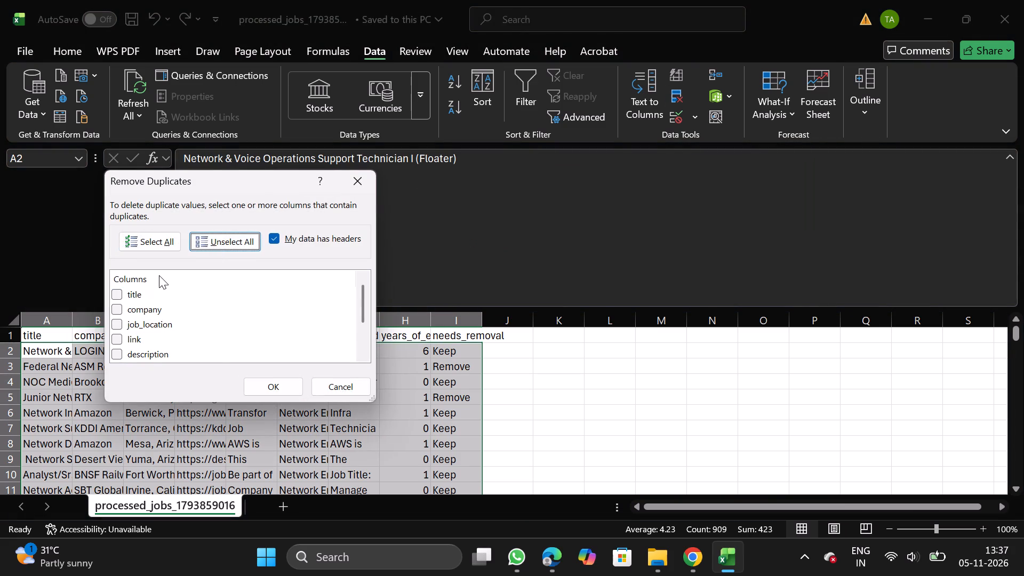
{"action": "left_click", "coordinate": [113, 314]}
{"action": "left_click", "coordinate": [306, 384]}
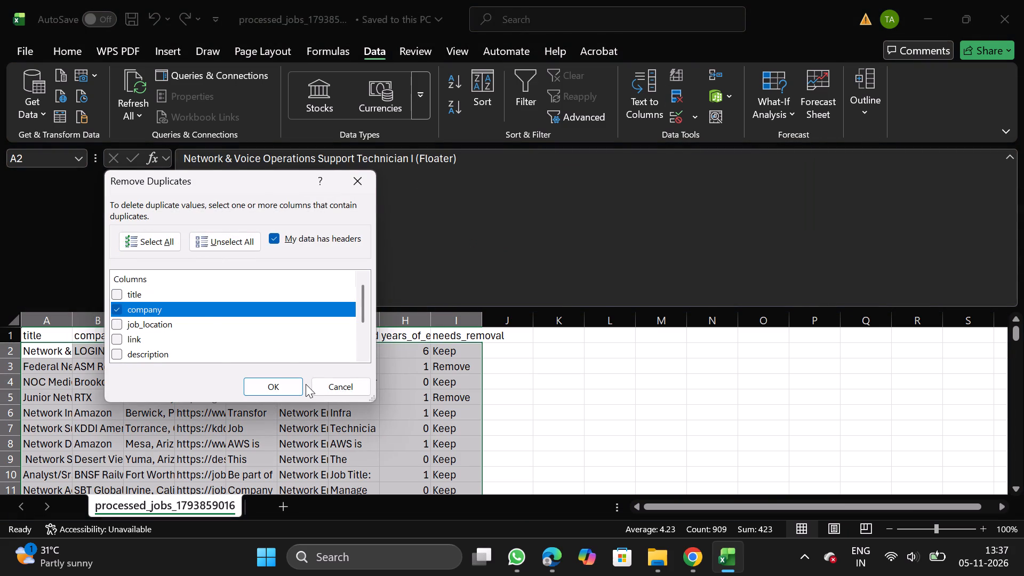
{"action": "left_click", "coordinate": [284, 386]}
{"action": "left_click", "coordinate": [628, 318]}
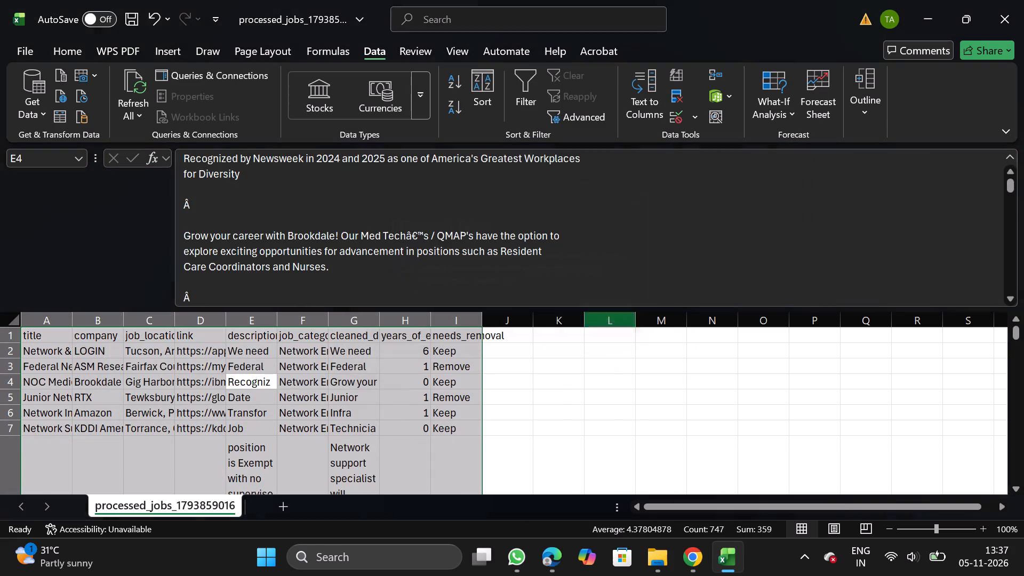
Filter the needs_removal column to Remove, delete all those rows, and turn the filter off.
{"action": "left_click", "coordinate": [455, 335]}
{"action": "left_click", "coordinate": [541, 87]}
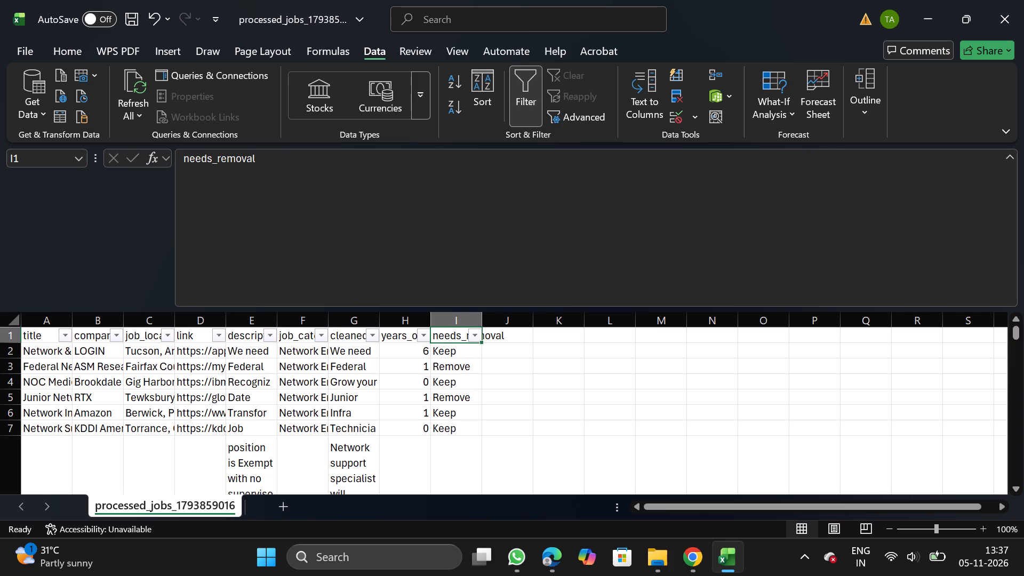
{"action": "left_click", "coordinate": [473, 334]}
{"action": "left_click", "coordinate": [321, 379]}
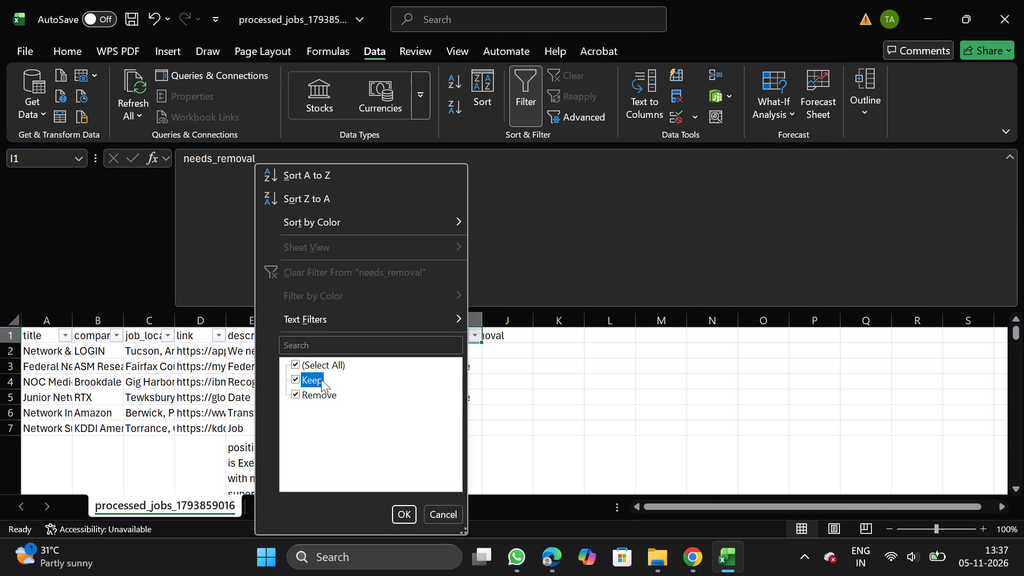
{"action": "left_click", "coordinate": [400, 511]}
{"action": "left_click", "coordinate": [7, 350]}
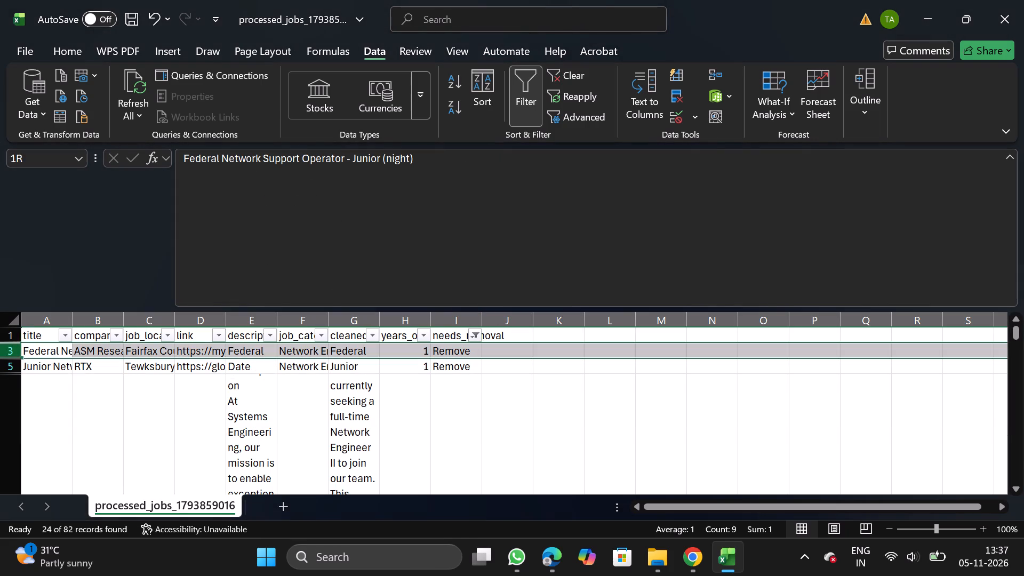
{"action": "key", "text": "ctrl+shift+Down"}
{"action": "right_click", "coordinate": [127, 419]}
{"action": "left_click", "coordinate": [216, 289]}
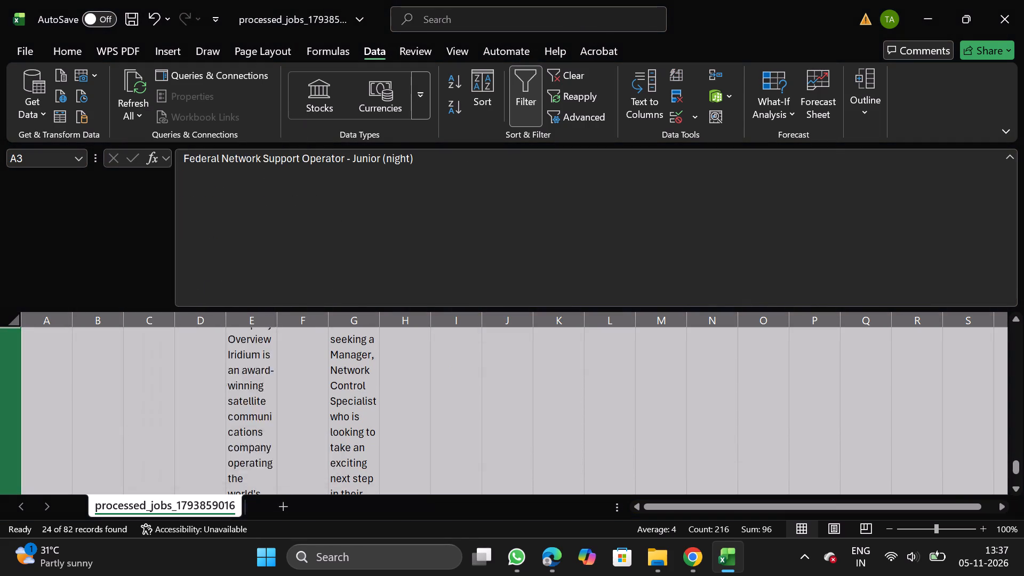
{"action": "left_click", "coordinate": [523, 95]}
Filter years_of_experience to 8, 10 and 15, delete all those rows, and turn the filter off.
{"action": "left_click", "coordinate": [397, 334]}
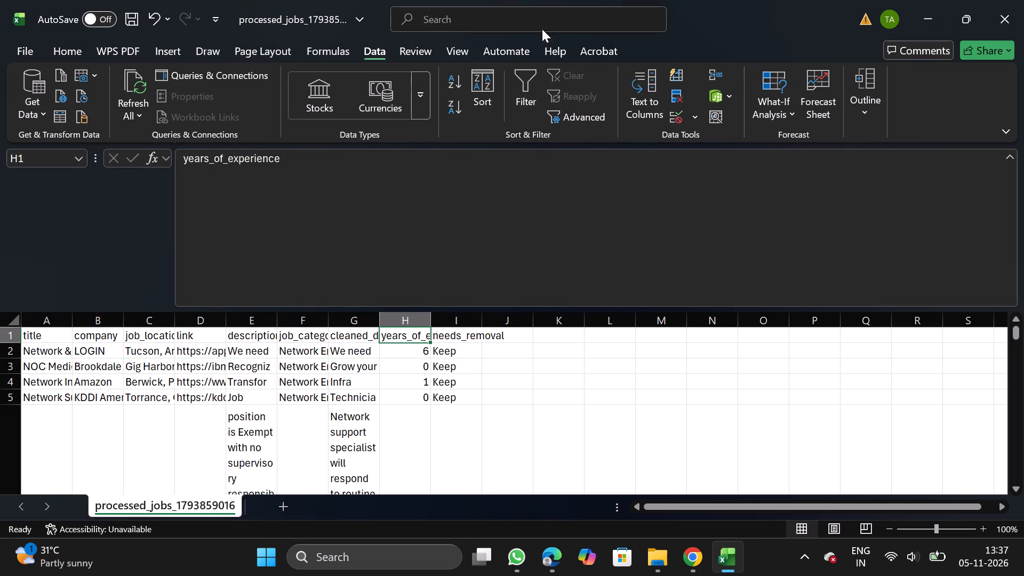
{"action": "left_click", "coordinate": [534, 84]}
{"action": "left_click", "coordinate": [423, 332]}
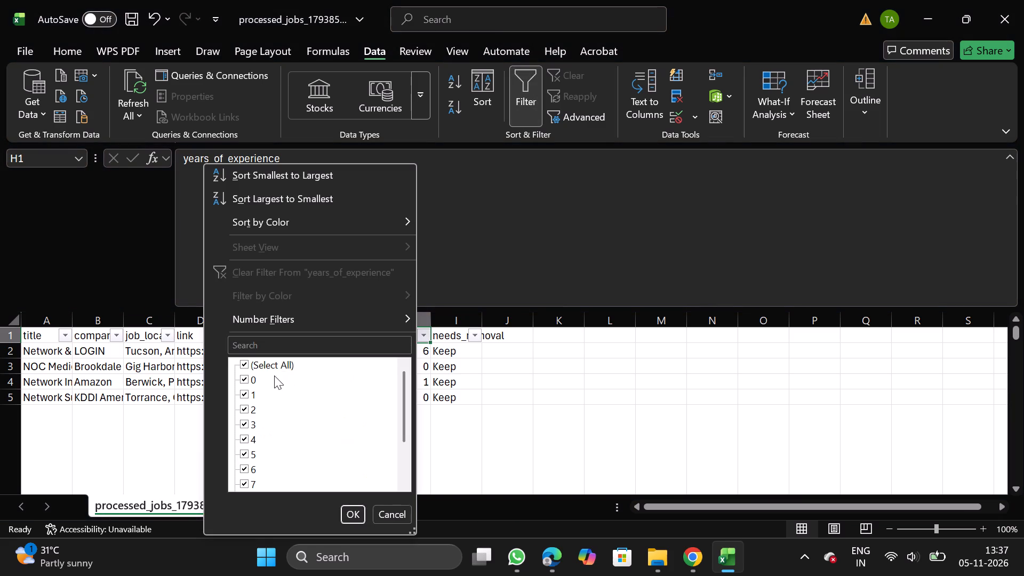
{"action": "left_click", "coordinate": [276, 362]}
{"action": "scroll", "coordinate": [285, 464], "scroll_direction": "down", "scroll_amount": 1}
{"action": "left_click", "coordinate": [247, 441]}
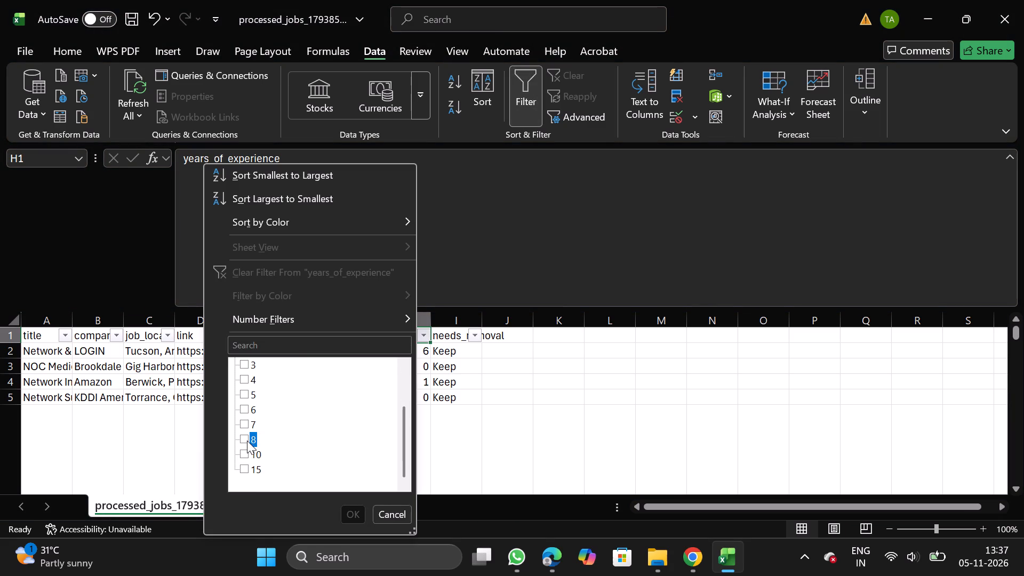
{"action": "left_click", "coordinate": [244, 453]}
{"action": "left_click", "coordinate": [243, 473]}
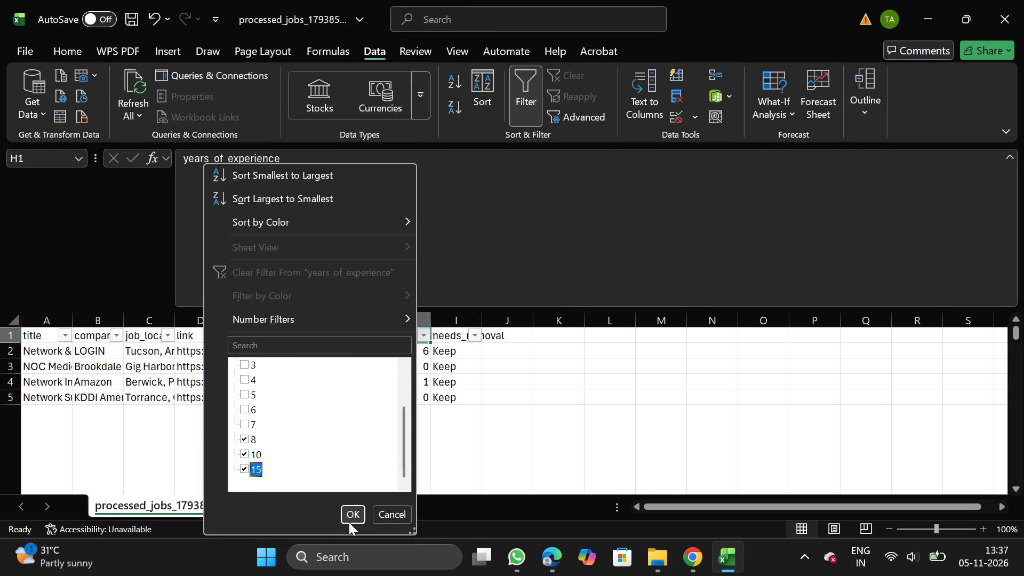
{"action": "left_click", "coordinate": [349, 522]}
{"action": "left_click", "coordinate": [0, 364]}
{"action": "key", "text": "ctrl+shift+Down"}
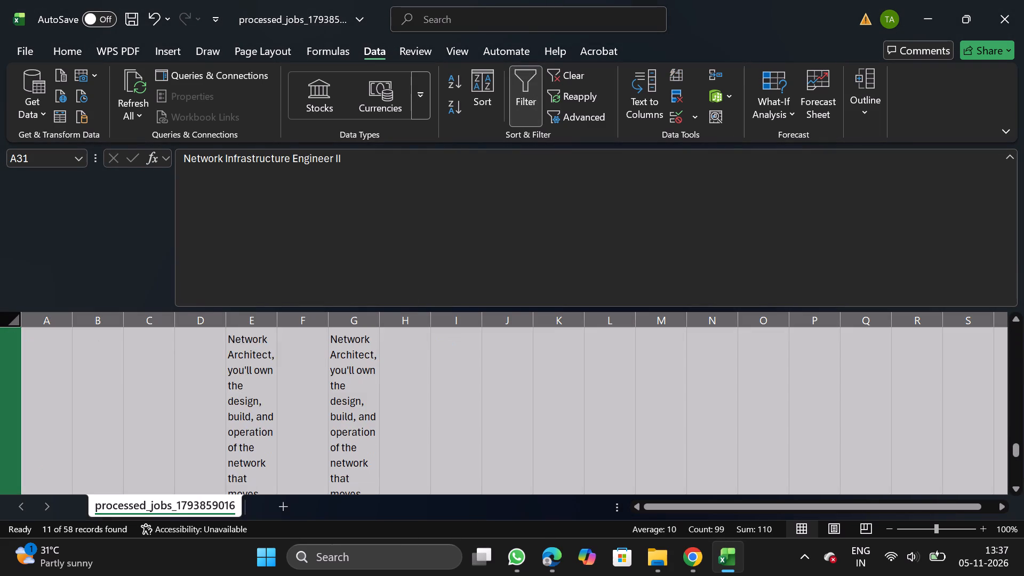
{"action": "right_click", "coordinate": [110, 430]}
{"action": "left_click", "coordinate": [186, 288]}
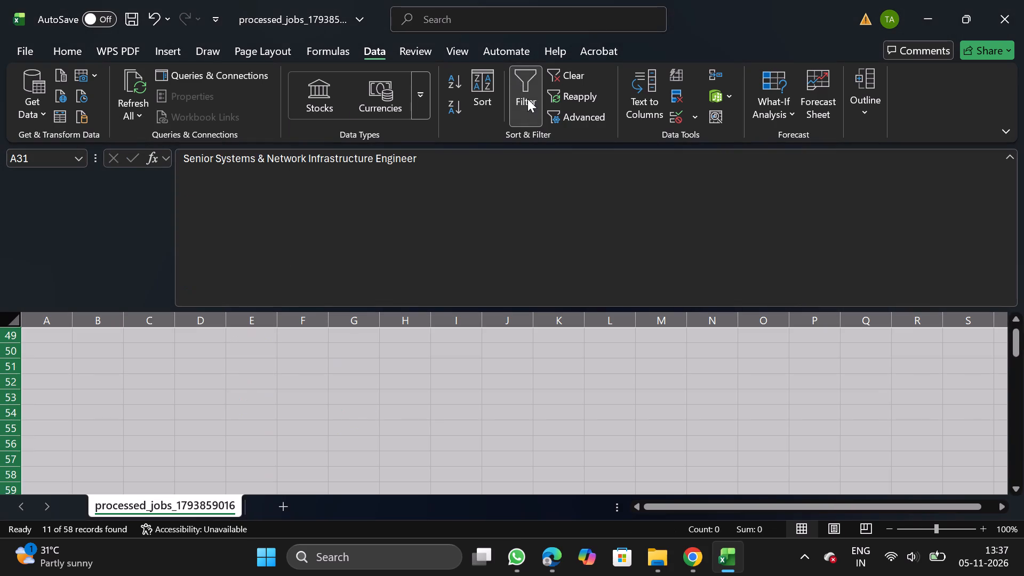
{"action": "left_click", "coordinate": [527, 99]}
{"action": "left_click_drag", "start_coordinate": [1015, 469], "coordinate": [1008, 345]}
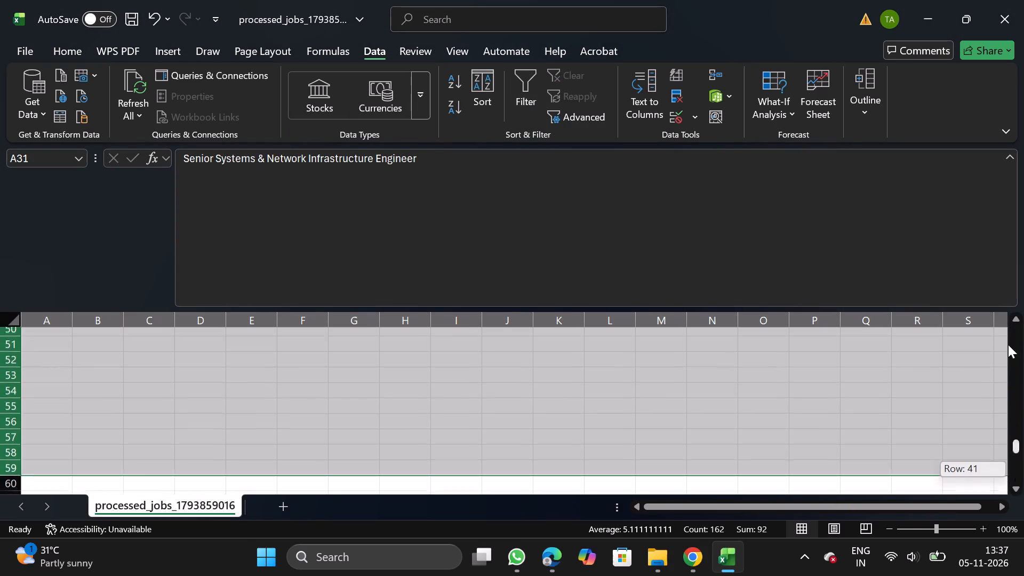
{"action": "left_click_drag", "start_coordinate": [1008, 345], "coordinate": [1009, 196]}
Filter the years_of_experience column to show only rows with the value 5.
{"action": "left_click", "coordinate": [408, 331]}
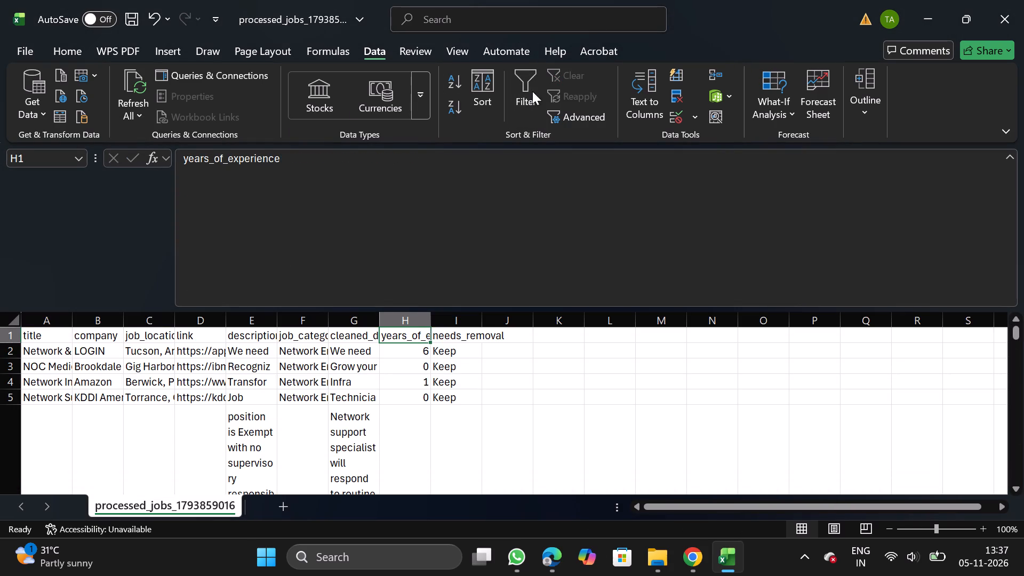
{"action": "left_click", "coordinate": [532, 91]}
{"action": "left_click", "coordinate": [420, 334]}
{"action": "left_click", "coordinate": [260, 364]}
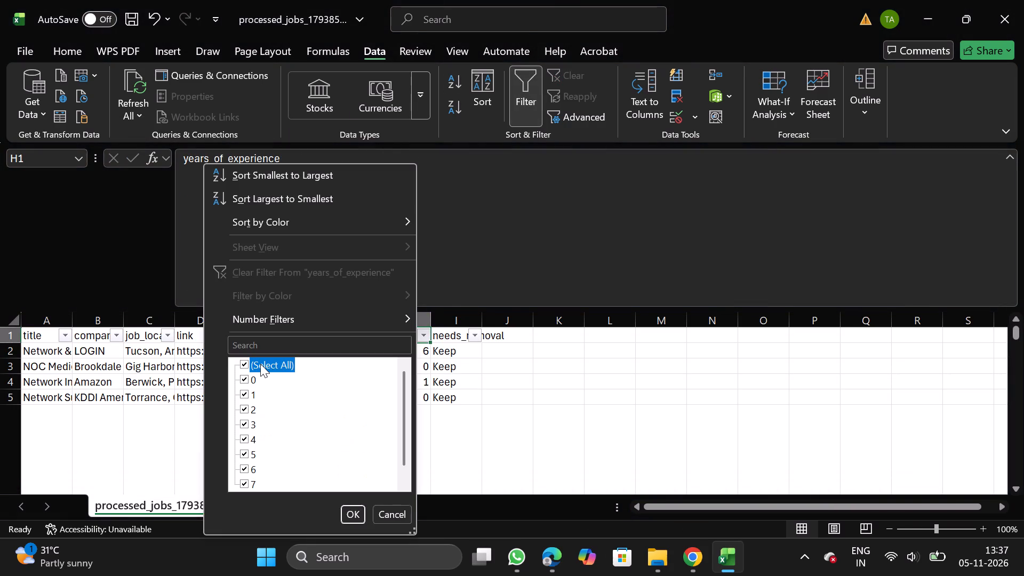
{"action": "left_click", "coordinate": [245, 450]}
{"action": "left_click", "coordinate": [351, 516]}
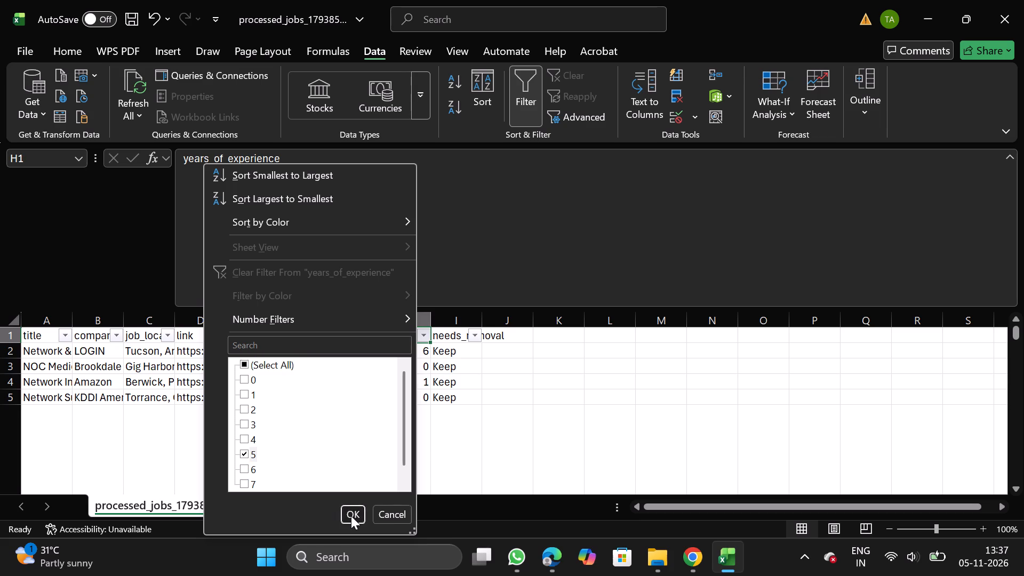
Turn off text wrapping for columns E to H, from description through years_of_experience.
{"action": "left_click", "coordinate": [260, 317]}
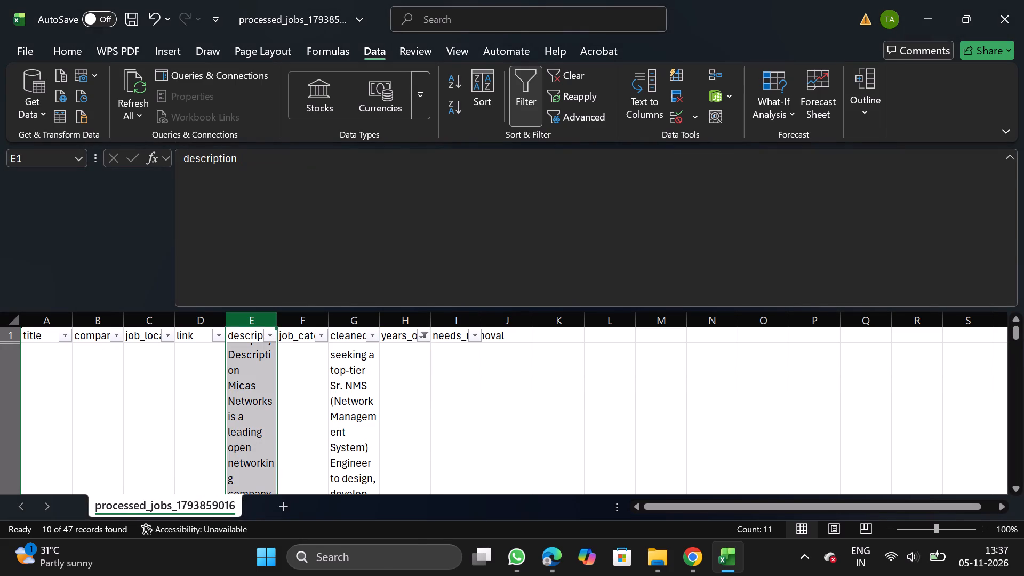
{"action": "key", "text": "shift+Right"}
{"action": "key", "text": "shift+Right"}
{"action": "key", "text": "shift+Right"}
{"action": "left_click", "coordinate": [76, 47]}
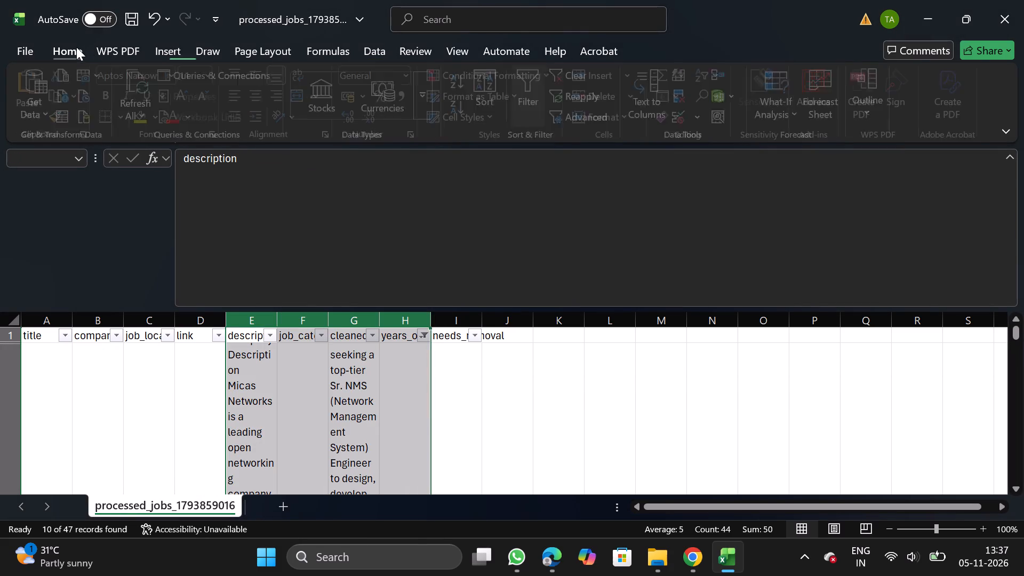
{"action": "left_click", "coordinate": [329, 131]}
{"action": "double_click", "coordinate": [101, 259]}
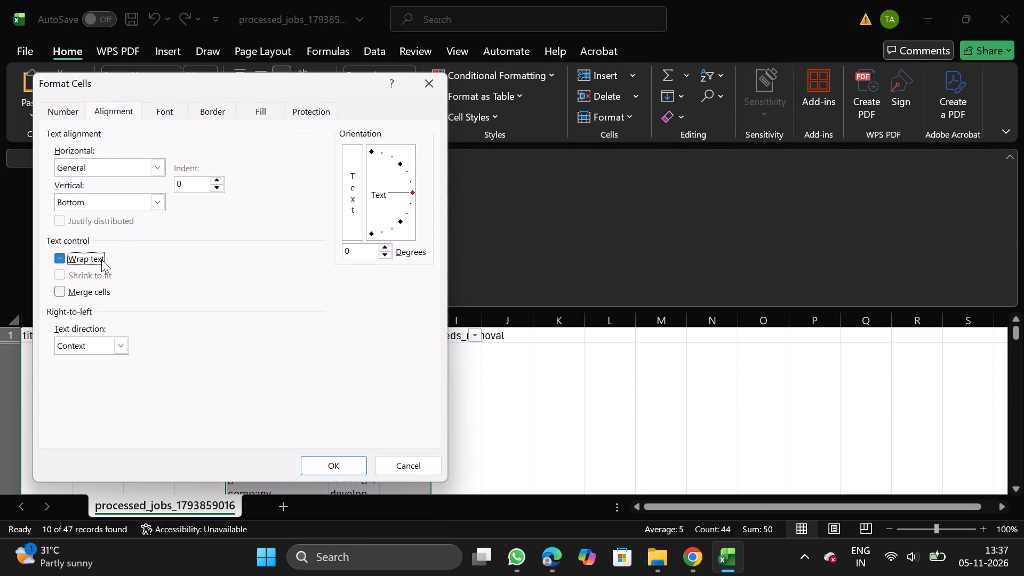
{"action": "left_click", "coordinate": [338, 461]}
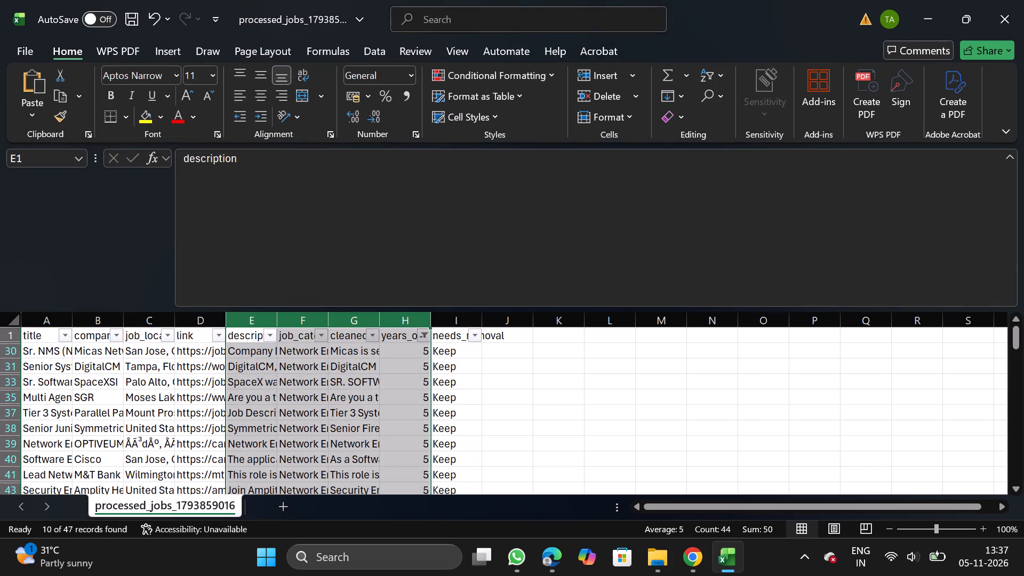
Set years_of_experience to 4 in the first filtered row, fill it down the filtered rows, and turn the filter off.
{"action": "left_click", "coordinate": [425, 350]}
{"action": "left_click", "coordinate": [423, 233]}
{"action": "key", "text": "BackSpace"}
{"action": "key", "text": "BackSpace"}
{"action": "key", "text": "BackSpace"}
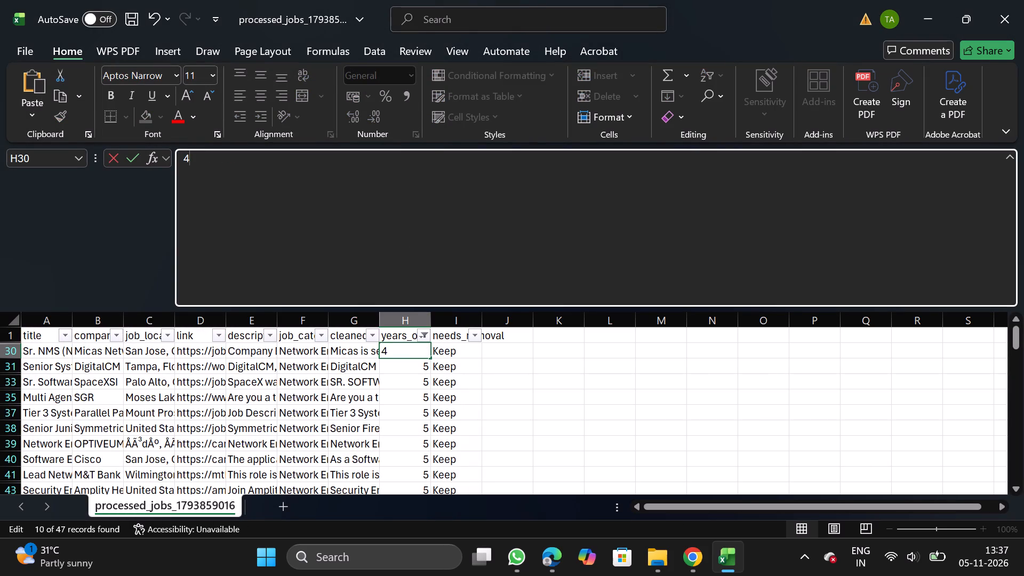
{"action": "double_click", "coordinate": [429, 358]}
{"action": "left_click_drag", "start_coordinate": [380, 51], "coordinate": [390, 45]}
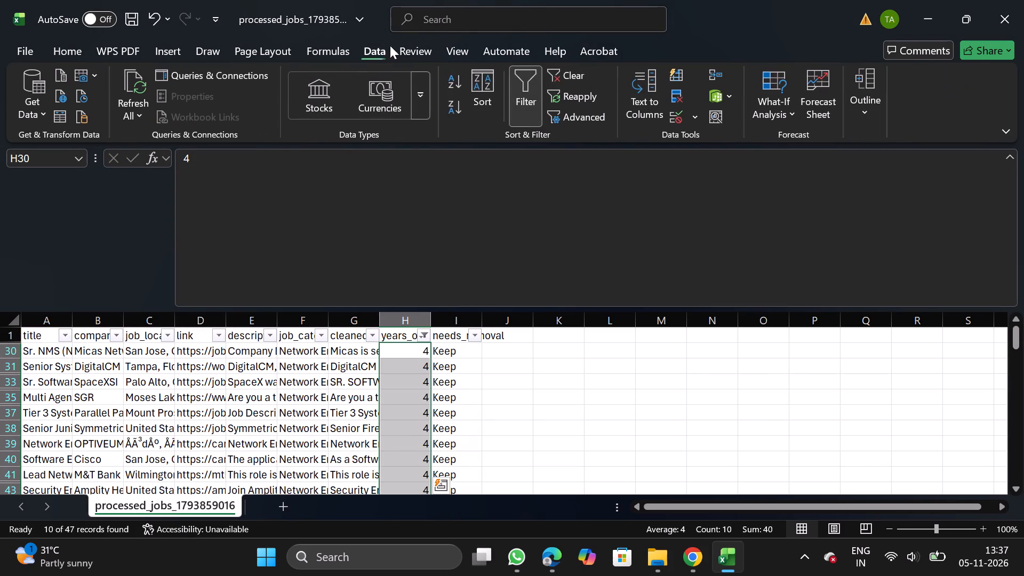
{"action": "left_click_drag", "start_coordinate": [390, 45], "coordinate": [531, 85]}
{"action": "left_click", "coordinate": [531, 85]}
Delete the needs_removal column.
{"action": "left_click", "coordinate": [450, 327]}
{"action": "left_click_drag", "start_coordinate": [450, 327], "coordinate": [449, 378]}
{"action": "right_click", "coordinate": [449, 378]}
{"action": "left_click", "coordinate": [505, 255]}
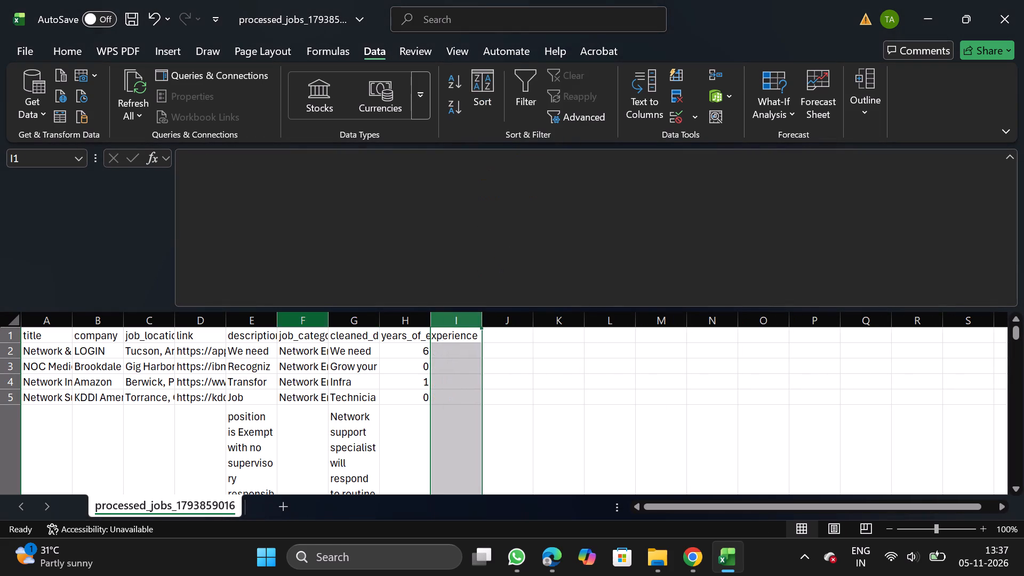
Move the job category column in front of the title column so it becomes column A.
{"action": "left_click", "coordinate": [306, 320]}
{"action": "key", "text": "ctrl+x"}
{"action": "left_click", "coordinate": [37, 321]}
{"action": "right_click", "coordinate": [42, 376]}
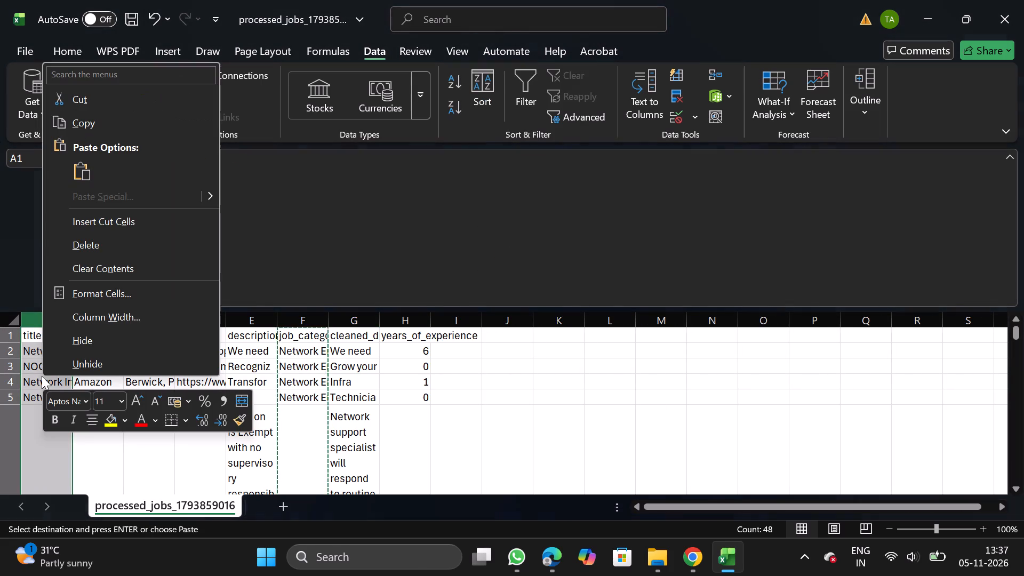
{"action": "left_click", "coordinate": [140, 217]}
Turn off text wrapping for the description and cleaned description columns, F and G.
{"action": "left_click", "coordinate": [310, 315]}
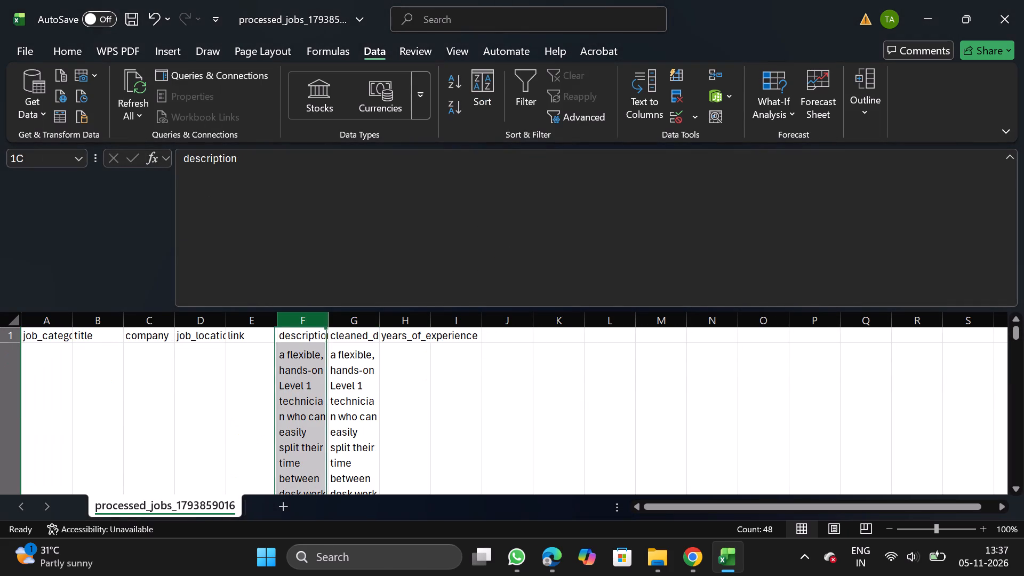
{"action": "key", "text": "shift+Right"}
{"action": "left_click", "coordinate": [76, 51]}
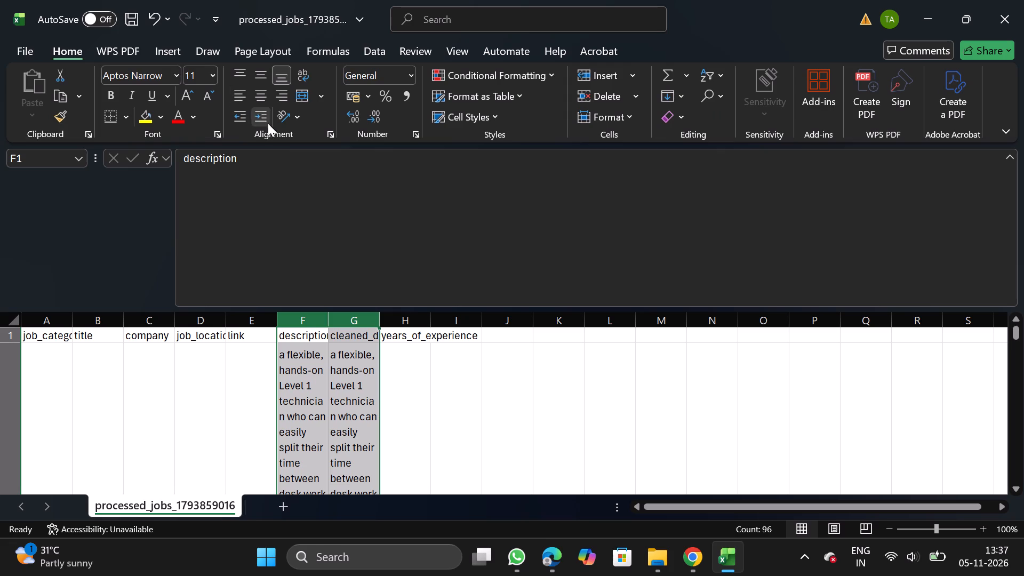
{"action": "left_click", "coordinate": [330, 133]}
{"action": "double_click", "coordinate": [67, 265]}
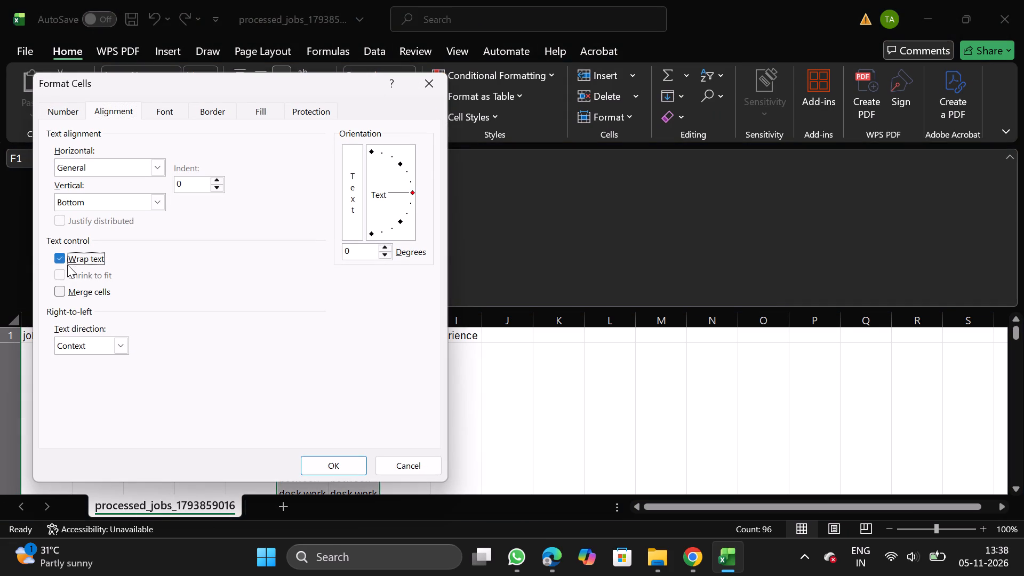
{"action": "left_click", "coordinate": [346, 467]}
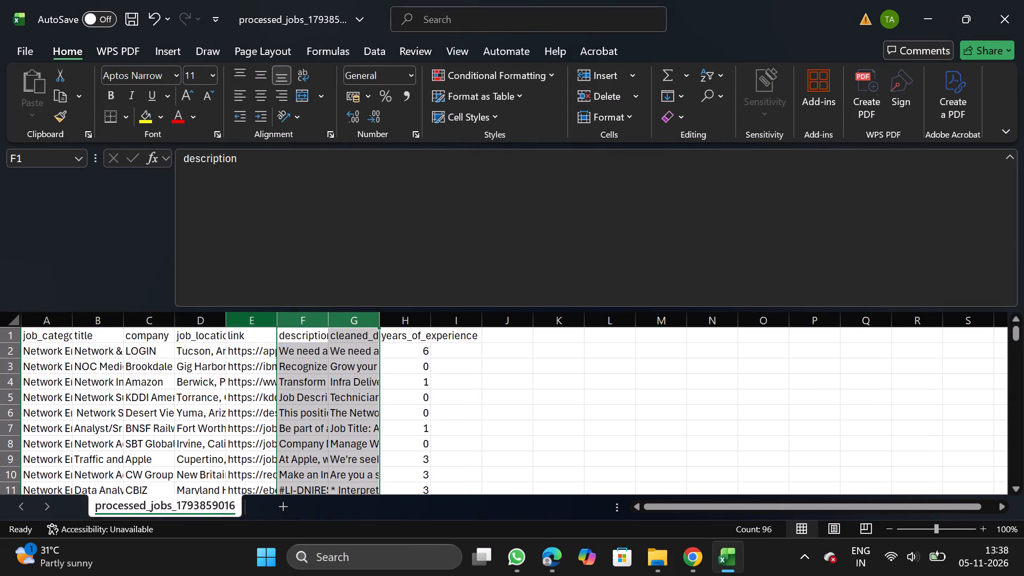
Move the link column to the end of the table, after the years_of_experience column.
{"action": "left_click", "coordinate": [242, 324]}
{"action": "key", "text": "ctrl+x"}
{"action": "left_click_drag", "start_coordinate": [468, 317], "coordinate": [453, 389]}
{"action": "right_click", "coordinate": [453, 389]}
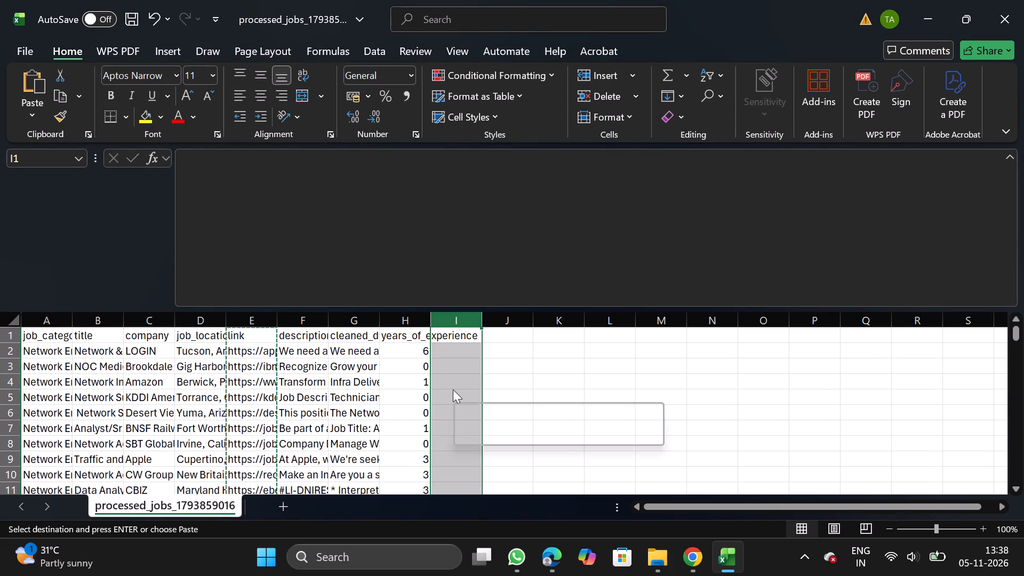
{"action": "left_click", "coordinate": [518, 230]}
Move the years_of_experience column in front of the description column so it becomes column E.
{"action": "left_click", "coordinate": [348, 318]}
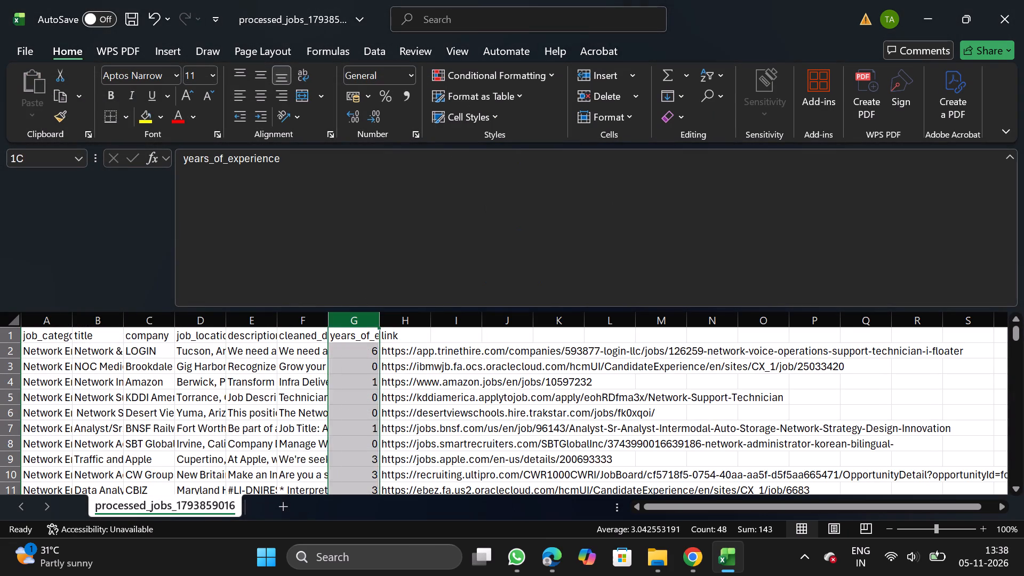
{"action": "key", "text": "ctrl+x"}
{"action": "left_click", "coordinate": [252, 318]}
{"action": "right_click", "coordinate": [254, 391]}
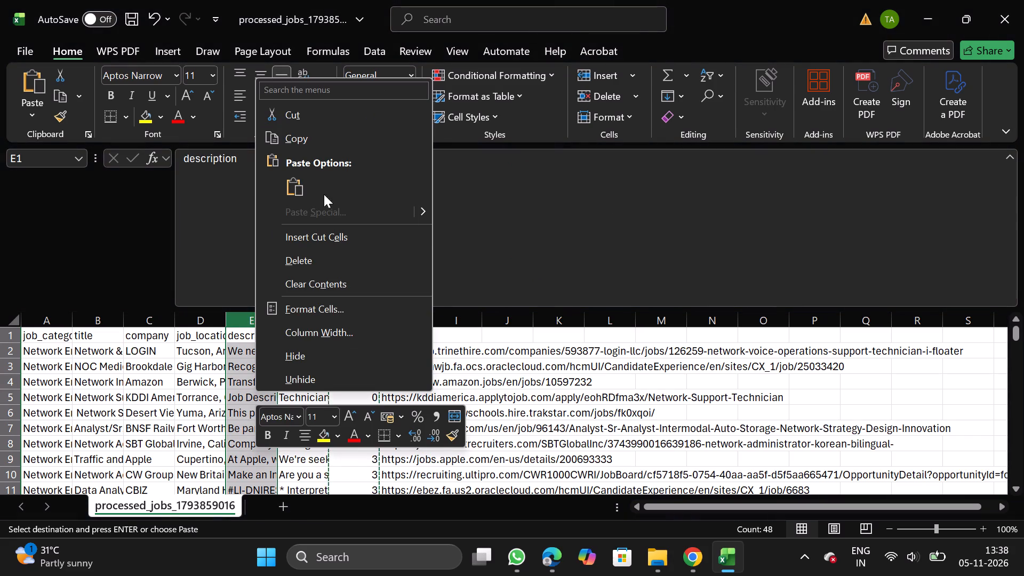
{"action": "left_click", "coordinate": [339, 234]}
Rename the cleaned description header in G1 as description, copying the text from the header in F1.
{"action": "left_click", "coordinate": [290, 340]}
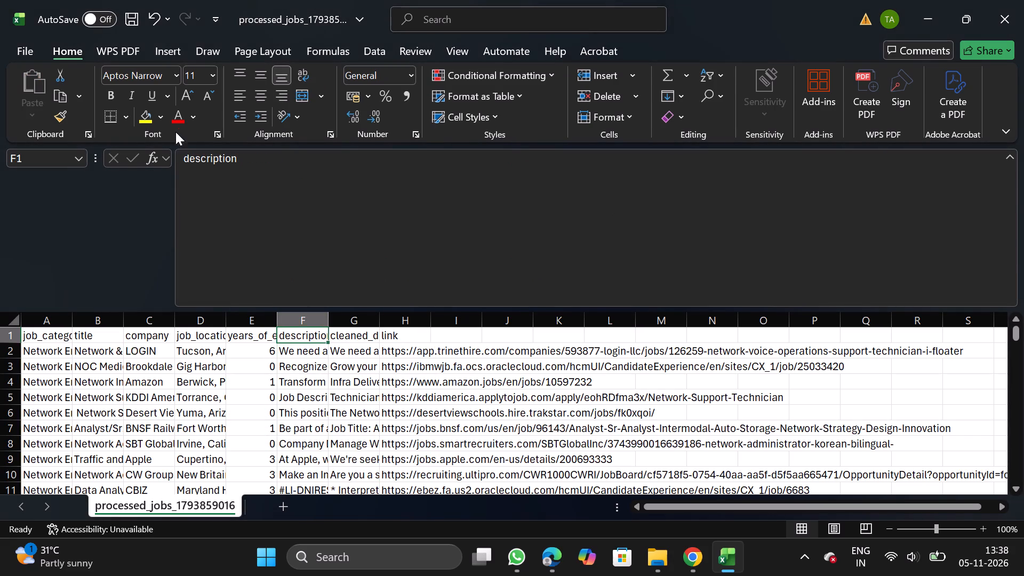
{"action": "left_click_drag", "start_coordinate": [181, 155], "coordinate": [262, 169]}
{"action": "key", "text": "ctrl+c"}
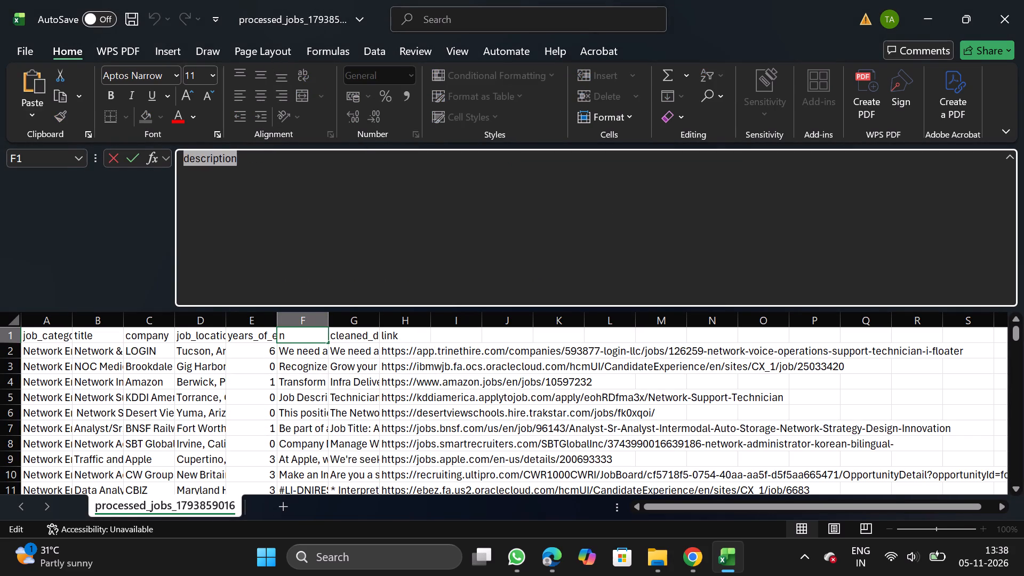
{"action": "left_click_drag", "start_coordinate": [351, 332], "coordinate": [420, 285]}
{"action": "left_click", "coordinate": [420, 285]}
{"action": "key", "text": "BackSpace"}
{"action": "key", "text": "BackSpace"}
{"action": "key", "text": "BackSpace"}
{"action": "key", "text": "BackSpace"}
{"action": "key", "text": "BackSpace"}
{"action": "key", "text": "BackSpace"}
{"action": "key", "text": "BackSpace"}
{"action": "key", "text": "BackSpace"}
{"action": "key", "text": "BackSpace"}
{"action": "key", "text": "BackSpace"}
{"action": "key", "text": "BackSpace"}
{"action": "key", "text": "BackSpace"}
{"action": "key", "text": "BackSpace"}
{"action": "key", "text": "BackSpace"}
{"action": "key", "text": "BackSpace"}
{"action": "key", "text": "BackSpace"}
{"action": "key", "text": "BackSpace"}
{"action": "key", "text": "BackSpace"}
{"action": "key", "text": "BackSpace"}
{"action": "key", "text": "BackSpace"}
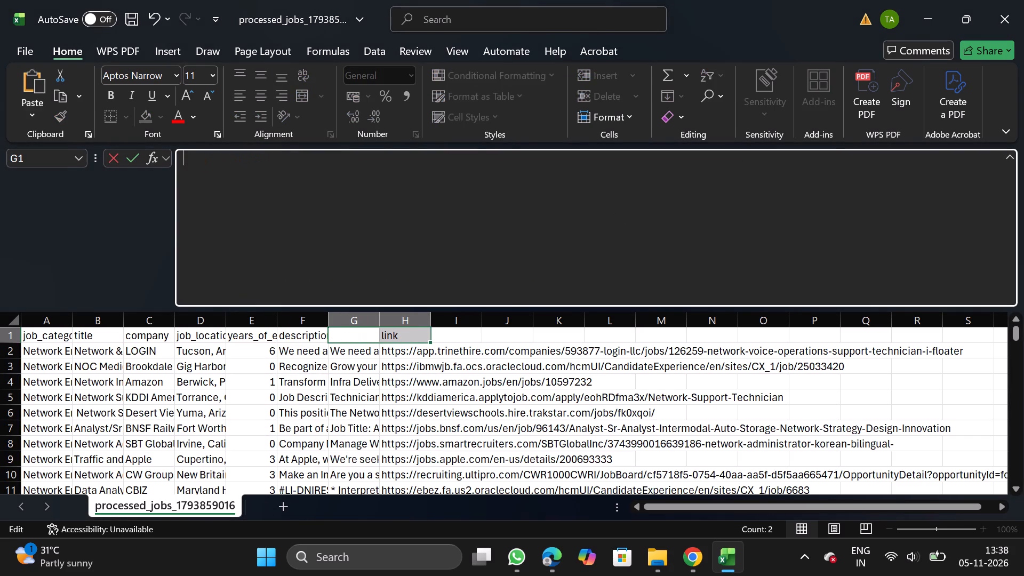
{"action": "key", "text": "ctrl+v"}
Rename the header in F1 as original_description, copying the name from the bulk upload CSV format requirements on the NextGenApply page in Chrome.
{"action": "left_click", "coordinate": [309, 331]}
{"action": "left_click", "coordinate": [414, 244]}
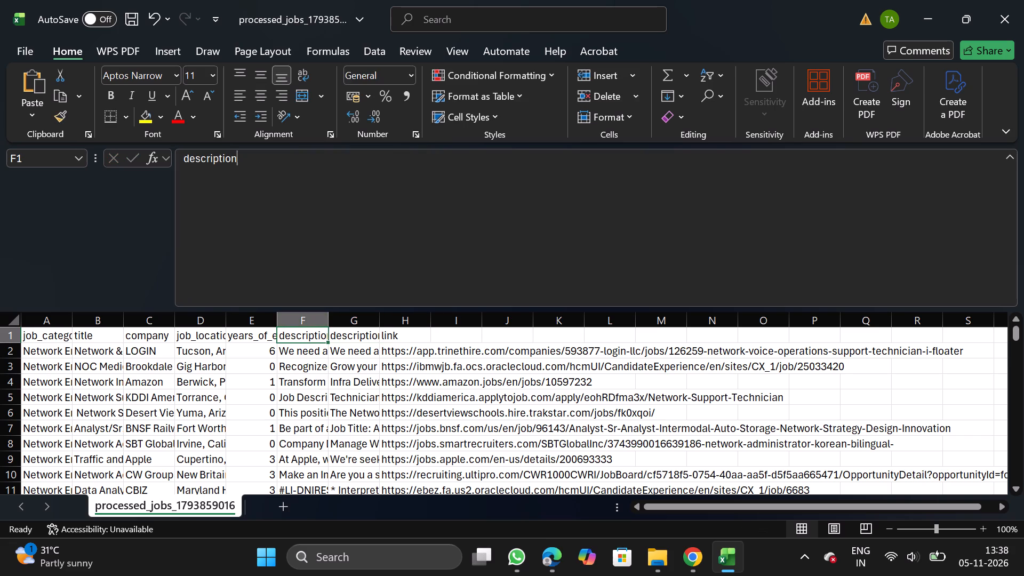
{"action": "key", "text": "BackSpace"}
{"action": "key", "text": "BackSpace"}
{"action": "key", "text": "BackSpace"}
{"action": "key", "text": "BackSpace"}
{"action": "key", "text": "BackSpace"}
{"action": "key", "text": "BackSpace"}
{"action": "key", "text": "BackSpace"}
{"action": "key", "text": "BackSpace"}
{"action": "key", "text": "BackSpace"}
{"action": "key", "text": "BackSpace"}
{"action": "key", "text": "BackSpace"}
{"action": "key", "text": "BackSpace"}
{"action": "key", "text": "BackSpace"}
{"action": "key", "text": "BackSpace"}
{"action": "key", "text": "BackSpace"}
{"action": "key", "text": "BackSpace"}
{"action": "key", "text": "BackSpace"}
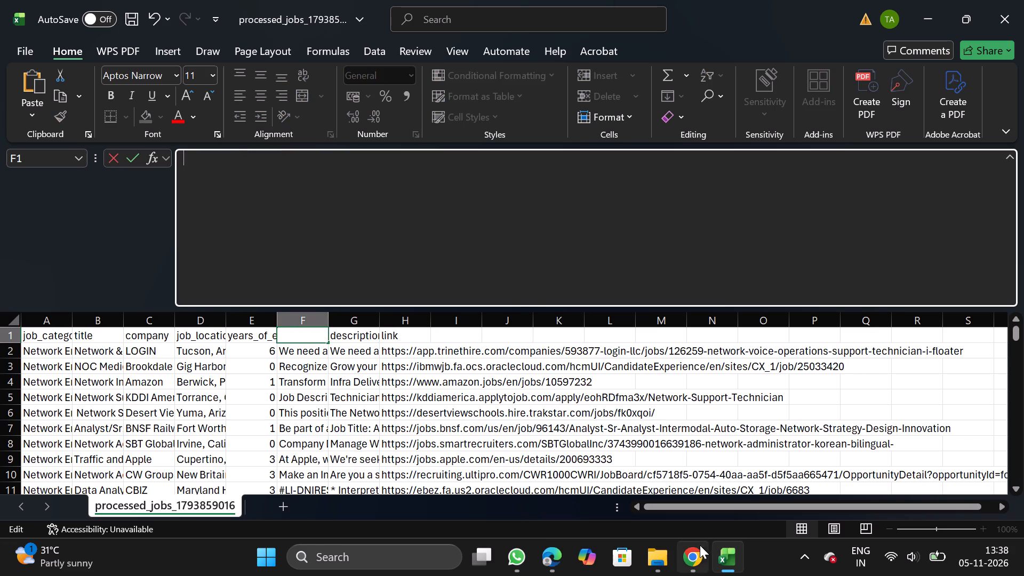
{"action": "left_click", "coordinate": [695, 550]}
{"action": "left_click", "coordinate": [88, 167]}
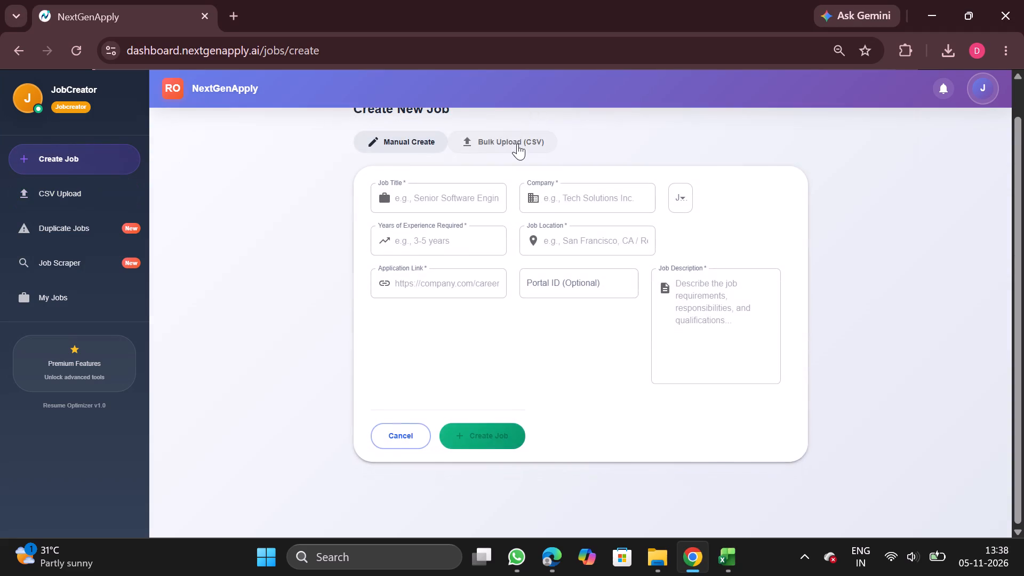
{"action": "left_click", "coordinate": [517, 143]}
{"action": "double_click", "coordinate": [576, 268]}
{"action": "key", "text": "ctrl+c"}
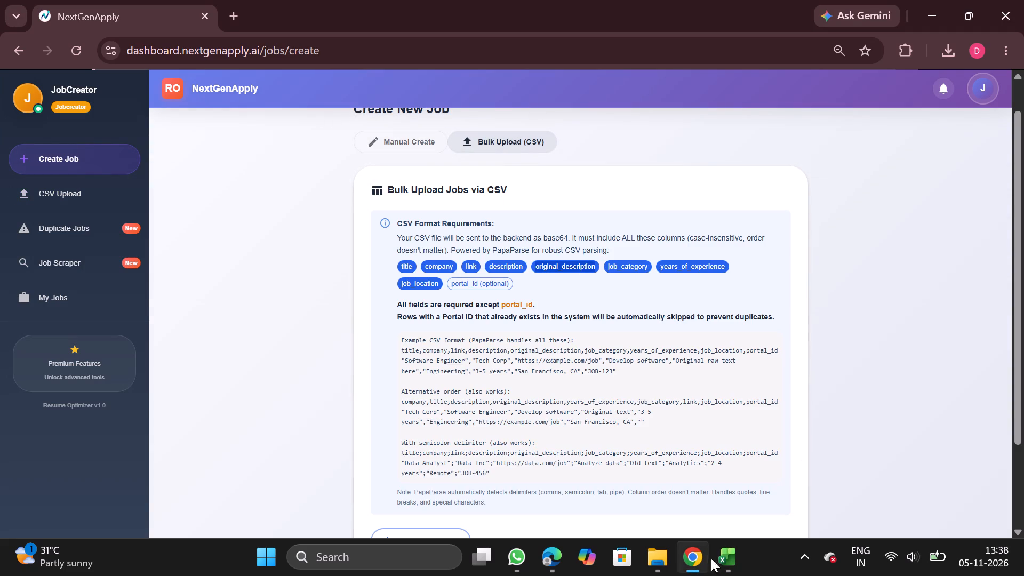
{"action": "left_click", "coordinate": [728, 572]}
{"action": "key", "text": "ctrl+v"}
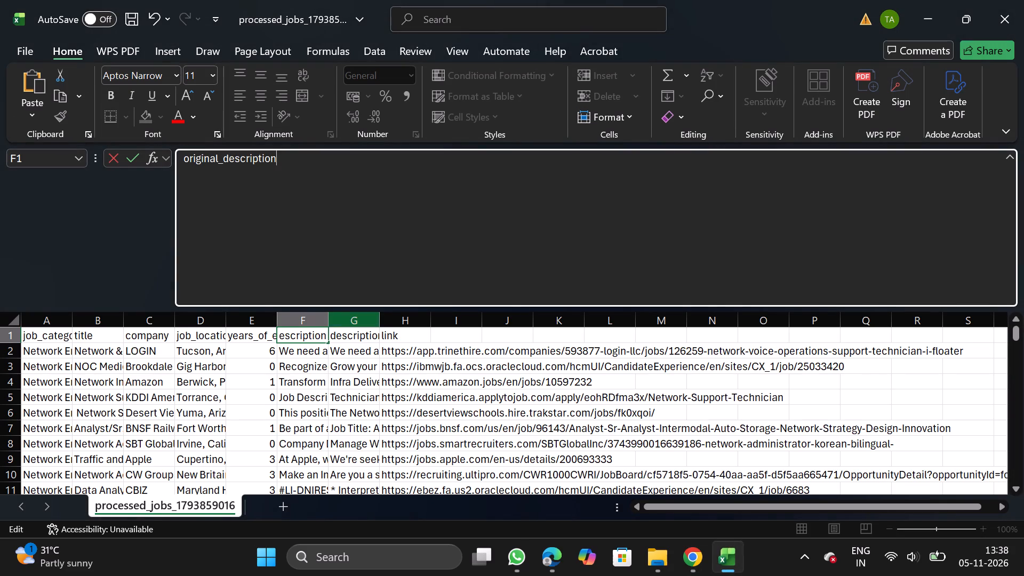
In a filter on the title column, select only Evergreen Talent Pool, Multi Agency Communications Center, Network Administrator (Korean Bilingual) and Network Analyst Manager.
{"action": "left_click", "coordinate": [104, 319]}
{"action": "left_click", "coordinate": [361, 56]}
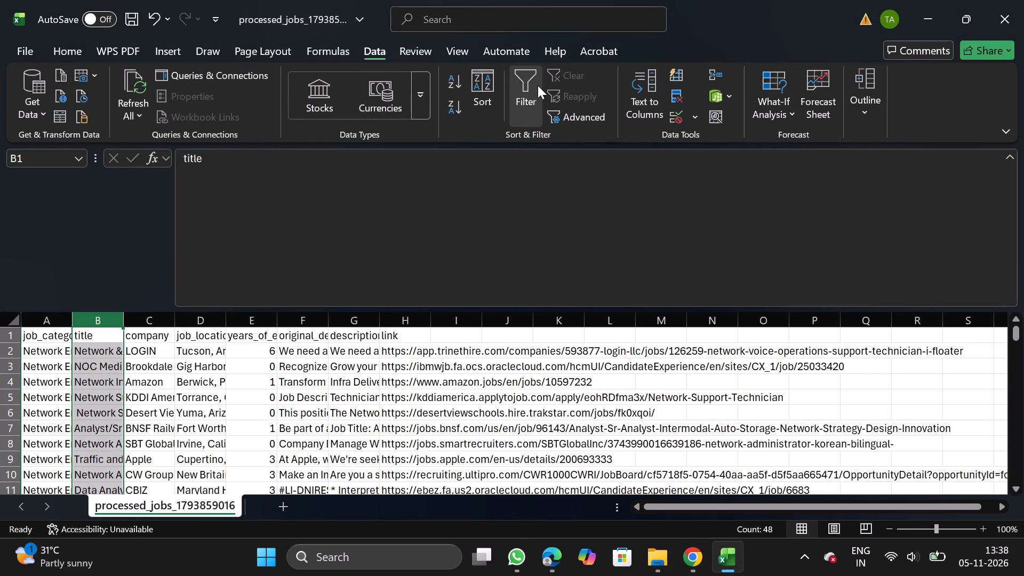
{"action": "left_click", "coordinate": [538, 85]}
{"action": "left_click", "coordinate": [123, 339]}
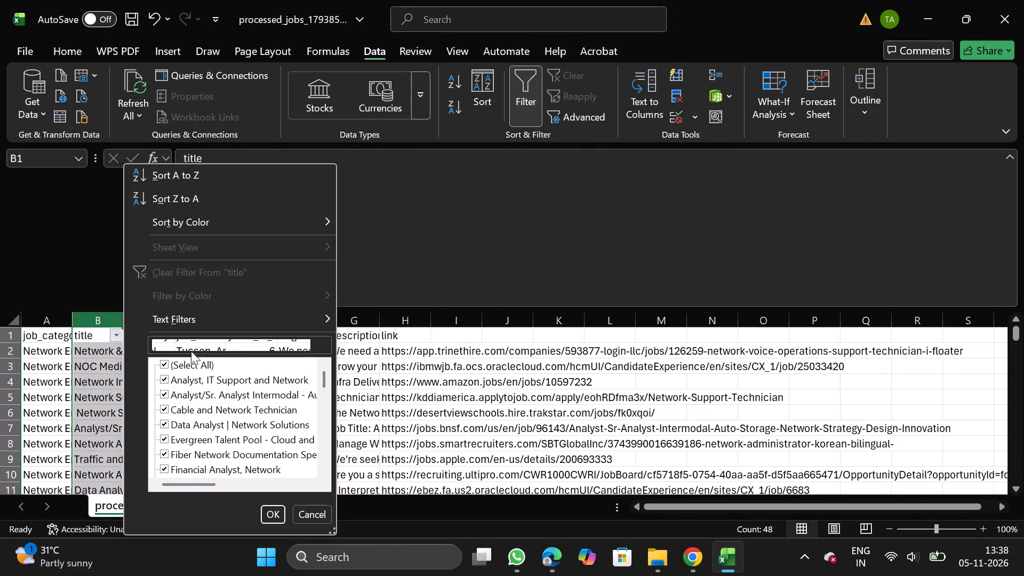
{"action": "left_click", "coordinate": [201, 348]}
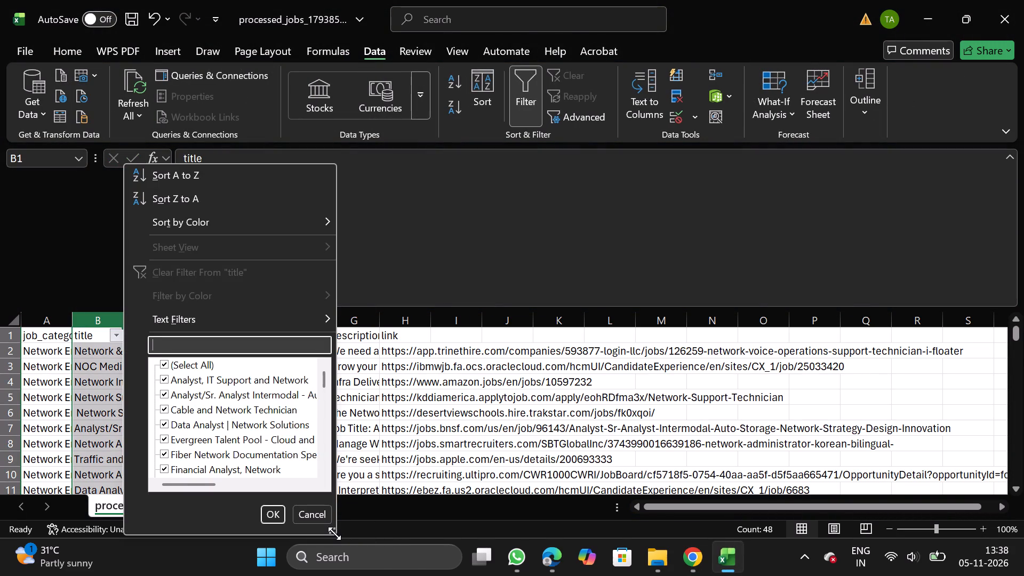
{"action": "triple_click", "coordinate": [334, 533]}
{"action": "left_click_drag", "start_coordinate": [334, 533], "coordinate": [857, 575]}
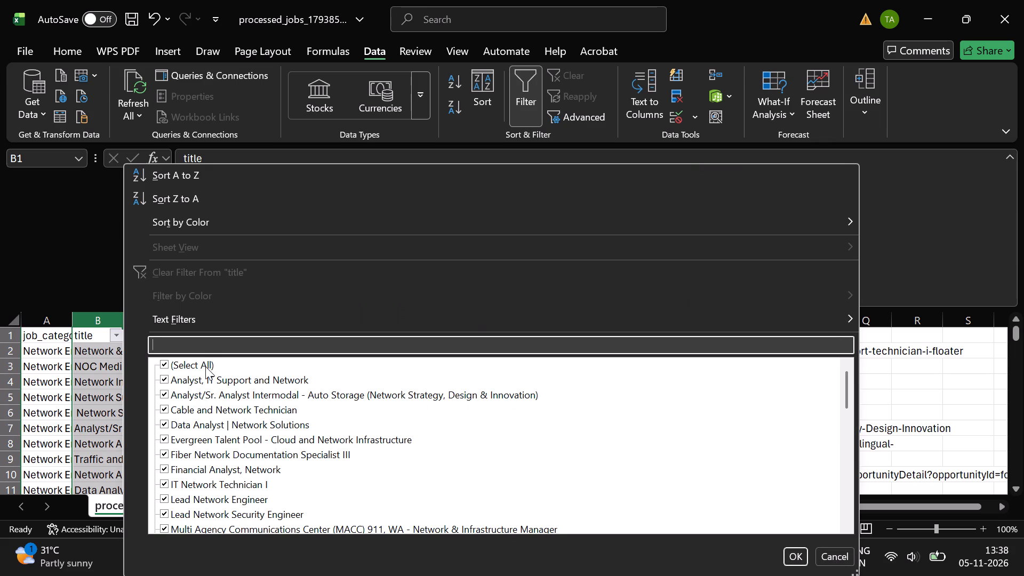
{"action": "left_click", "coordinate": [205, 366]}
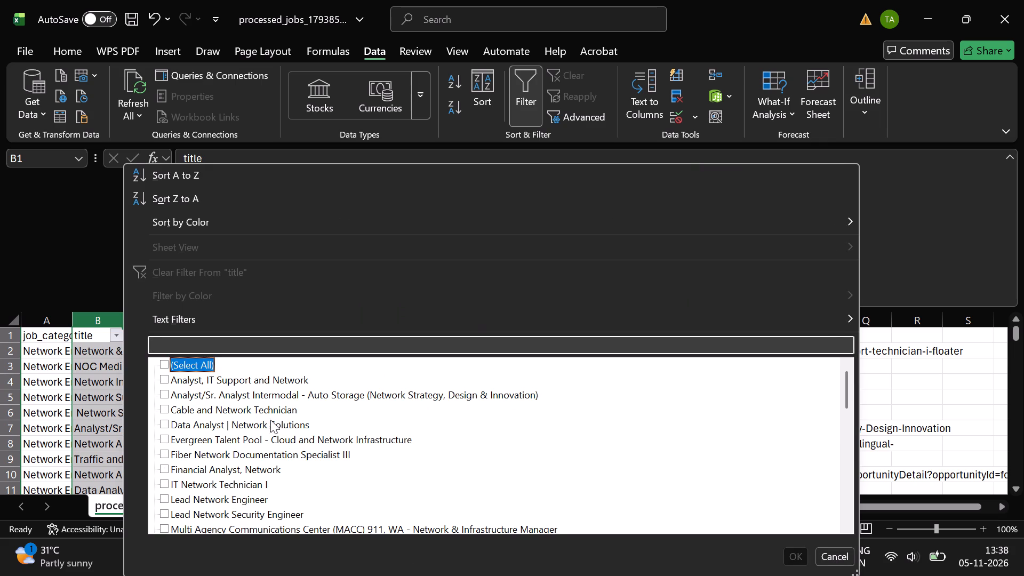
{"action": "left_click", "coordinate": [287, 442]}
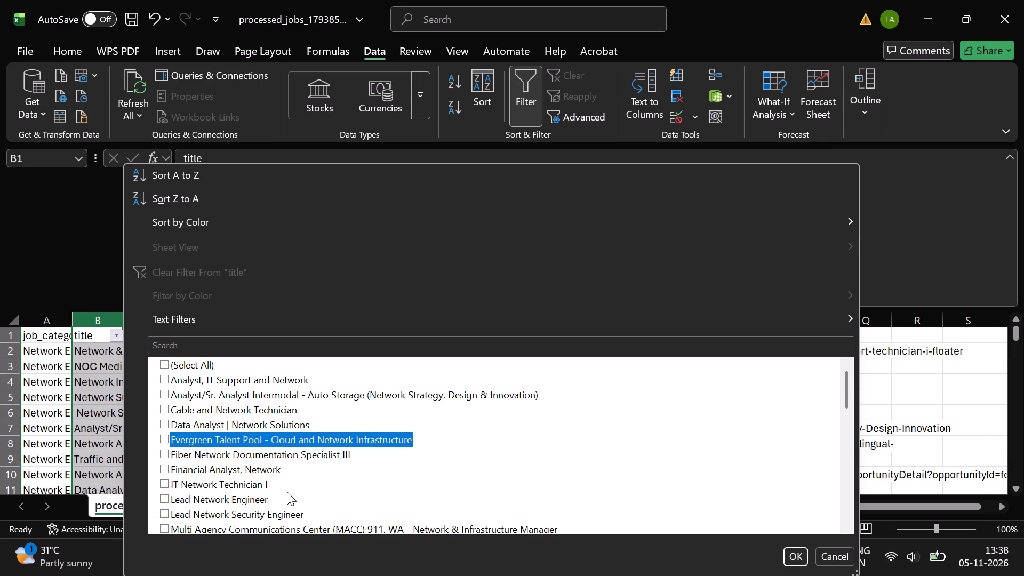
{"action": "scroll", "coordinate": [283, 518], "scroll_direction": "down", "scroll_amount": 1}
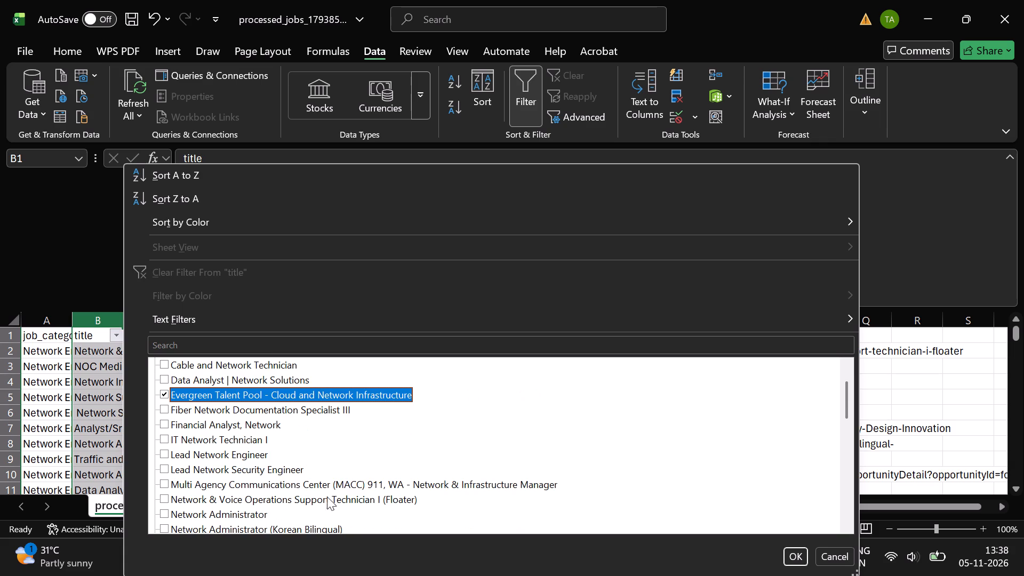
{"action": "left_click", "coordinate": [340, 483]}
{"action": "scroll", "coordinate": [307, 510], "scroll_direction": "down", "scroll_amount": 1}
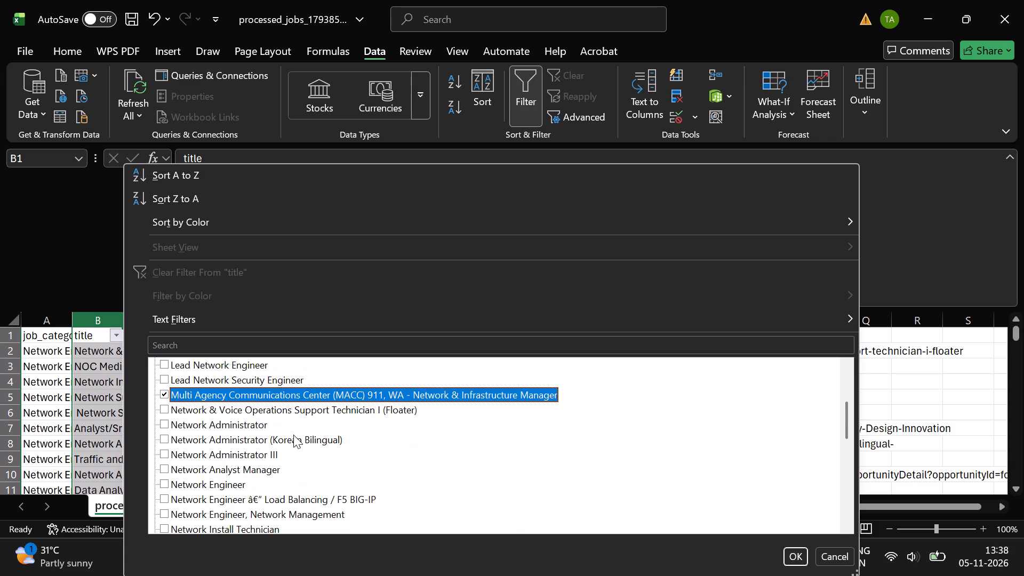
{"action": "left_click", "coordinate": [302, 435]}
{"action": "left_click", "coordinate": [268, 471]}
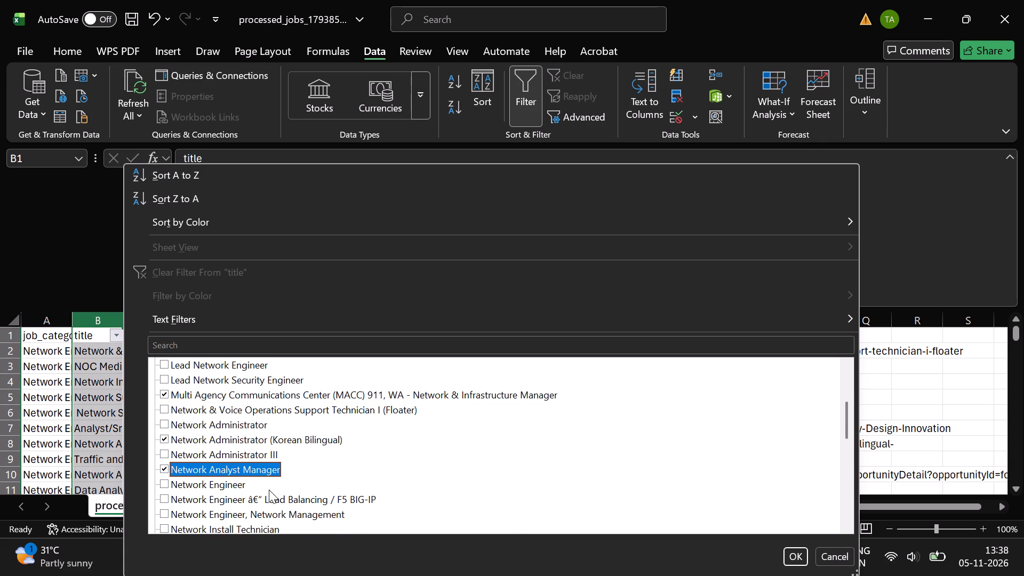
Add NOC Medication Technician, OT Network Engineer - Pharmaceutical, Sr. Software Engineer, Network (C++), Traffic and Secure Services Network SRE Engineer and blanks to the title filter.
{"action": "scroll", "coordinate": [269, 513], "scroll_direction": "down", "scroll_amount": 2}
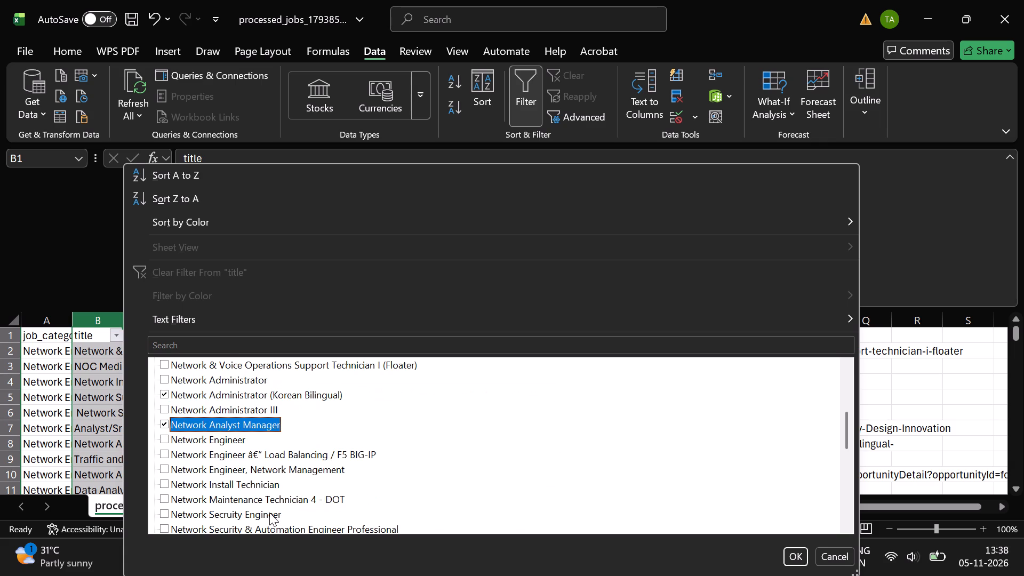
{"action": "scroll", "coordinate": [269, 513], "scroll_direction": "down", "scroll_amount": 2}
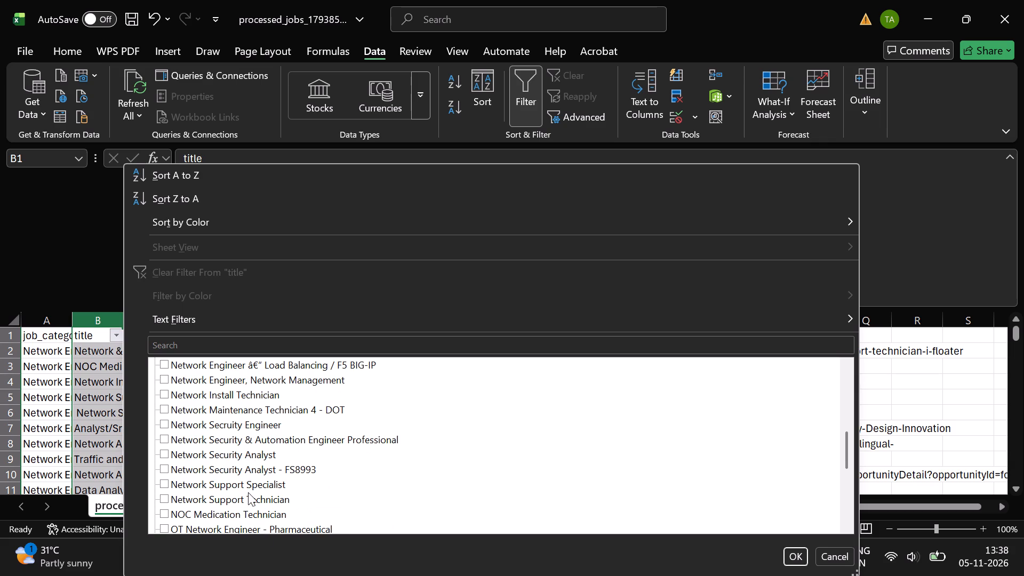
{"action": "left_click", "coordinate": [229, 515]}
{"action": "scroll", "coordinate": [229, 515], "scroll_direction": "down", "scroll_amount": 1}
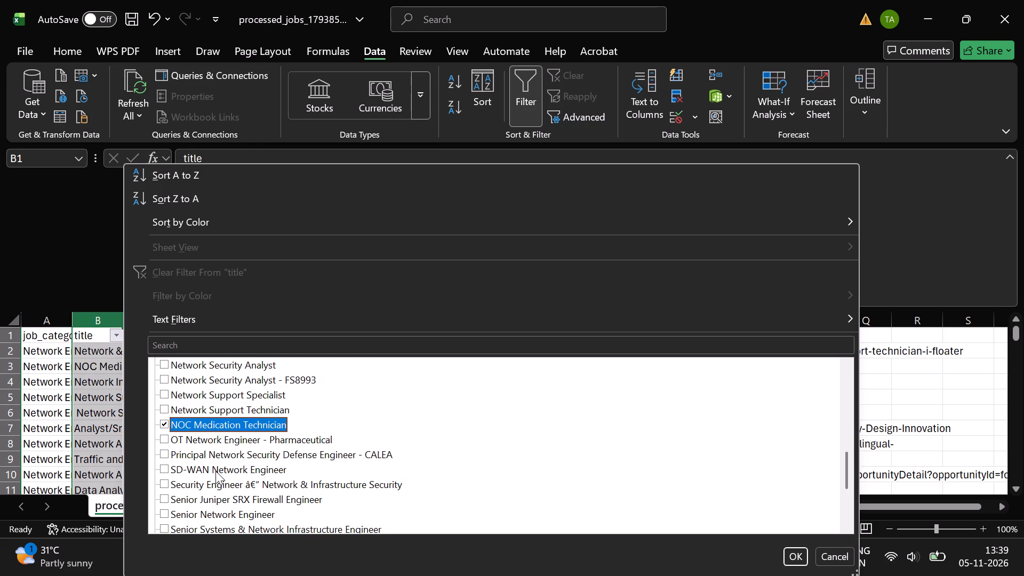
{"action": "left_click", "coordinate": [271, 438]}
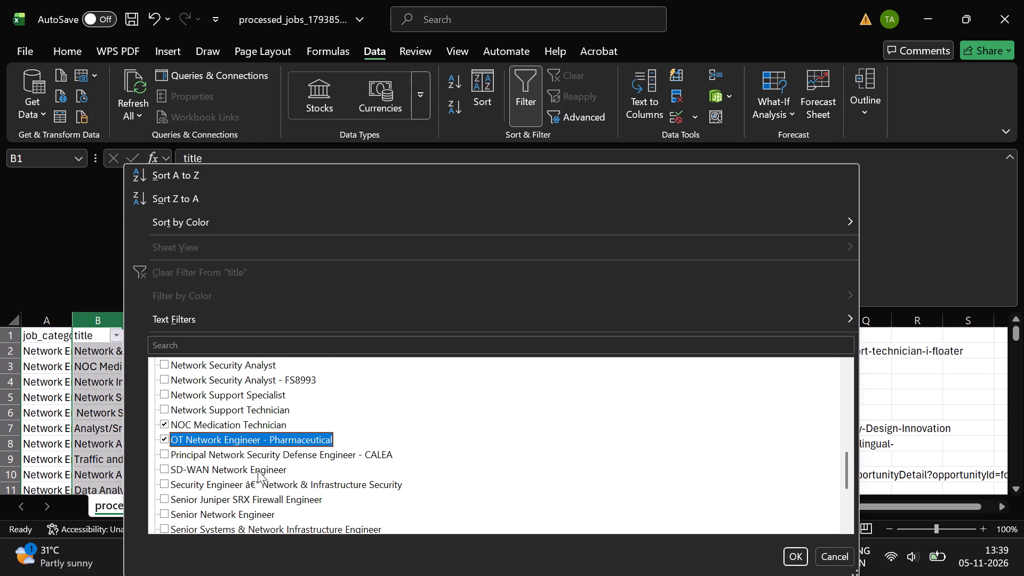
{"action": "scroll", "coordinate": [227, 516], "scroll_direction": "down", "scroll_amount": 1}
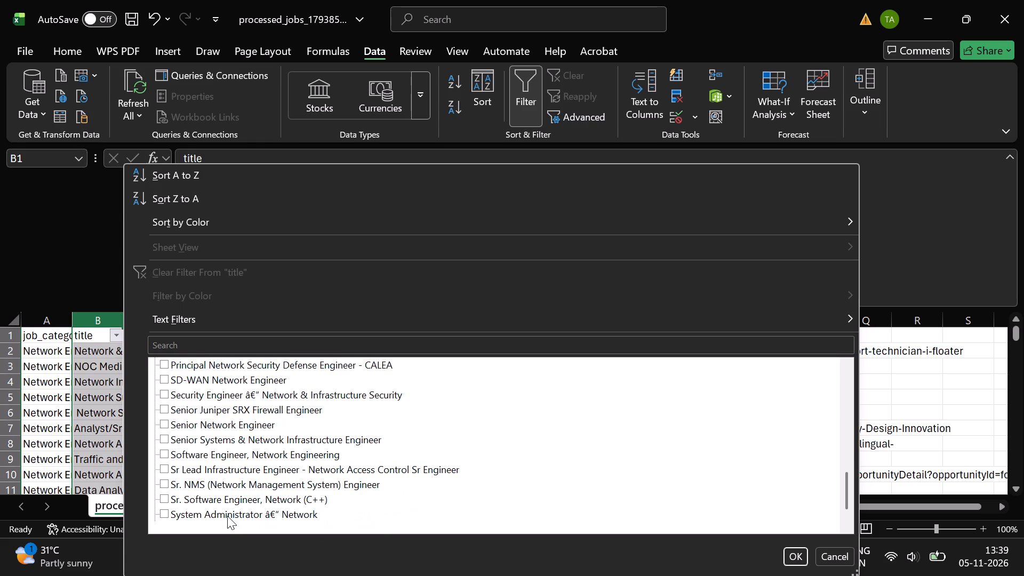
{"action": "left_click", "coordinate": [259, 499]}
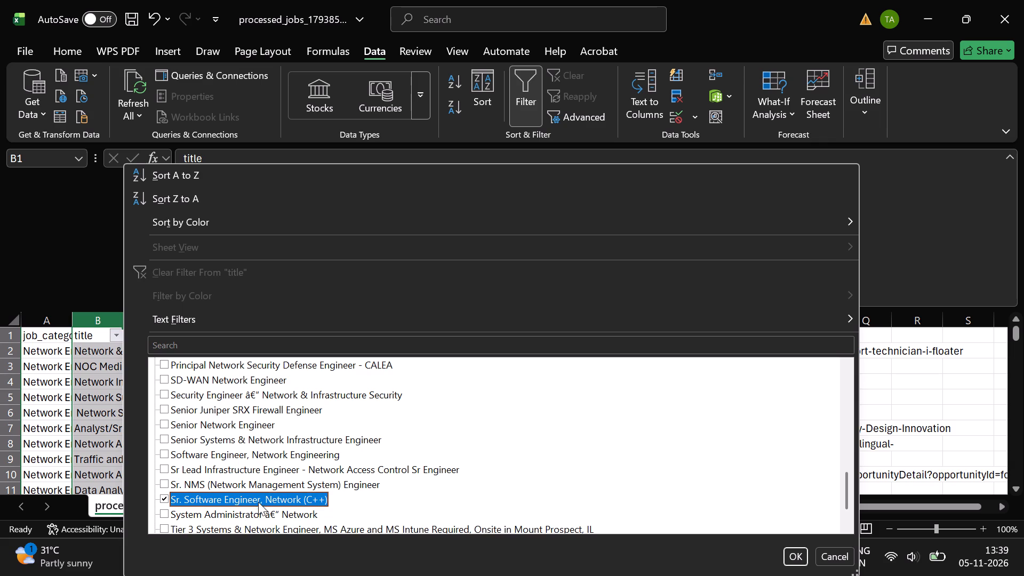
{"action": "scroll", "coordinate": [247, 516], "scroll_direction": "down", "scroll_amount": 1}
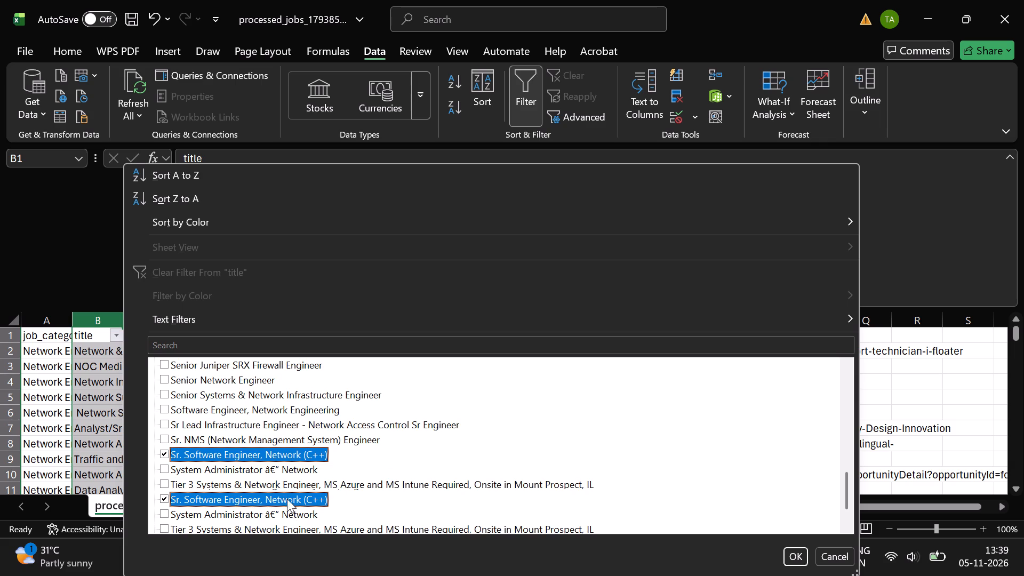
{"action": "left_click", "coordinate": [207, 492]}
{"action": "left_click", "coordinate": [183, 517]}
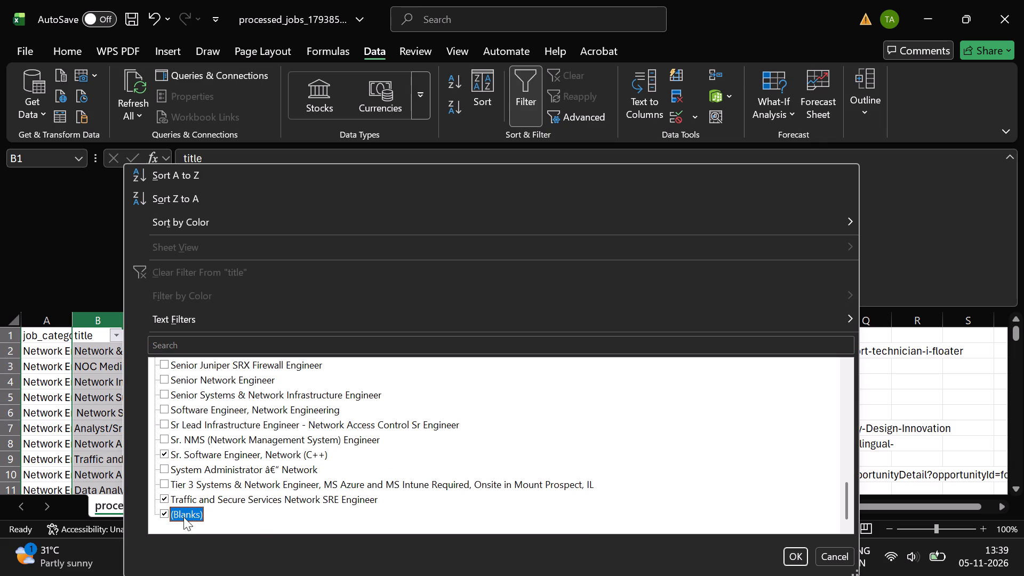
{"action": "left_click", "coordinate": [794, 554]}
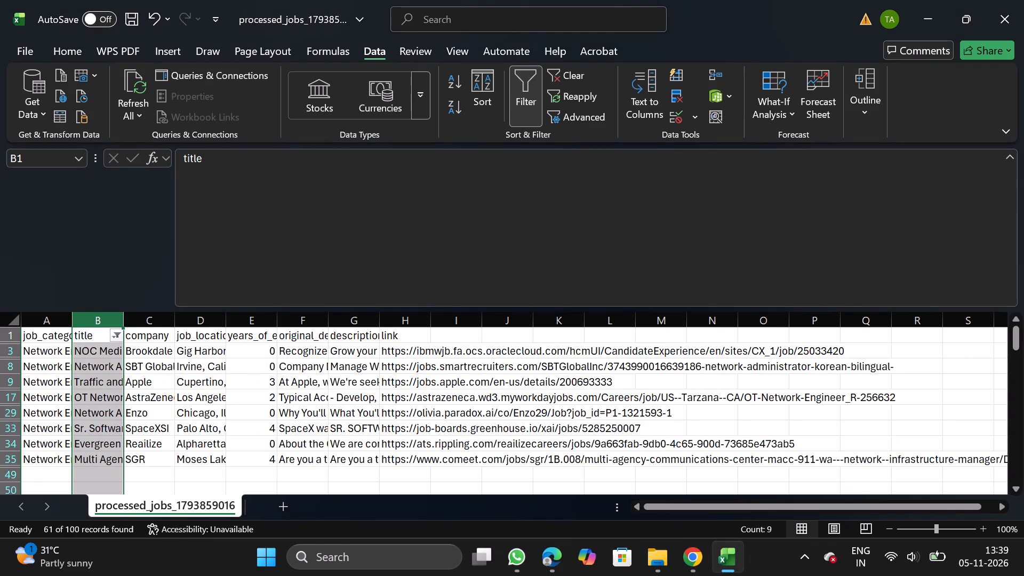
Delete all the filtered job rows below the header and turn the filter off.
{"action": "left_click", "coordinate": [0, 348]}
{"action": "key", "text": "ctrl+shift+Down"}
{"action": "right_click", "coordinate": [96, 385]}
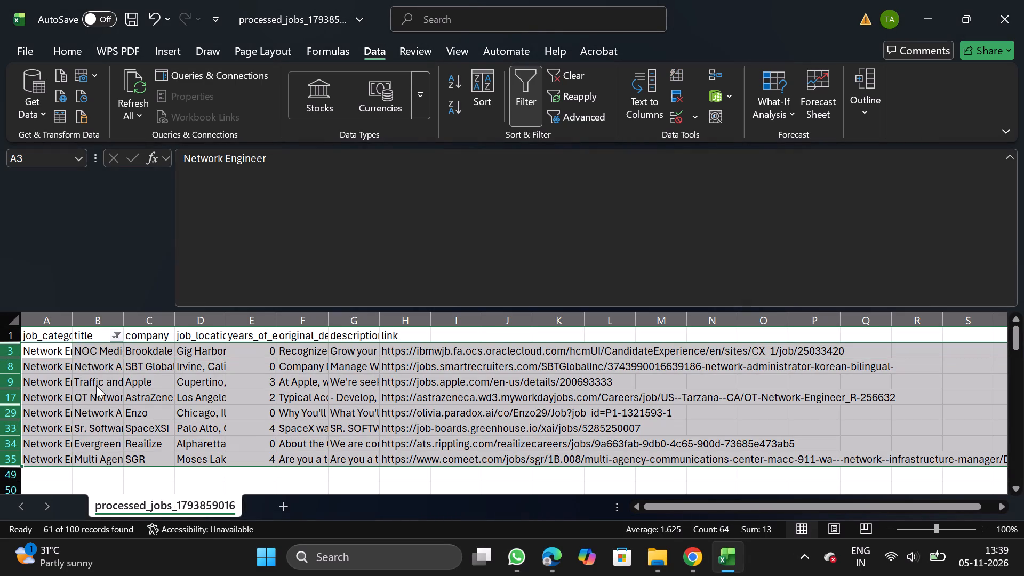
{"action": "left_click", "coordinate": [176, 255]}
{"action": "left_click", "coordinate": [525, 100]}
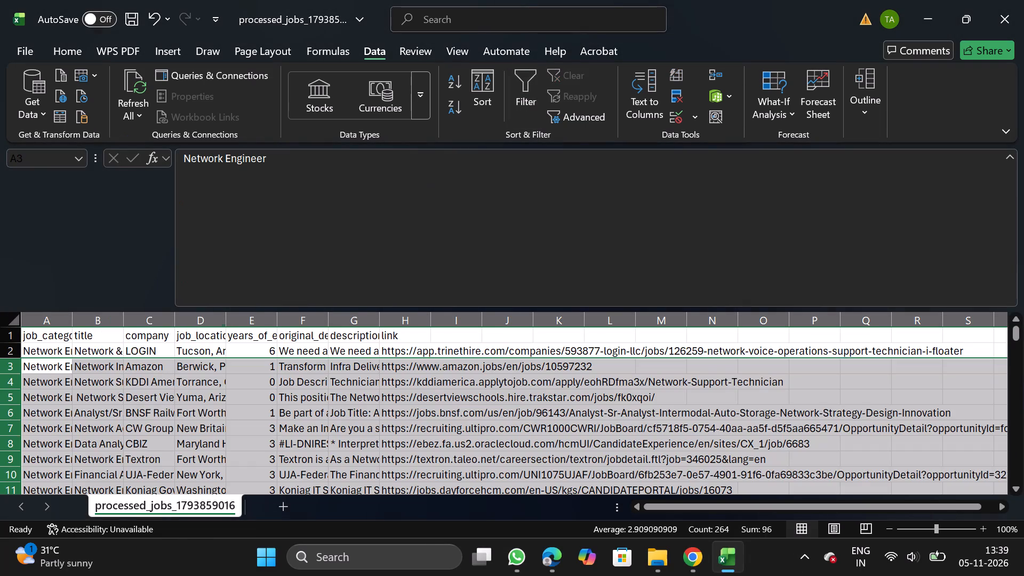
Filter the title column on lead to check the matching jobs and turn the filter off.
{"action": "left_click", "coordinate": [105, 329]}
{"action": "left_click", "coordinate": [506, 113]}
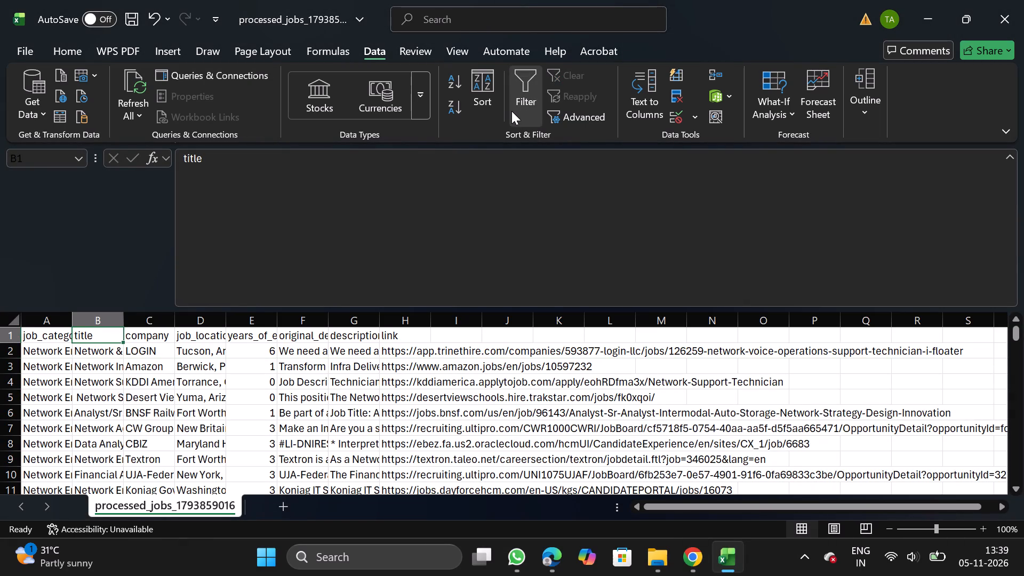
{"action": "left_click", "coordinate": [511, 111]}
{"action": "left_click", "coordinate": [126, 331]}
{"action": "left_click", "coordinate": [116, 334]}
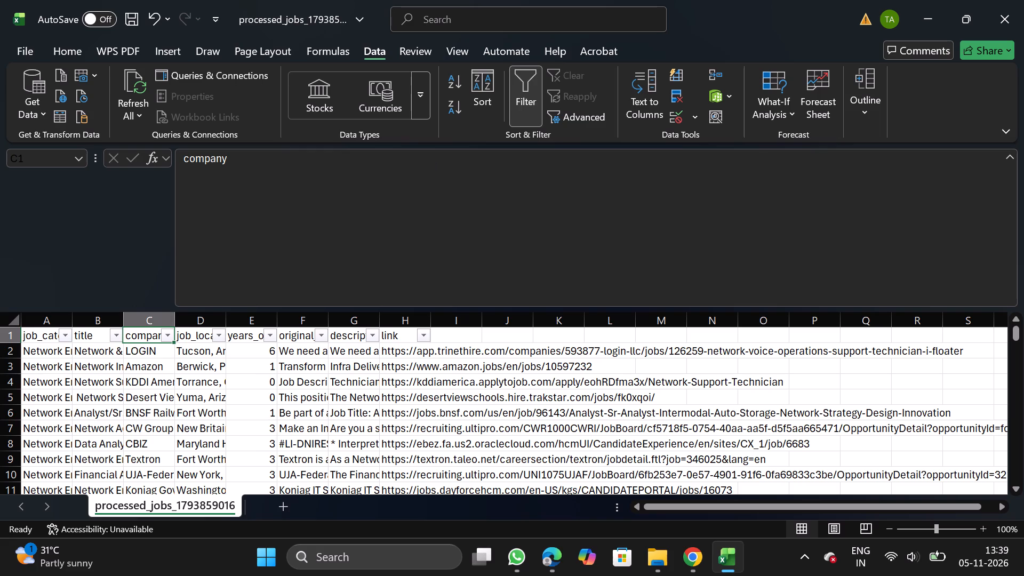
{"action": "double_click", "coordinate": [333, 535]}
{"action": "left_click_drag", "start_coordinate": [333, 535], "coordinate": [894, 575]}
{"action": "left_click", "coordinate": [245, 342]}
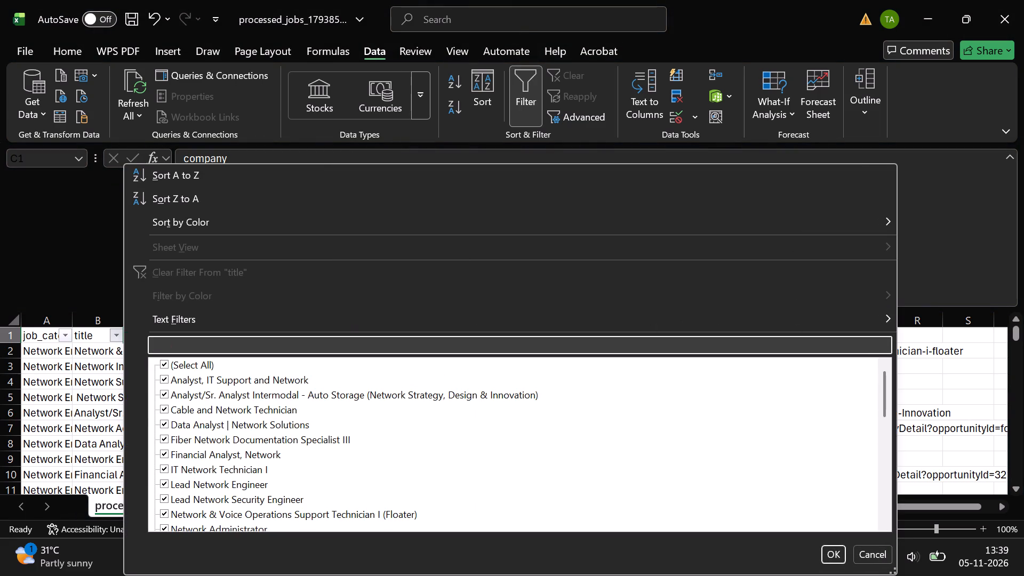
{"action": "type", "text": "lead"}
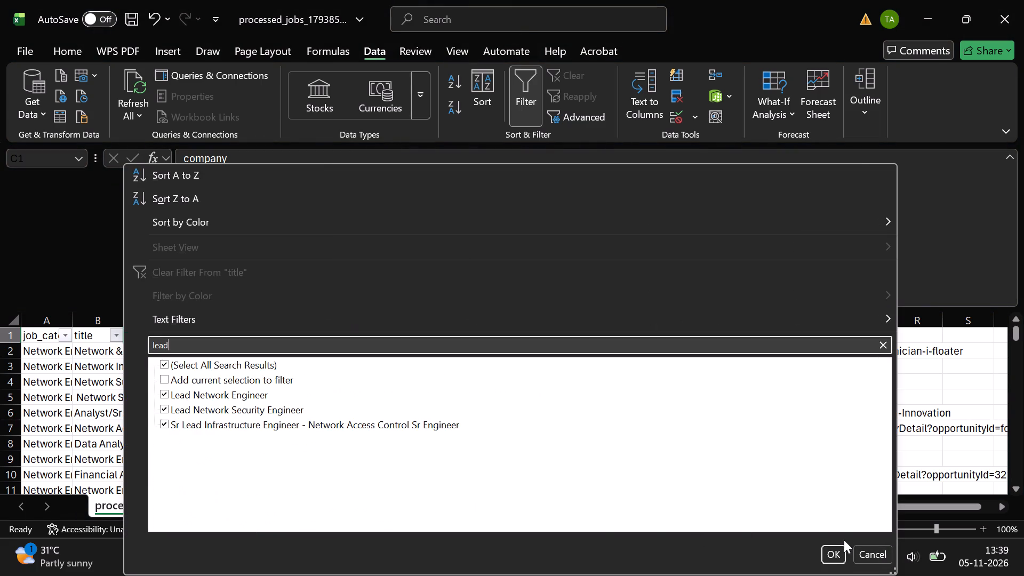
{"action": "left_click", "coordinate": [830, 554]}
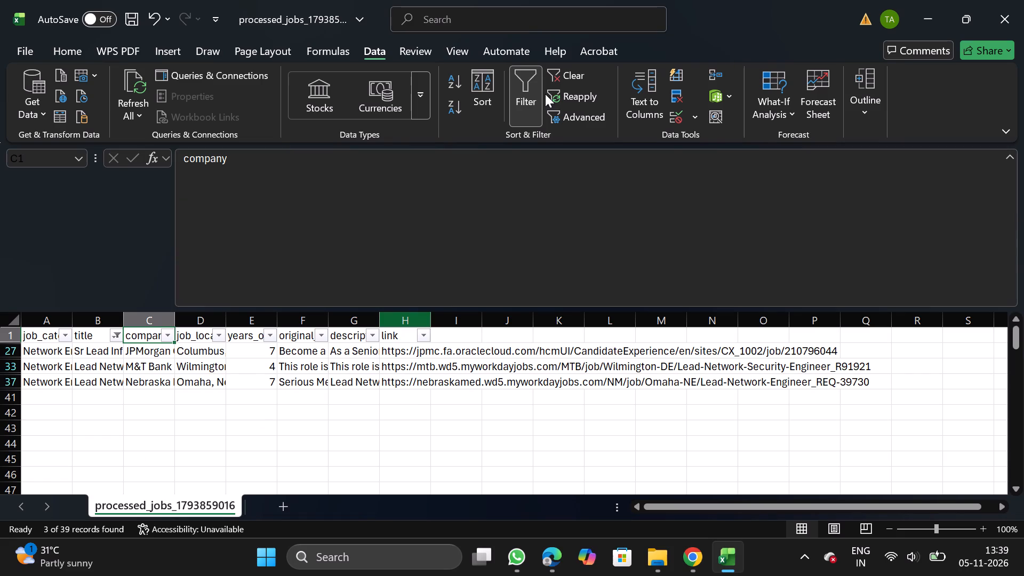
{"action": "left_click", "coordinate": [528, 105]}
Turn the header filter back on and search the title filter values for staff.
{"action": "left_click", "coordinate": [526, 83]}
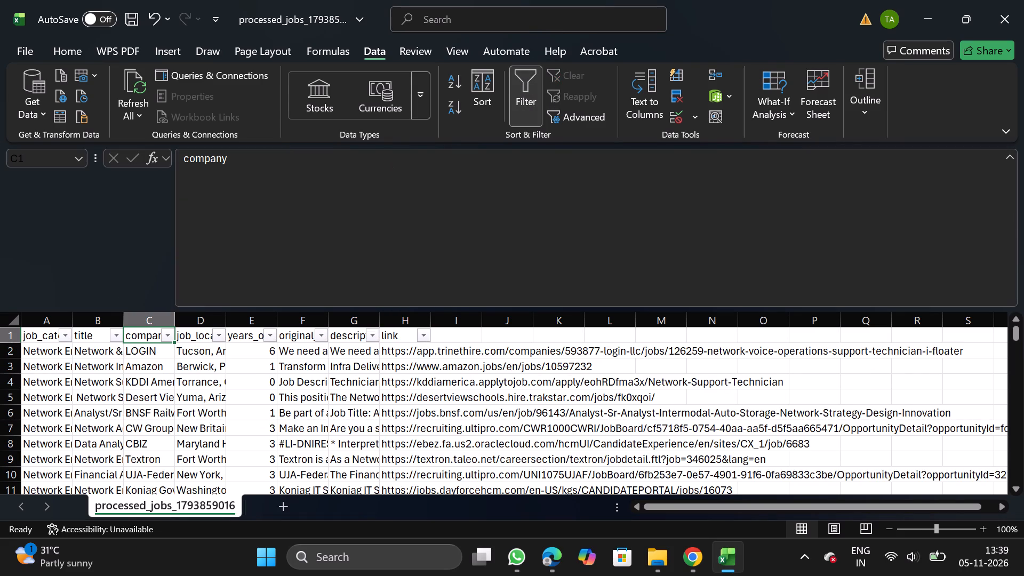
{"action": "left_click", "coordinate": [111, 334]}
{"action": "left_click", "coordinate": [181, 340]}
{"action": "type", "text": "staf"}
{"action": "key", "text": "f"}
{"action": "key", "text": "BackSpace"}
{"action": "key", "text": "BackSpace"}
{"action": "key", "text": "BackSpace"}
{"action": "key", "text": "BackSpace"}
{"action": "key", "text": "BackSpace"}
{"action": "key", "text": "BackSpace"}
{"action": "key", "text": "BackSpace"}
{"action": "key", "text": "BackSpace"}
{"action": "key", "text": "BackSpace"}
{"action": "key", "text": "BackSpace"}
{"action": "key", "text": "BackSpace"}
{"action": "key", "text": "BackSpace"}
{"action": "key", "text": "BackSpace"}
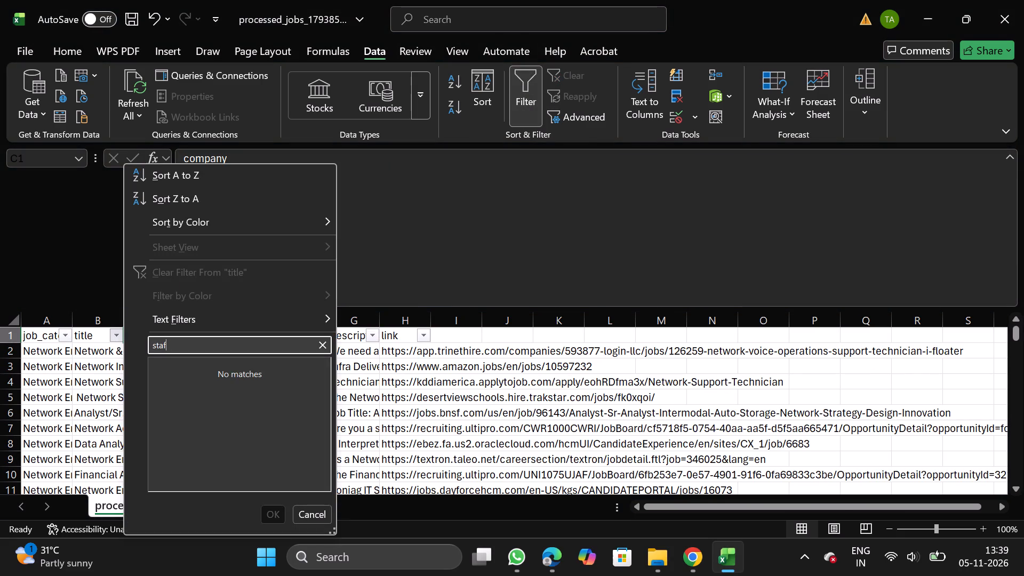
Filter the title column on principal to check the matching jobs and turn the filter off.
{"action": "type", "text": "principal"}
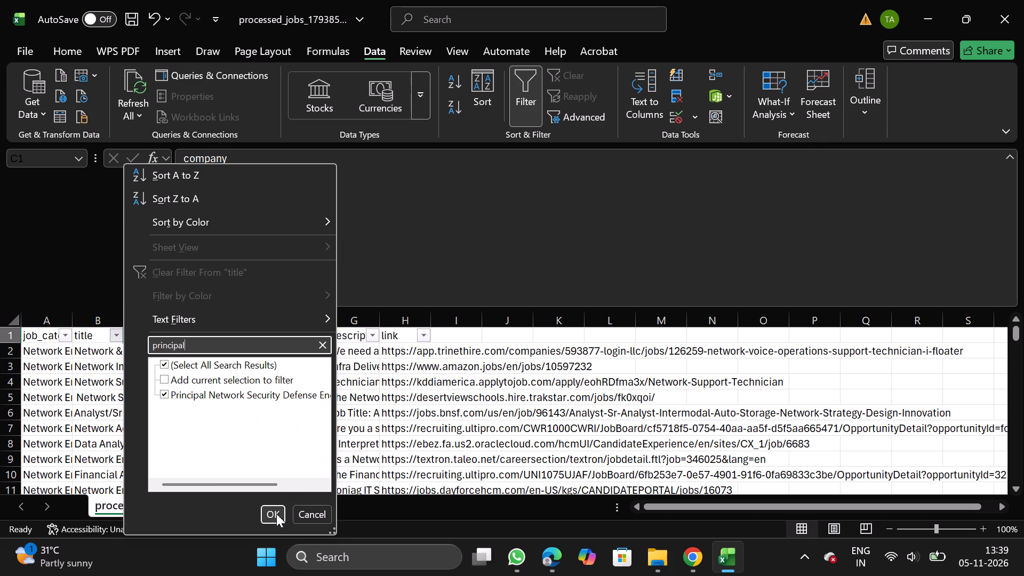
{"action": "left_click", "coordinate": [271, 516]}
{"action": "left_click", "coordinate": [522, 90]}
Turn the filter on again from the title header and search the title values for architect and enterprise.
{"action": "scroll", "coordinate": [397, 172], "scroll_direction": "left", "scroll_amount": 1}
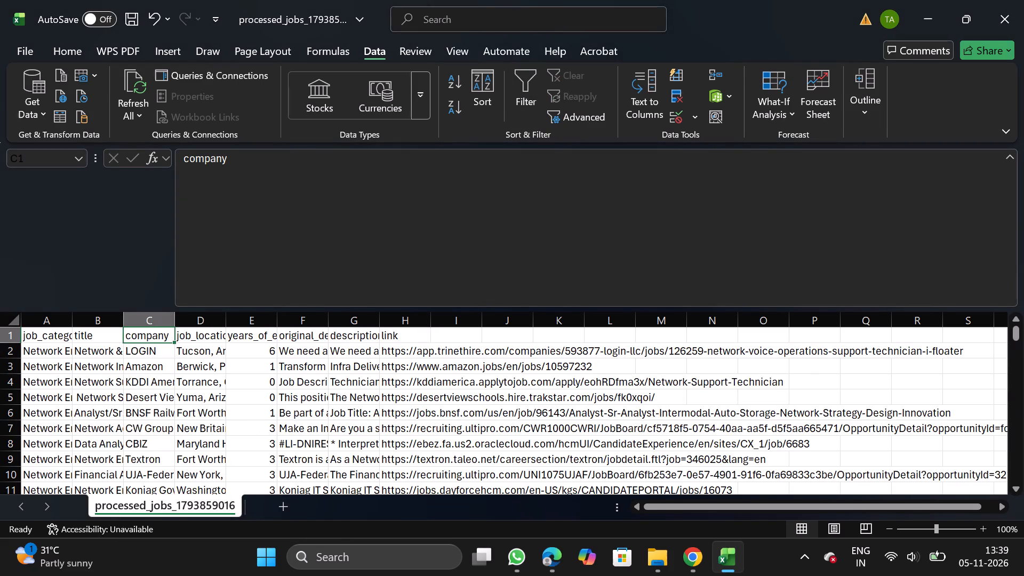
{"action": "scroll", "coordinate": [286, 236], "scroll_direction": "left", "scroll_amount": 1}
{"action": "left_click_drag", "start_coordinate": [84, 329], "coordinate": [534, 84]}
{"action": "left_click", "coordinate": [534, 84]}
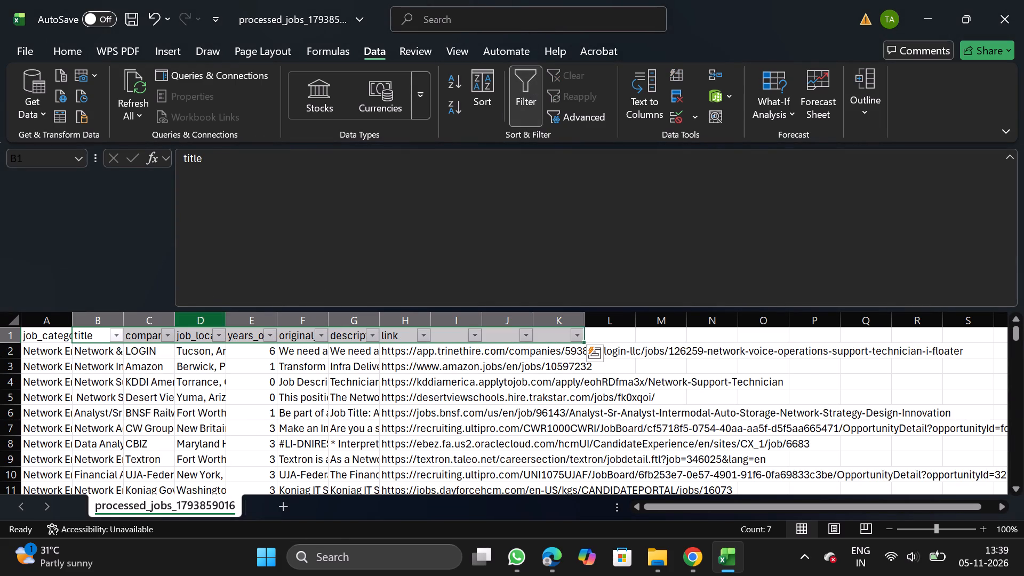
{"action": "left_click", "coordinate": [119, 340]}
{"action": "left_click", "coordinate": [168, 341]}
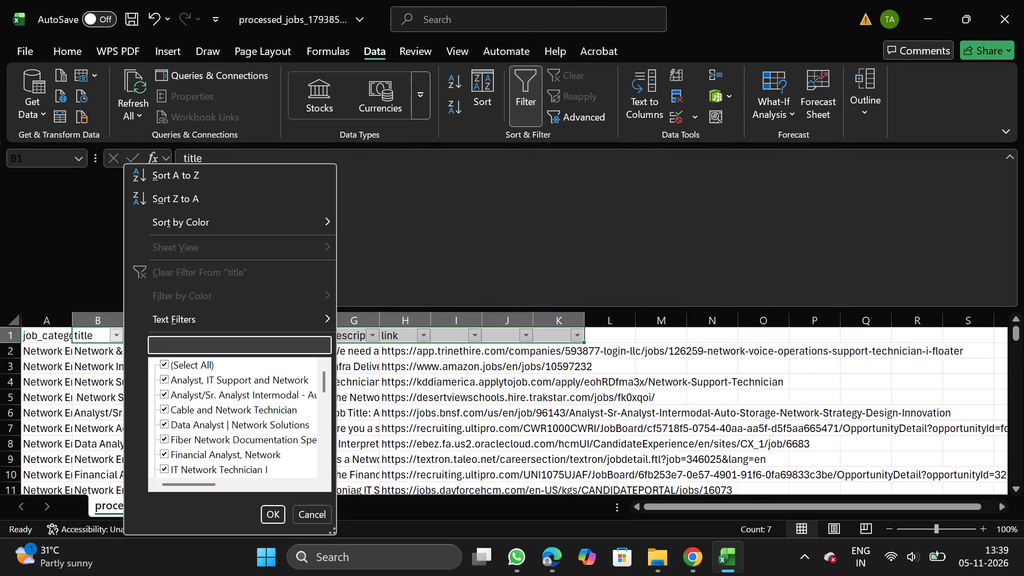
{"action": "type", "text": "architect"}
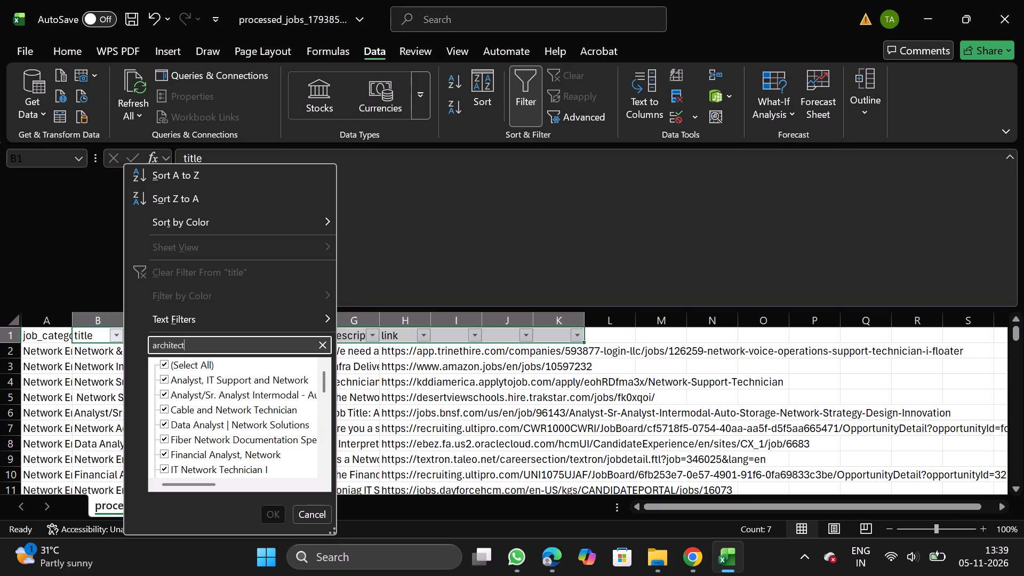
{"action": "key", "text": "BackSpace"}
{"action": "key", "text": "BackSpace"}
{"action": "key", "text": "BackSpace"}
{"action": "key", "text": "BackSpace"}
{"action": "key", "text": "BackSpace"}
{"action": "key", "text": "BackSpace"}
{"action": "key", "text": "BackSpace"}
{"action": "key", "text": "BackSpace"}
{"action": "key", "text": "BackSpace"}
{"action": "key", "text": "BackSpace"}
{"action": "key", "text": "BackSpace"}
{"action": "key", "text": "BackSpace"}
{"action": "key", "text": "BackSpace"}
{"action": "key", "text": "BackSpace"}
{"action": "key", "text": "BackSpace"}
{"action": "key", "text": "BackSpace"}
{"action": "type", "text": "enterprisr"}
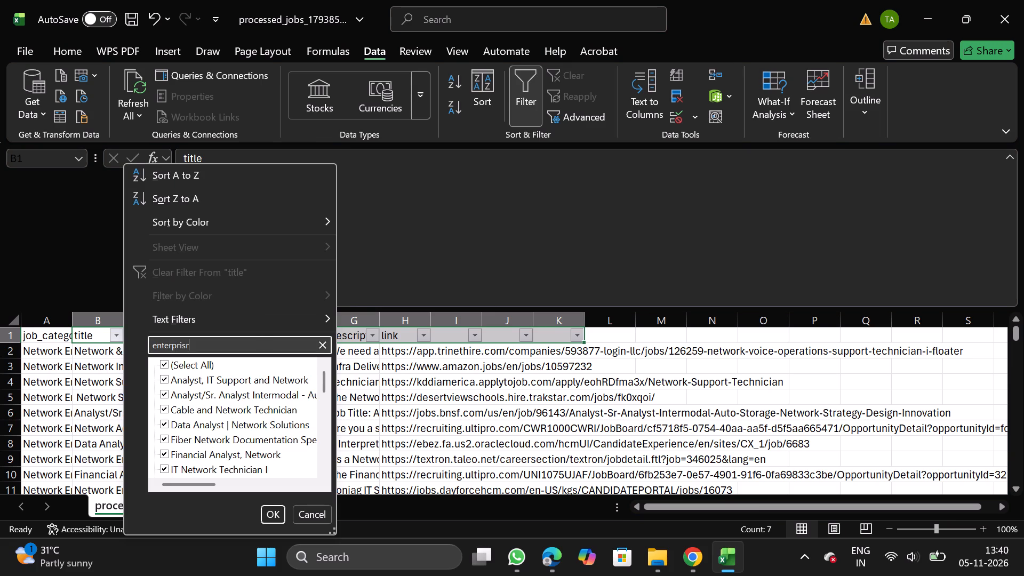
{"action": "left_click", "coordinate": [321, 515]}
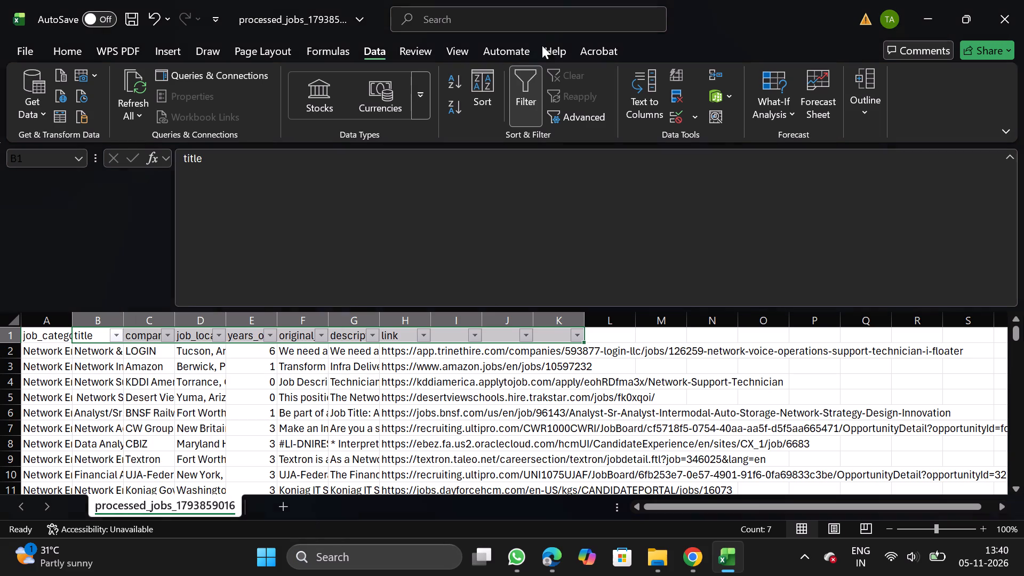
Search the title filter values for consul and embedded, and close the filter without applying it.
{"action": "left_click", "coordinate": [114, 331]}
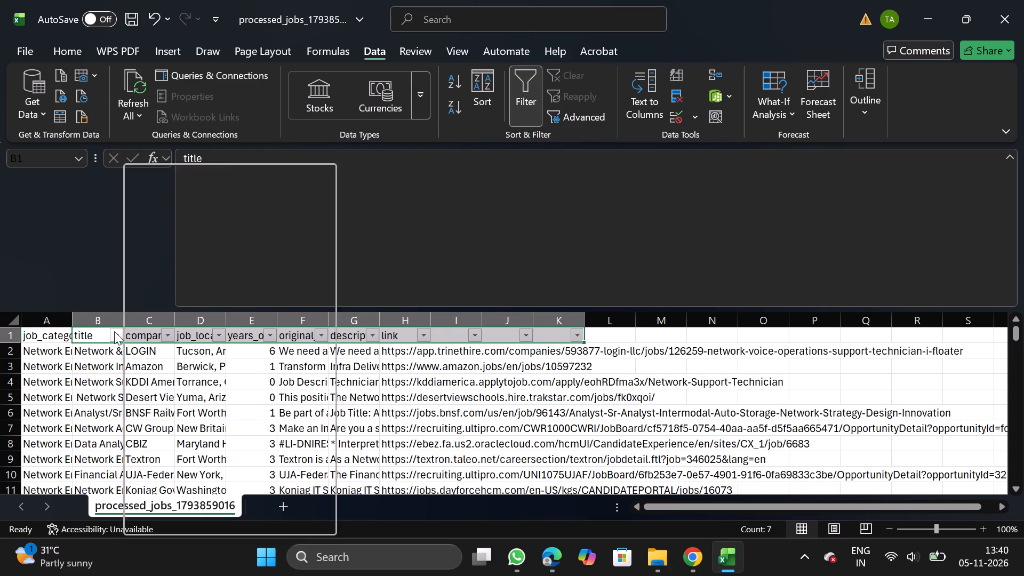
{"action": "left_click", "coordinate": [172, 348]}
{"action": "type", "text": "consul"}
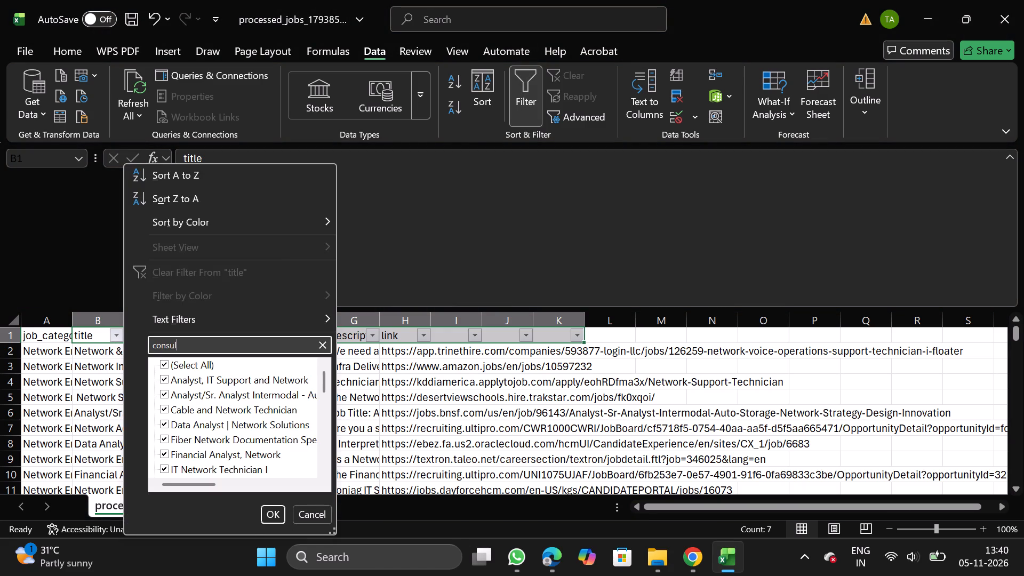
{"action": "key", "text": "BackSpace"}
{"action": "key", "text": "BackSpace"}
{"action": "key", "text": "BackSpace"}
{"action": "key", "text": "BackSpace"}
{"action": "key", "text": "BackSpace"}
{"action": "key", "text": "BackSpace"}
{"action": "key", "text": "BackSpace"}
{"action": "key", "text": "BackSpace"}
{"action": "key", "text": "BackSpace"}
{"action": "key", "text": "BackSpace"}
{"action": "key", "text": "BackSpace"}
{"action": "key", "text": "BackSpace"}
{"action": "key", "text": "BackSpace"}
{"action": "key", "text": "BackSpace"}
{"action": "type", "text": "embedded"}
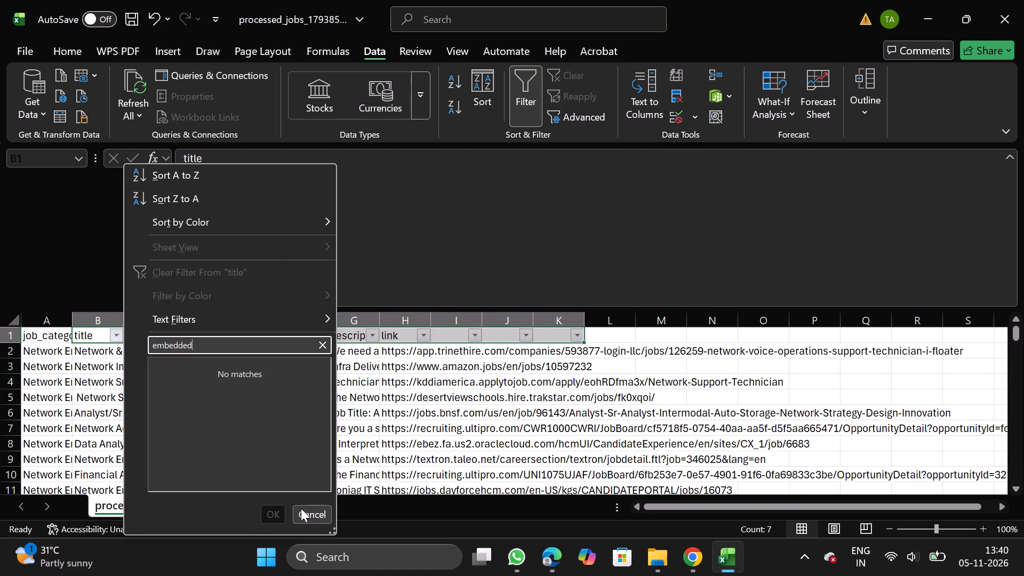
{"action": "left_click_drag", "start_coordinate": [303, 511], "coordinate": [323, 515]}
{"action": "left_click", "coordinate": [323, 515]}
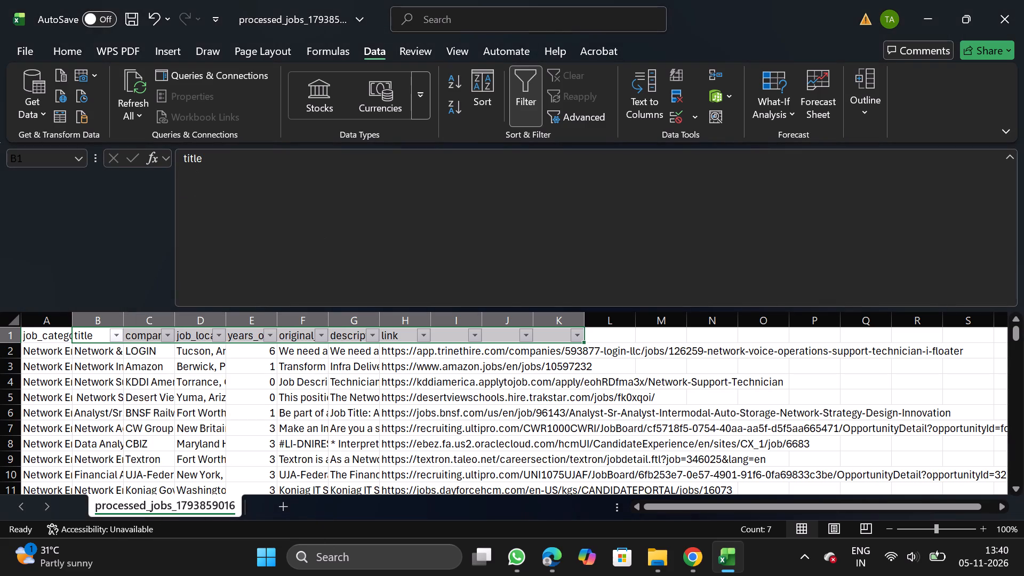
Search the company filter values for walmart and dried.
{"action": "left_click", "coordinate": [165, 331]}
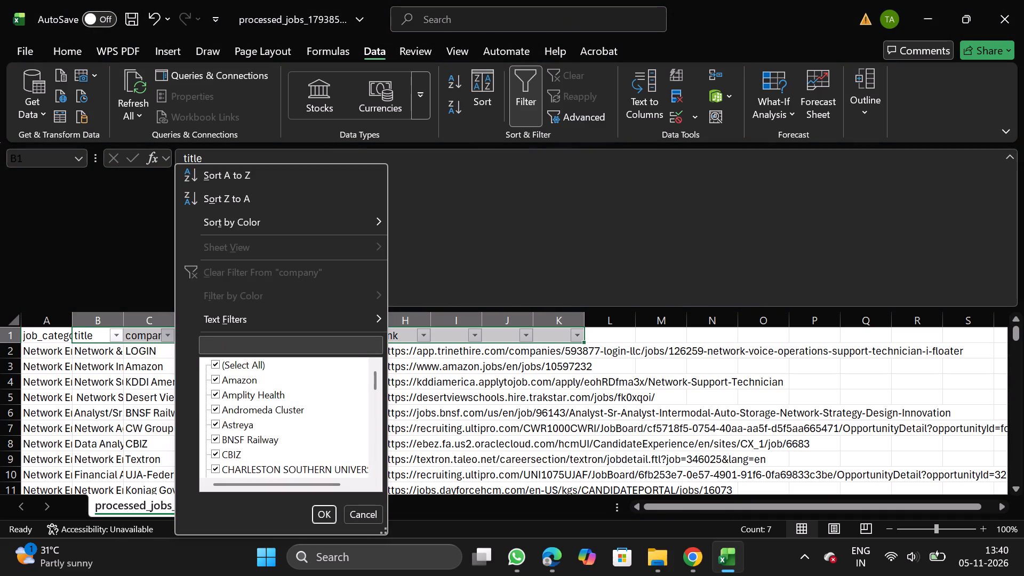
{"action": "left_click", "coordinate": [258, 348]}
{"action": "type", "text": "walmart"}
{"action": "key", "text": "BackSpace"}
{"action": "key", "text": "BackSpace"}
{"action": "key", "text": "BackSpace"}
{"action": "key", "text": "BackSpace"}
{"action": "key", "text": "BackSpace"}
{"action": "key", "text": "BackSpace"}
{"action": "key", "text": "BackSpace"}
{"action": "key", "text": "BackSpace"}
{"action": "key", "text": "BackSpace"}
{"action": "key", "text": "BackSpace"}
{"action": "key", "text": "BackSpace"}
{"action": "key", "text": "BackSpace"}
{"action": "key", "text": "BackSpace"}
{"action": "key", "text": "BackSpace"}
{"action": "key", "text": "BackSpace"}
{"action": "key", "text": "BackSpace"}
{"action": "key", "text": "BackSpace"}
{"action": "key", "text": "BackSpace"}
{"action": "key", "text": "BackSpace"}
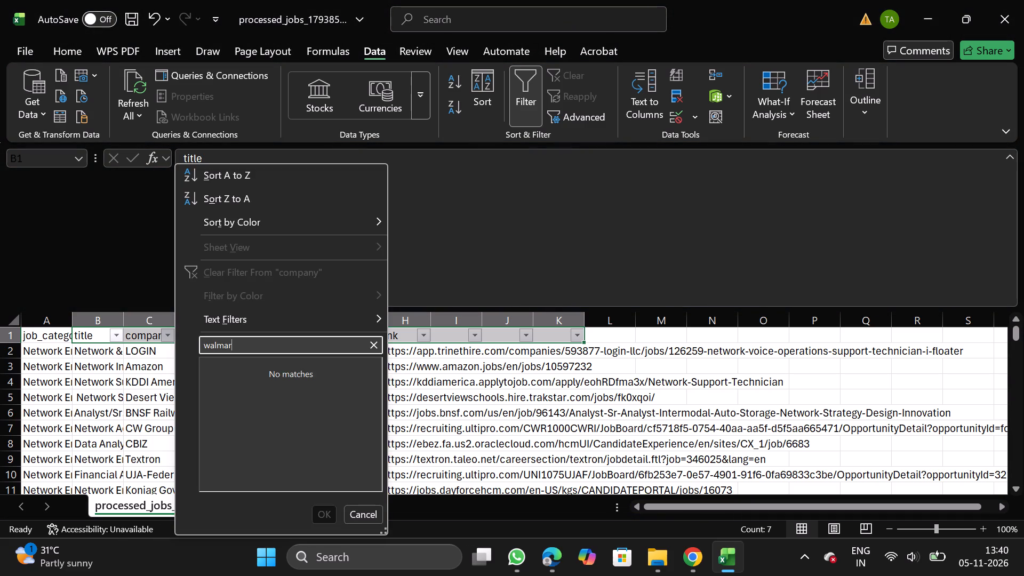
{"action": "type", "text": "dried"}
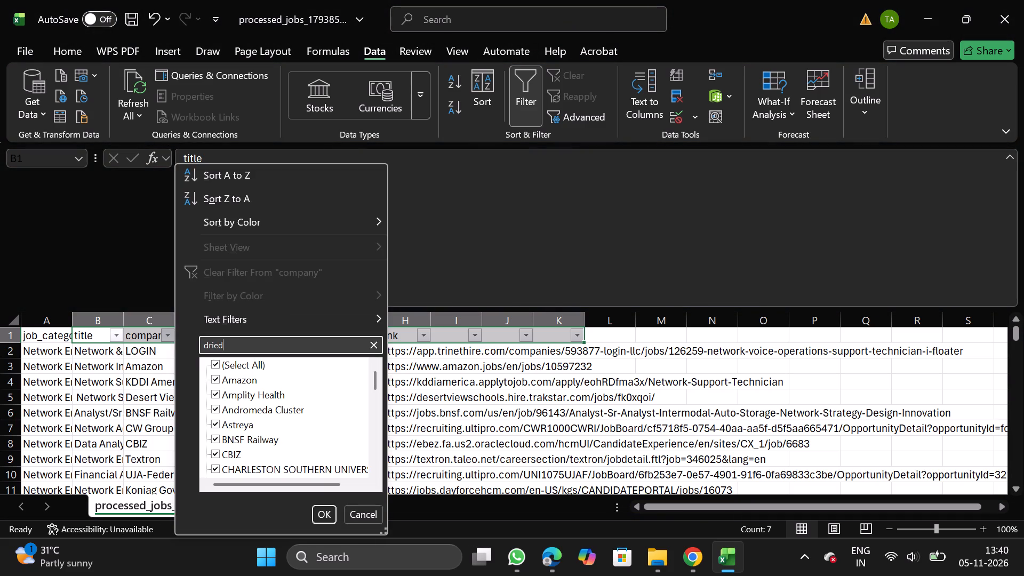
{"action": "key", "text": "BackSpace"}
{"action": "key", "text": "BackSpace"}
{"action": "key", "text": "BackSpace"}
{"action": "key", "text": "BackSpace"}
{"action": "key", "text": "BackSpace"}
{"action": "key", "text": "BackSpace"}
{"action": "key", "text": "BackSpace"}
{"action": "key", "text": "BackSpace"}
{"action": "key", "text": "BackSpace"}
{"action": "key", "text": "BackSpace"}
{"action": "key", "text": "BackSpace"}
{"action": "key", "text": "BackSpace"}
{"action": "key", "text": "BackSpace"}
Search the company filter values for capital and under.
{"action": "type", "text": "capital"}
{"action": "key", "text": "BackSpace"}
{"action": "key", "text": "BackSpace"}
{"action": "key", "text": "BackSpace"}
{"action": "key", "text": "BackSpace"}
{"action": "key", "text": "BackSpace"}
{"action": "key", "text": "BackSpace"}
{"action": "key", "text": "BackSpace"}
{"action": "key", "text": "BackSpace"}
{"action": "key", "text": "BackSpace"}
{"action": "key", "text": "BackSpace"}
{"action": "key", "text": "BackSpace"}
{"action": "key", "text": "BackSpace"}
{"action": "key", "text": "BackSpace"}
{"action": "key", "text": "BackSpace"}
{"action": "key", "text": "BackSpace"}
{"action": "key", "text": "BackSpace"}
{"action": "key", "text": "BackSpace"}
{"action": "type", "text": "under"}
{"action": "key", "text": "BackSpace"}
{"action": "key", "text": "BackSpace"}
{"action": "key", "text": "BackSpace"}
{"action": "key", "text": "BackSpace"}
{"action": "key", "text": "BackSpace"}
{"action": "key", "text": "BackSpace"}
{"action": "key", "text": "BackSpace"}
{"action": "key", "text": "BackSpace"}
{"action": "key", "text": "BackSpace"}
{"action": "key", "text": "BackSpace"}
{"action": "key", "text": "BackSpace"}
{"action": "key", "text": "BackSpace"}
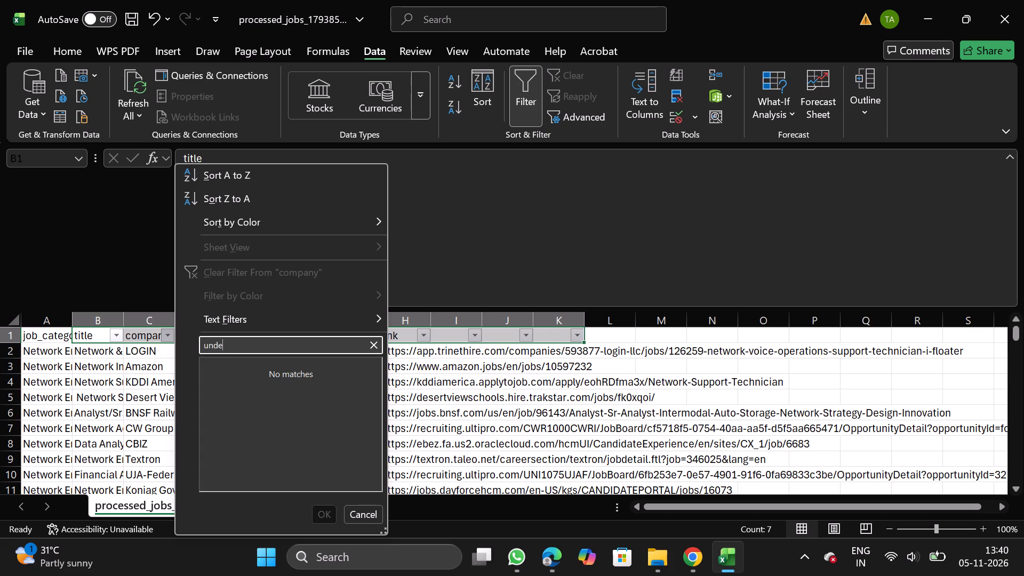
Search the company filter values for hun and skim.
{"action": "type", "text": "hun"}
{"action": "key", "text": "BackSpace"}
{"action": "key", "text": "BackSpace"}
{"action": "key", "text": "BackSpace"}
{"action": "key", "text": "BackSpace"}
{"action": "key", "text": "BackSpace"}
{"action": "key", "text": "BackSpace"}
{"action": "key", "text": "BackSpace"}
{"action": "key", "text": "BackSpace"}
{"action": "key", "text": "BackSpace"}
{"action": "key", "text": "BackSpace"}
{"action": "key", "text": "BackSpace"}
{"action": "key", "text": "BackSpace"}
{"action": "key", "text": "BackSpace"}
{"action": "key", "text": "BackSpace"}
{"action": "key", "text": "BackSpace"}
{"action": "key", "text": "BackSpace"}
{"action": "type", "text": "skim"}
{"action": "key", "text": "BackSpace"}
{"action": "key", "text": "BackSpace"}
{"action": "key", "text": "BackSpace"}
{"action": "key", "text": "BackSpace"}
{"action": "key", "text": "BackSpace"}
{"action": "key", "text": "BackSpace"}
{"action": "key", "text": "BackSpace"}
{"action": "key", "text": "BackSpace"}
{"action": "key", "text": "BackSpace"}
{"action": "key", "text": "BackSpace"}
{"action": "key", "text": "BackSpace"}
{"action": "key", "text": "BackSpace"}
{"action": "key", "text": "BackSpace"}
{"action": "key", "text": "BackSpace"}
{"action": "key", "text": "BackSpace"}
{"action": "key", "text": "BackSpace"}
{"action": "key", "text": "BackSpace"}
Search the company filter values for ape and in landem, and close the filter without applying it.
{"action": "type", "text": "ape"}
{"action": "key", "text": "BackSpace"}
{"action": "key", "text": "BackSpace"}
{"action": "key", "text": "BackSpace"}
{"action": "key", "text": "BackSpace"}
{"action": "key", "text": "BackSpace"}
{"action": "key", "text": "BackSpace"}
{"action": "key", "text": "BackSpace"}
{"action": "key", "text": "BackSpace"}
{"action": "key", "text": "BackSpace"}
{"action": "key", "text": "BackSpace"}
{"action": "key", "text": "BackSpace"}
{"action": "type", "text": "in landem"}
{"action": "left_click", "coordinate": [371, 527]}
{"action": "left_click", "coordinate": [370, 515]}
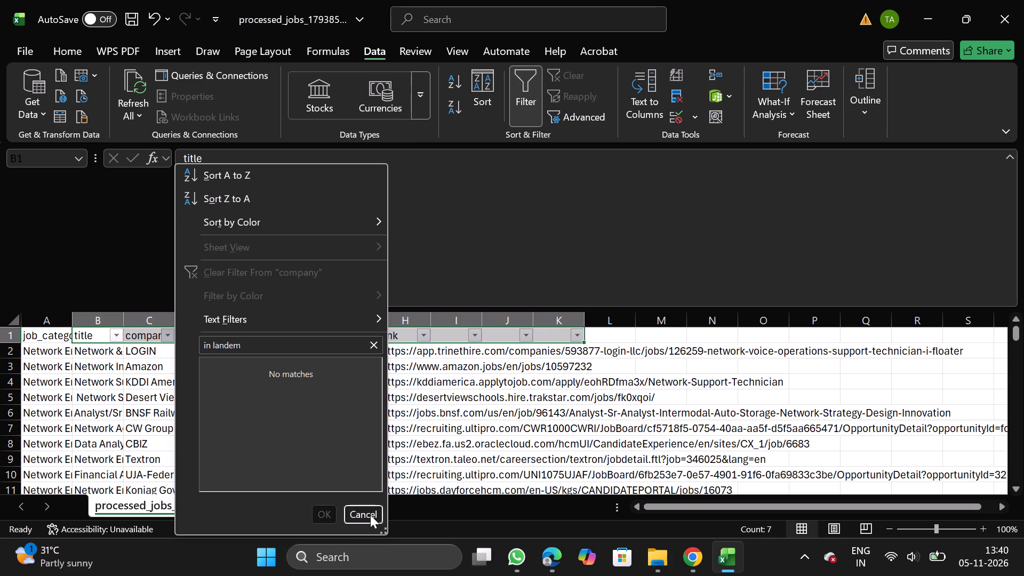
Restart the filter from the years_of_experience header, check its listed values, and turn filtering off.
{"action": "left_click", "coordinate": [523, 101]}
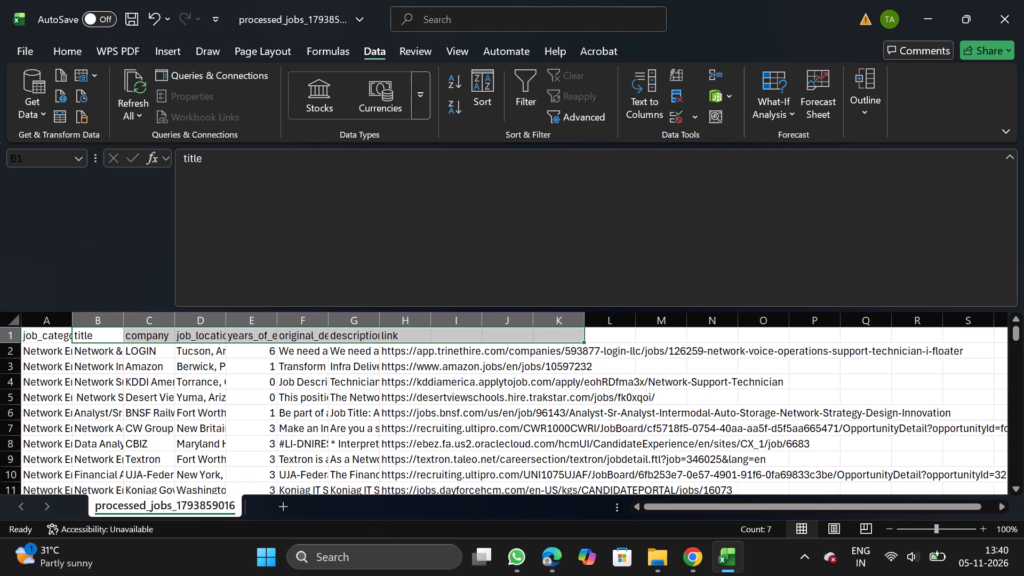
{"action": "left_click", "coordinate": [272, 337]}
{"action": "left_click", "coordinate": [523, 83]}
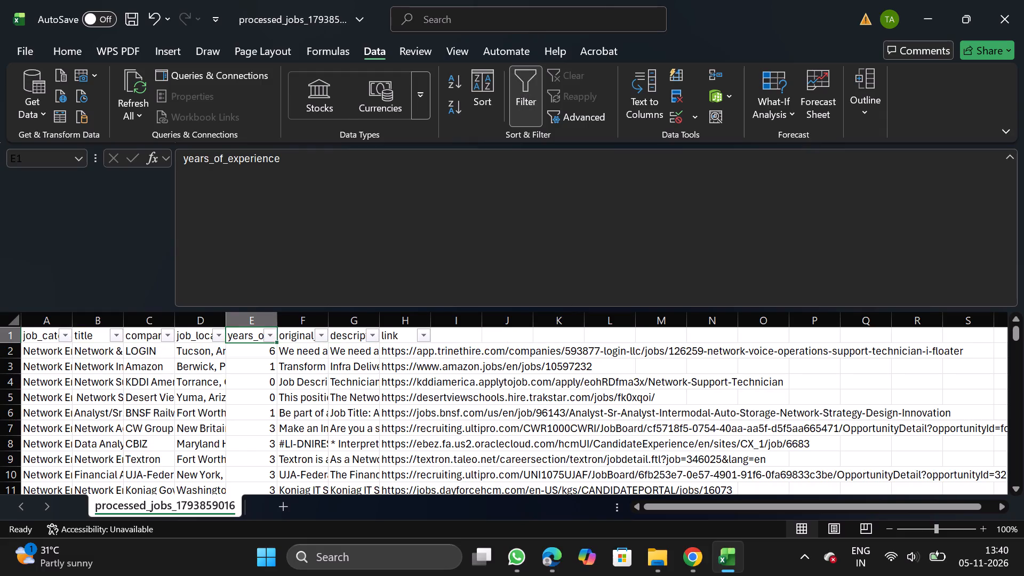
{"action": "left_click", "coordinate": [265, 334]}
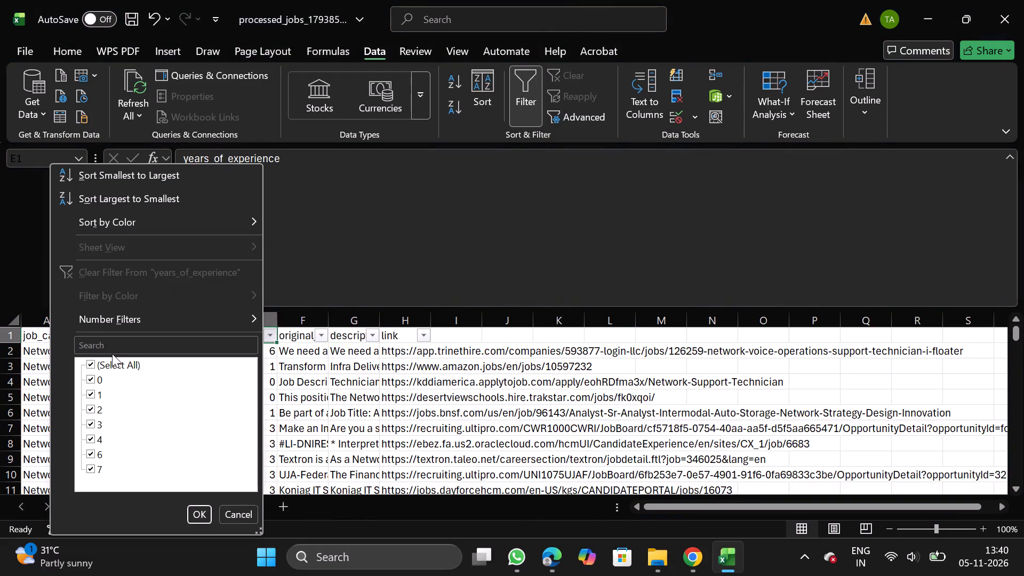
{"action": "left_click", "coordinate": [297, 369]}
{"action": "left_click", "coordinate": [526, 86]}
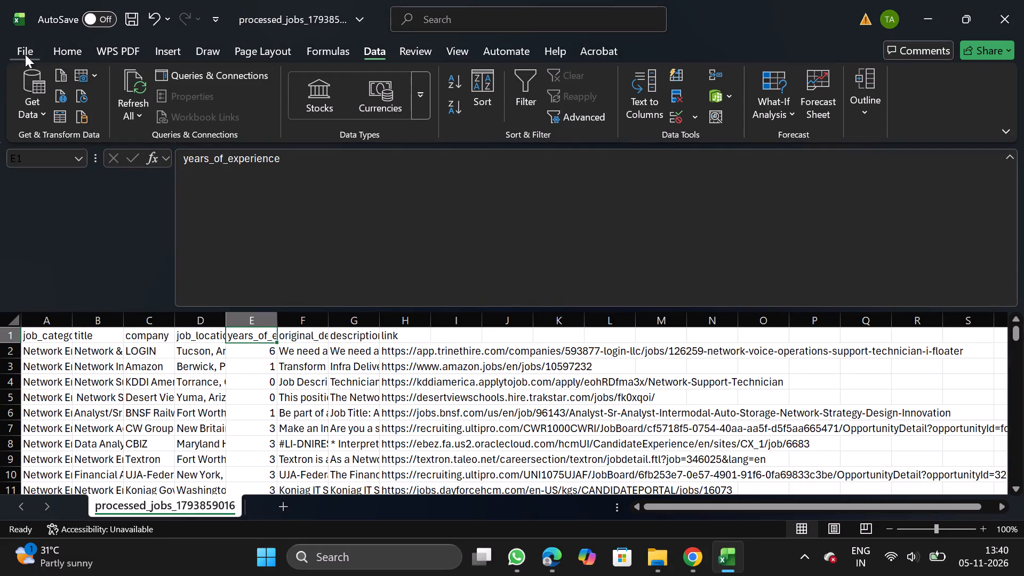
Save the cleaned sheet as the CSV file NE_11_05 in the Daily Scraping jobs folder under Documents.
{"action": "left_click", "coordinate": [14, 60]}
{"action": "double_click", "coordinate": [66, 273]}
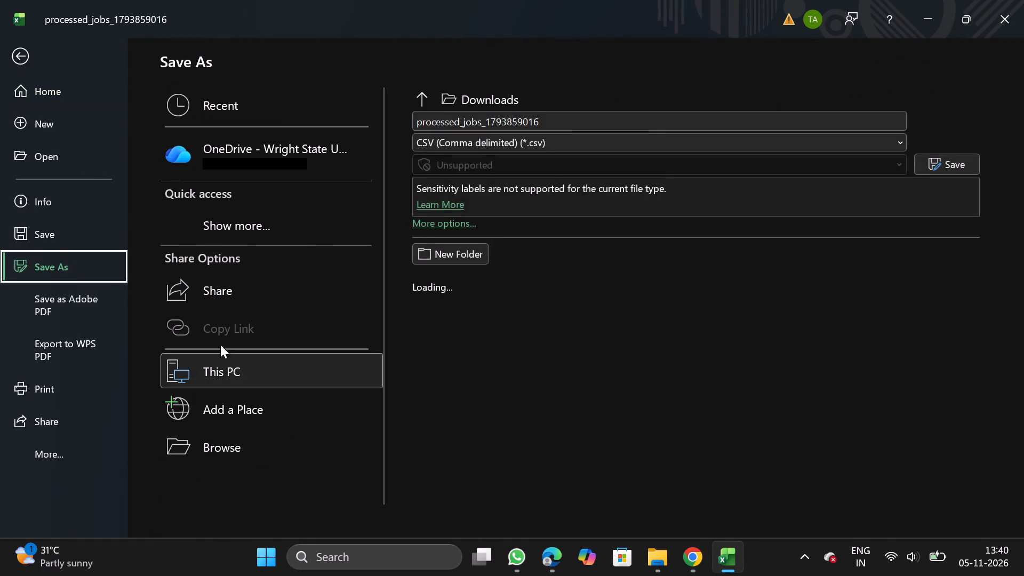
{"action": "triple_click", "coordinate": [243, 441]}
{"action": "double_click", "coordinate": [243, 441]}
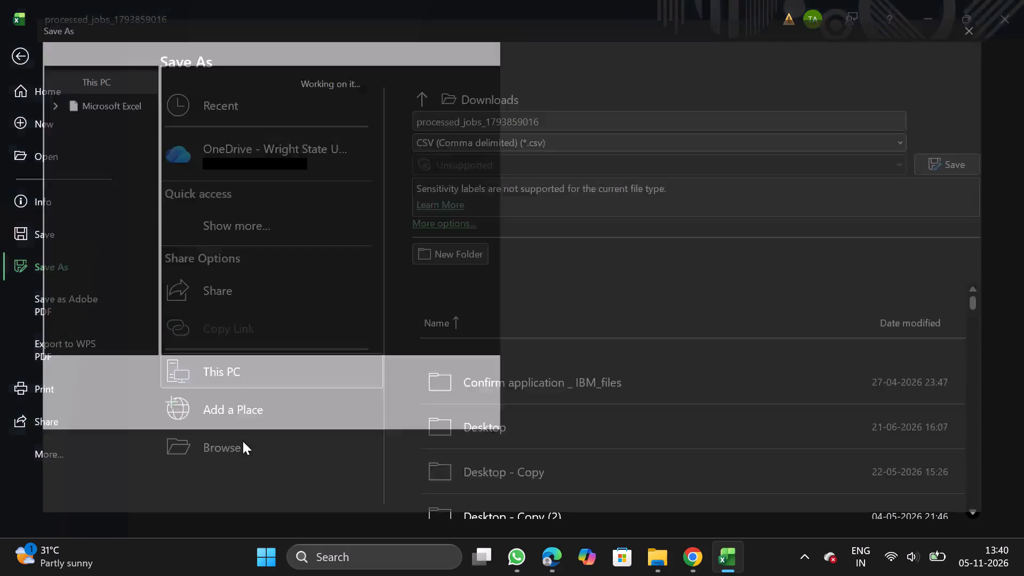
{"action": "double_click", "coordinate": [81, 182]}
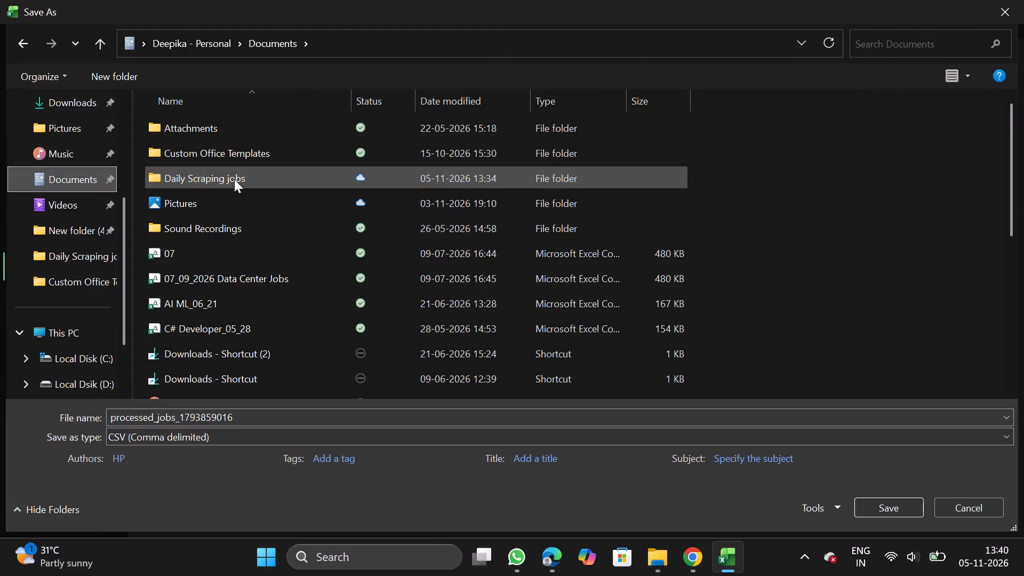
{"action": "double_click", "coordinate": [234, 179]}
{"action": "left_click", "coordinate": [278, 419]}
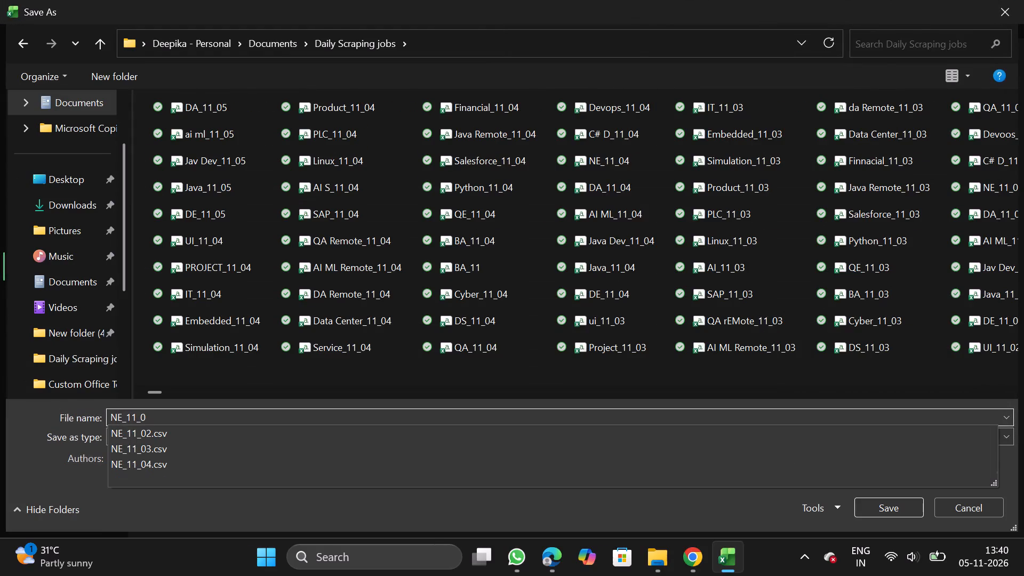
{"action": "key", "text": "5"}
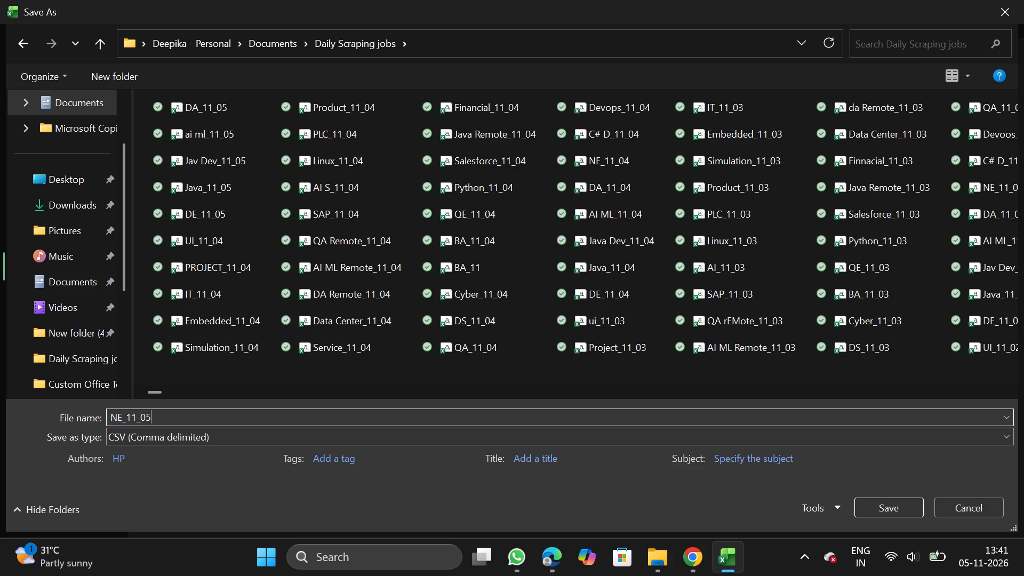
{"action": "left_click", "coordinate": [881, 505]}
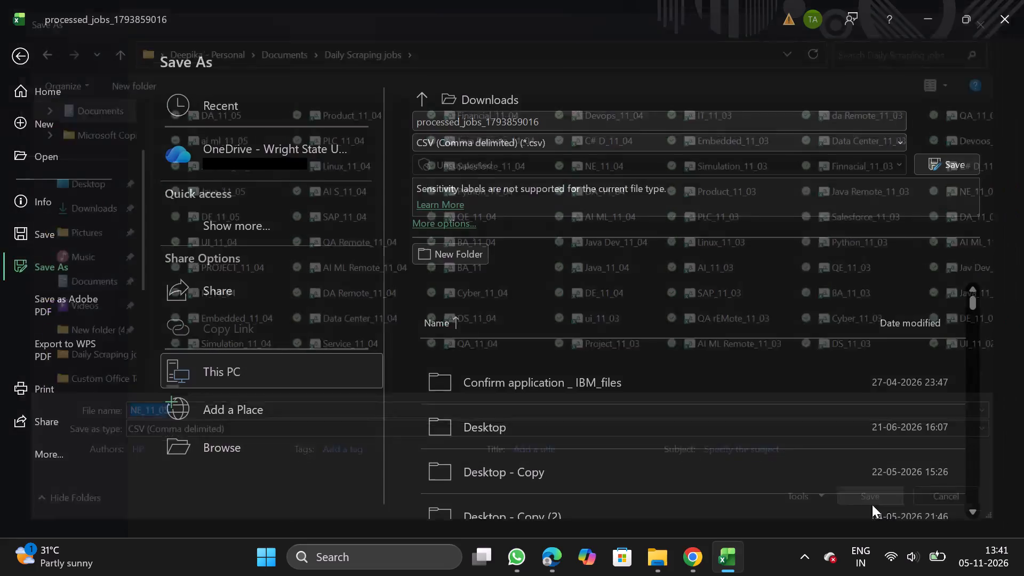
Switch to NextGenApply in Chrome and bulk upload the NE_11_05 CSV file after checking its data preview.
{"action": "left_click", "coordinate": [681, 554]}
{"action": "scroll", "coordinate": [575, 465], "scroll_direction": "down", "scroll_amount": 2}
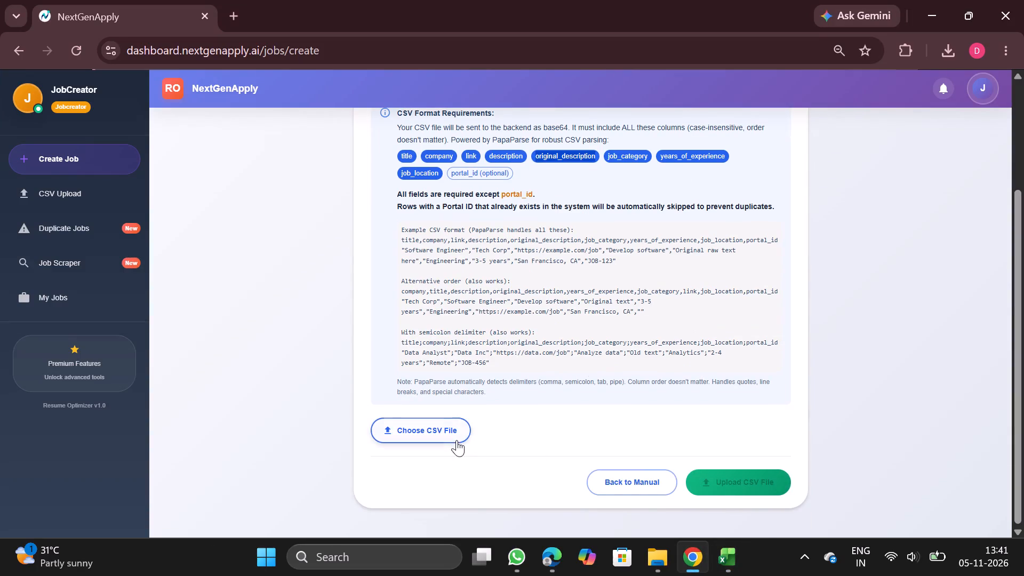
{"action": "left_click", "coordinate": [457, 440]}
{"action": "double_click", "coordinate": [244, 106]}
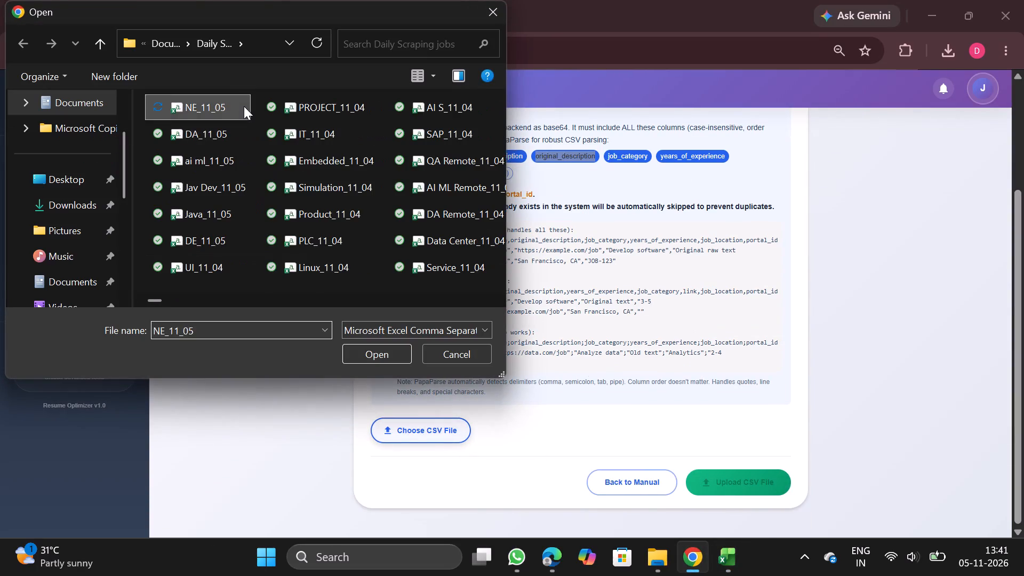
{"action": "scroll", "coordinate": [567, 332], "scroll_direction": "down", "scroll_amount": 4}
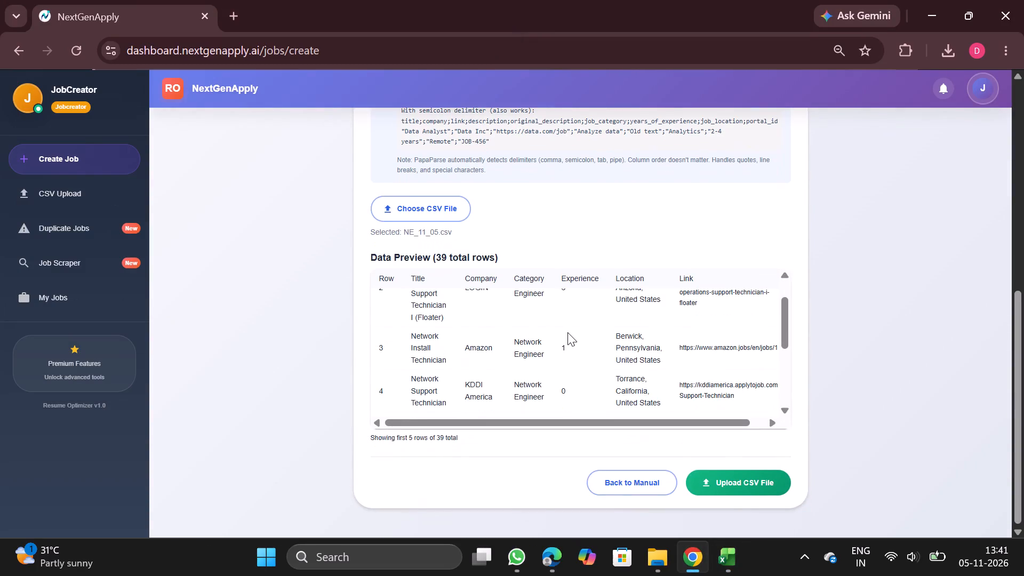
{"action": "scroll", "coordinate": [567, 332], "scroll_direction": "right", "scroll_amount": 1}
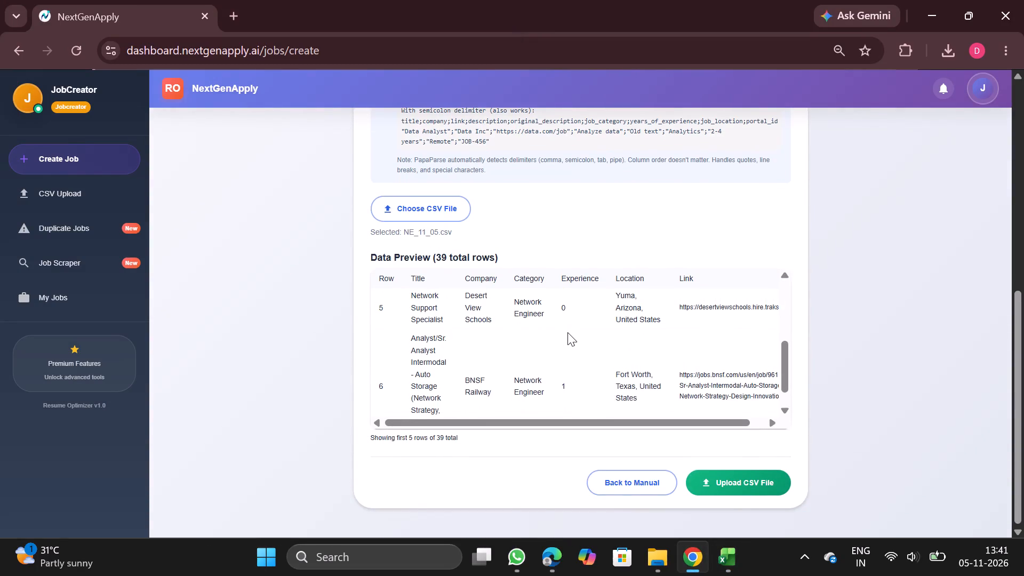
{"action": "scroll", "coordinate": [567, 332], "scroll_direction": "right", "scroll_amount": 1}
{"action": "left_click", "coordinate": [740, 481]}
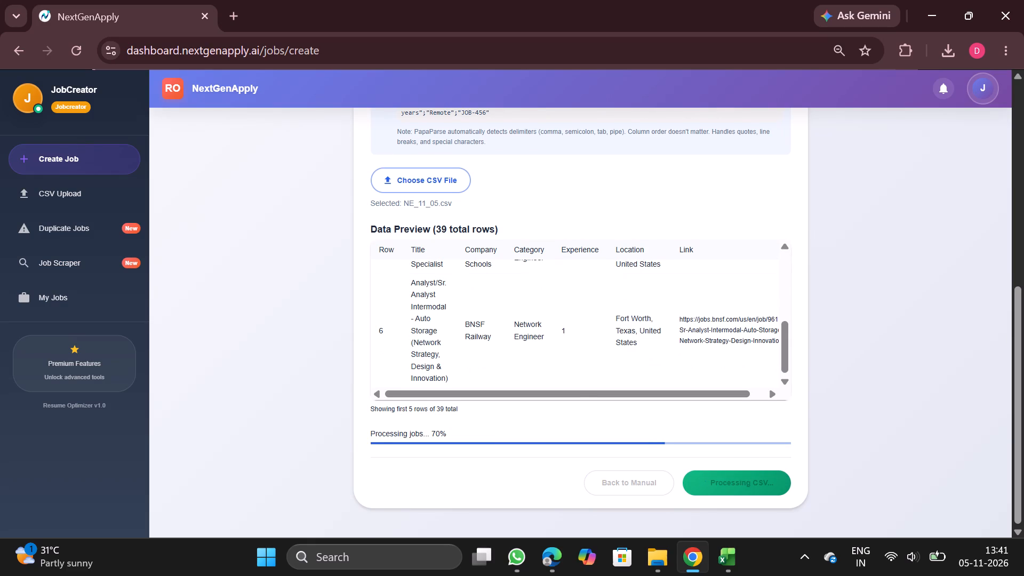
{"action": "scroll", "coordinate": [531, 336], "scroll_direction": "up", "scroll_amount": 4}
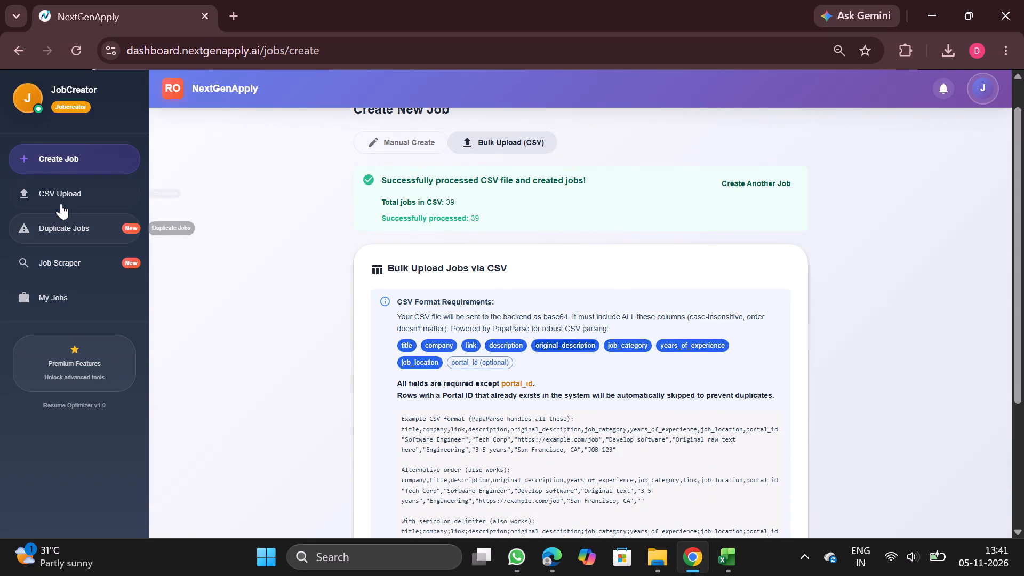
Open the CSV upload history page and close the NE_11_05 workbook in Excel.
{"action": "left_click", "coordinate": [61, 203]}
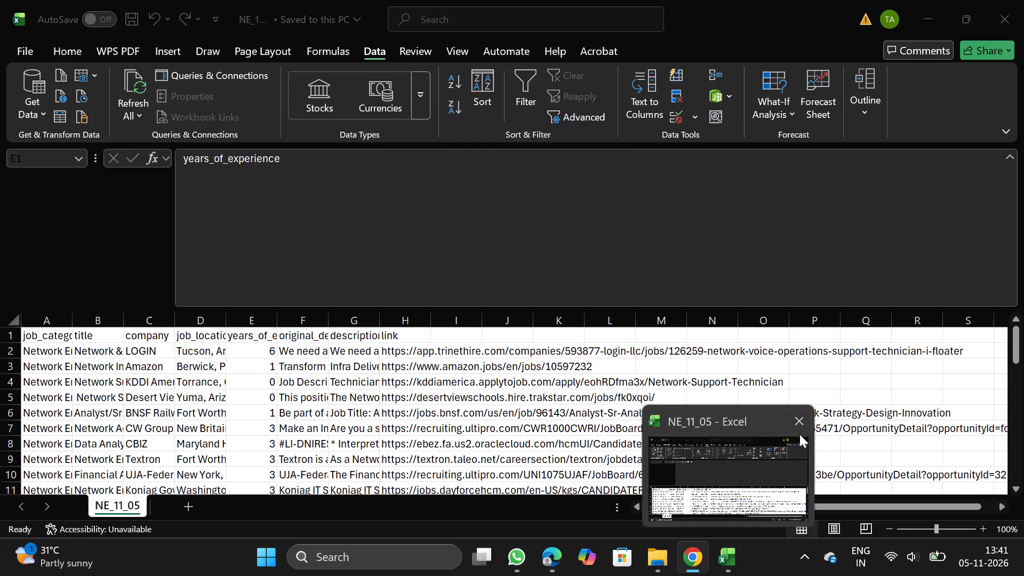
{"action": "left_click", "coordinate": [801, 424]}
Download the C# Developer CSV, entry #4854, from the upload history and open it in Excel.
{"action": "scroll", "coordinate": [692, 458], "scroll_direction": "down", "scroll_amount": 1}
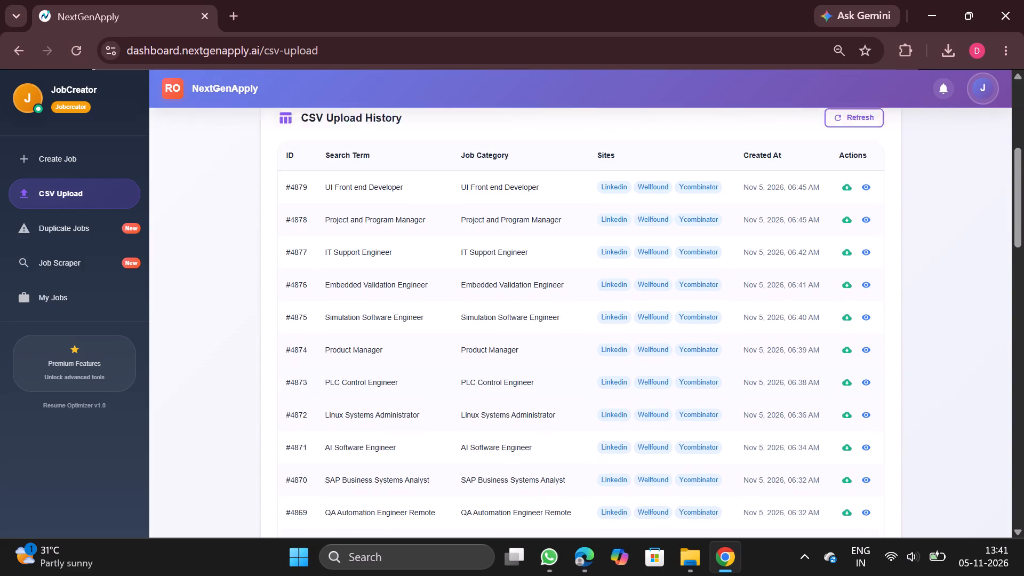
{"action": "scroll", "coordinate": [692, 458], "scroll_direction": "down", "scroll_amount": 4}
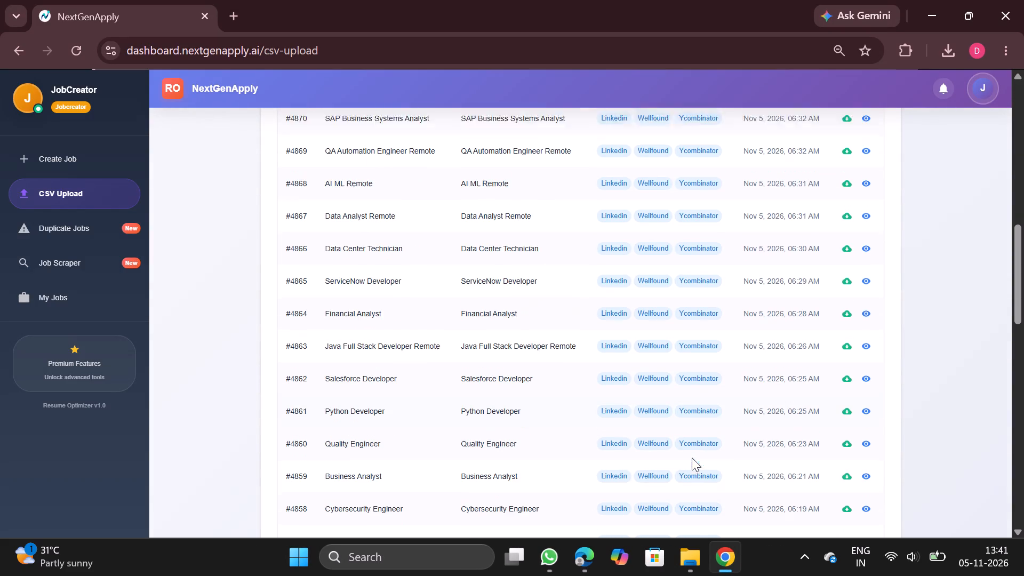
{"action": "scroll", "coordinate": [692, 458], "scroll_direction": "down", "scroll_amount": 2}
{"action": "scroll", "coordinate": [740, 468], "scroll_direction": "down", "scroll_amount": 1}
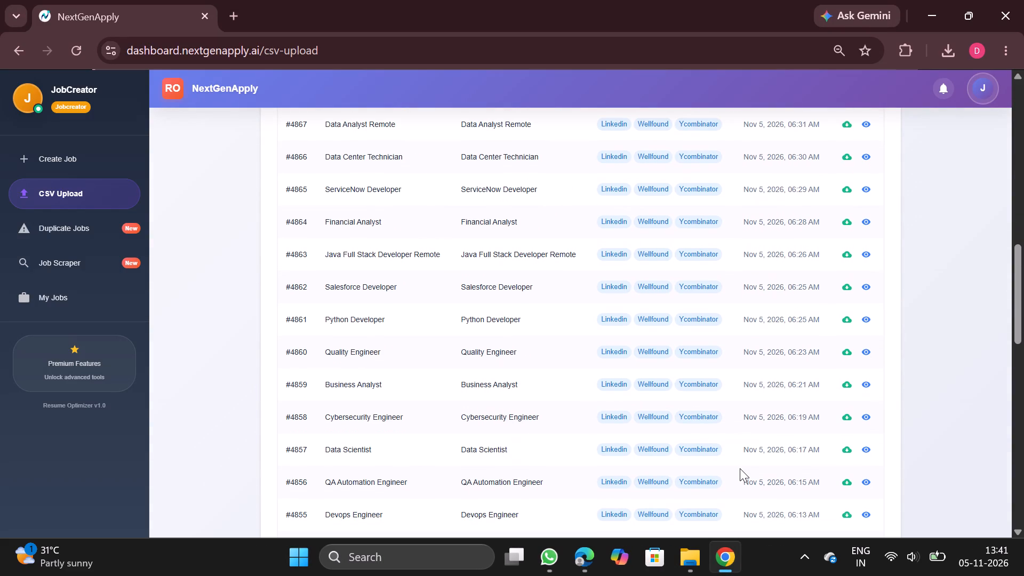
{"action": "scroll", "coordinate": [740, 468], "scroll_direction": "down", "scroll_amount": 1}
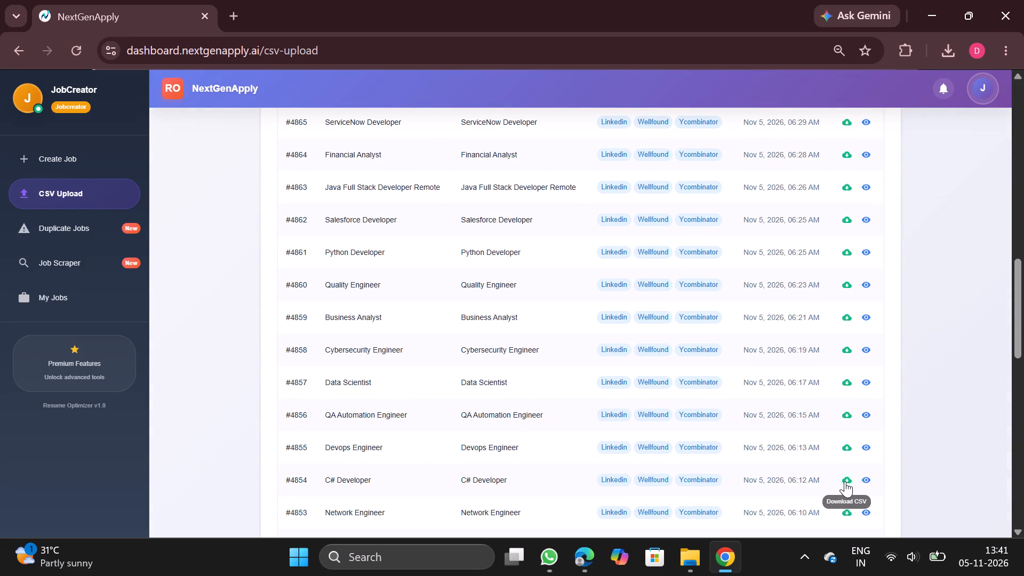
{"action": "left_click", "coordinate": [845, 481]}
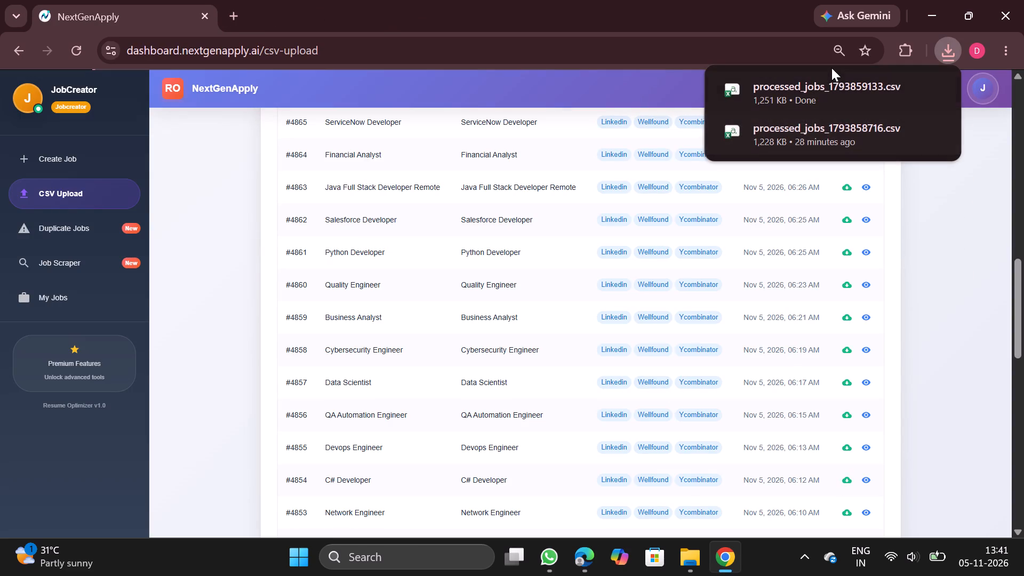
{"action": "left_click", "coordinate": [835, 90]}
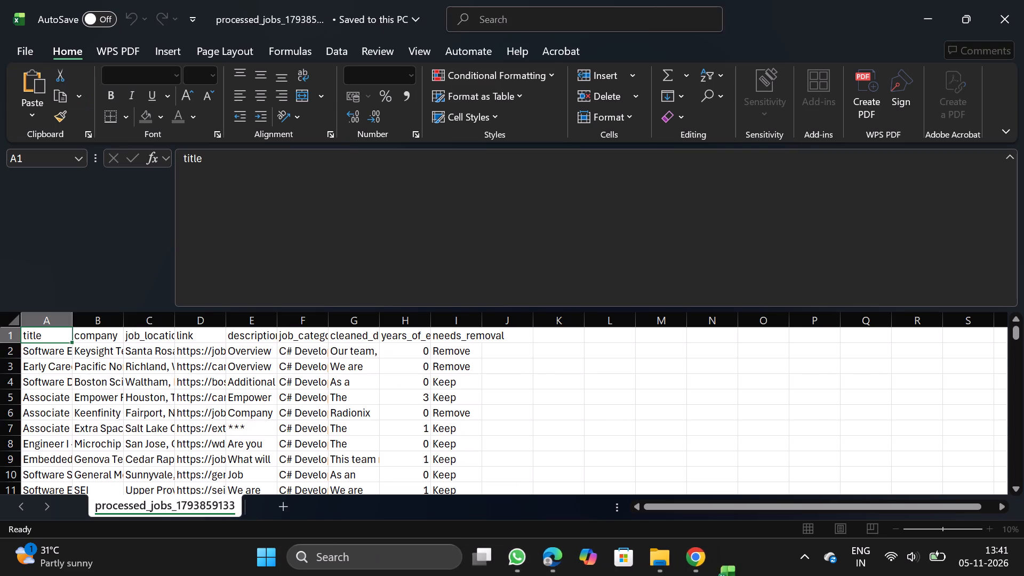
Remove duplicate rows from the whole C# Developer sheet, comparing only the company column.
{"action": "left_click", "coordinate": [263, 411]}
{"action": "key", "text": "ctrl+a"}
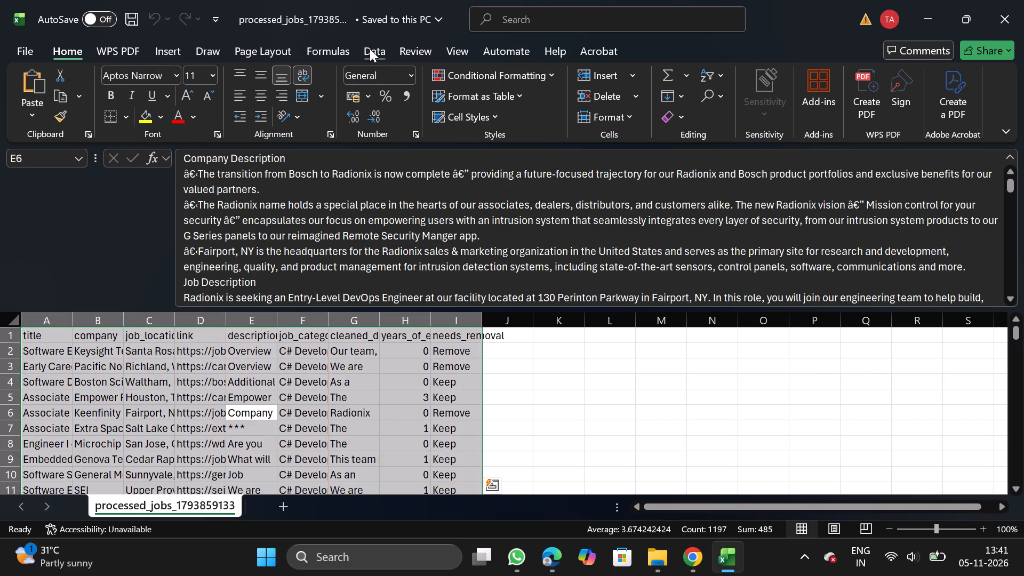
{"action": "left_click_drag", "start_coordinate": [370, 49], "coordinate": [671, 93]}
{"action": "left_click", "coordinate": [671, 93]}
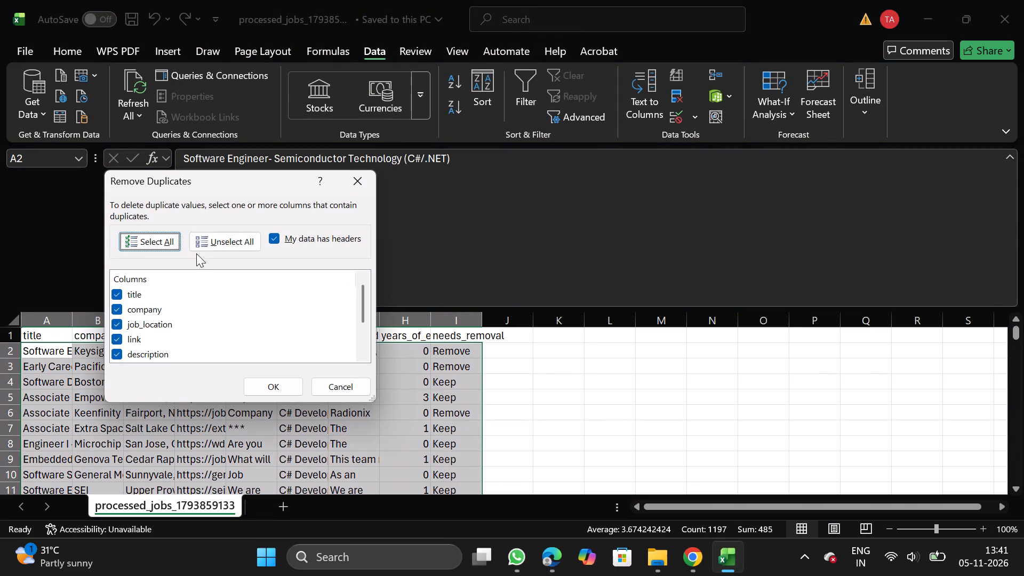
{"action": "left_click", "coordinate": [213, 246]}
{"action": "left_click", "coordinate": [117, 313]}
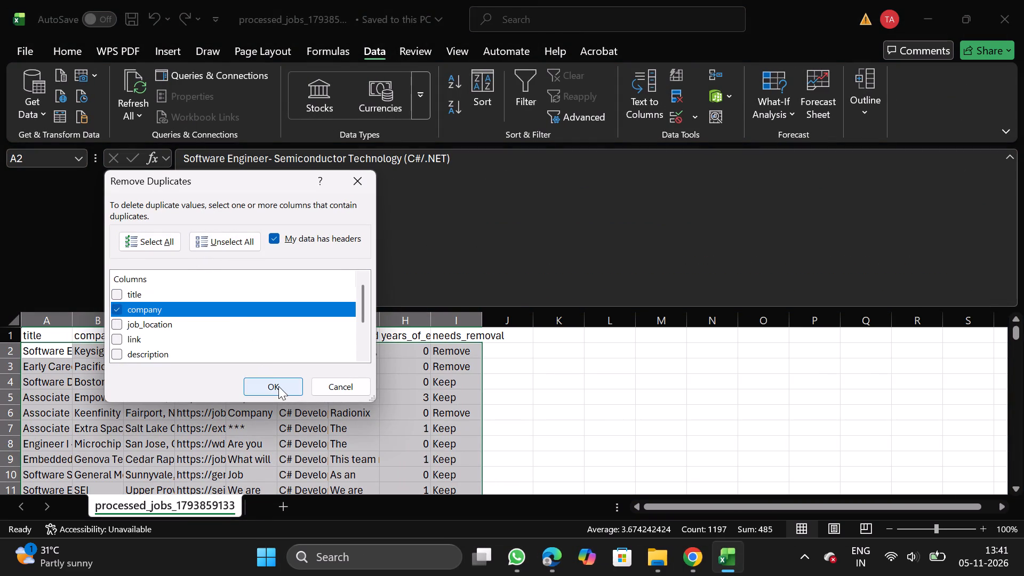
{"action": "left_click", "coordinate": [278, 386]}
{"action": "left_click", "coordinate": [602, 319]}
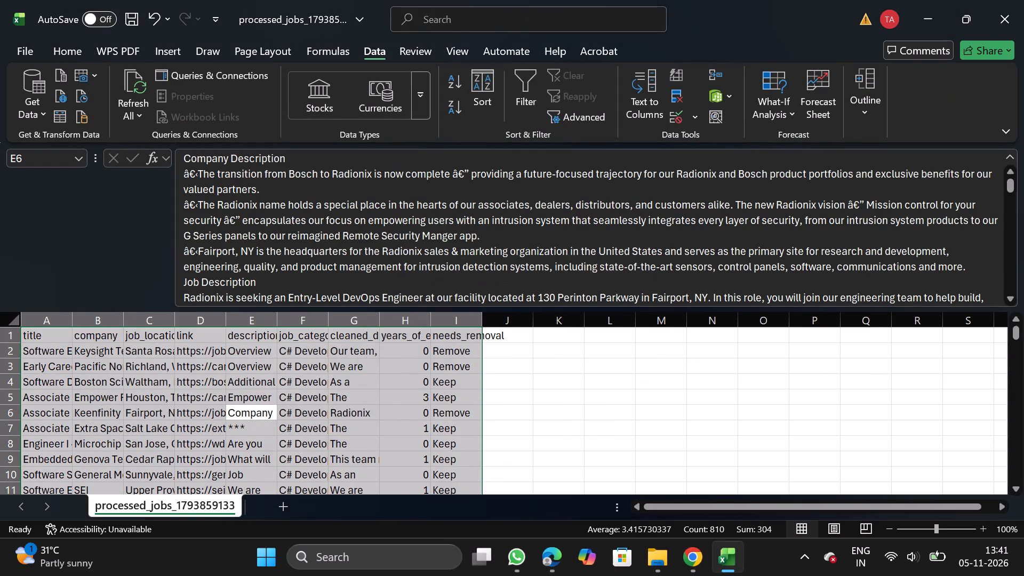
Filter the needs_removal column to exclude the Keep rows, leaving Remove and blanks selected.
{"action": "left_click", "coordinate": [429, 332]}
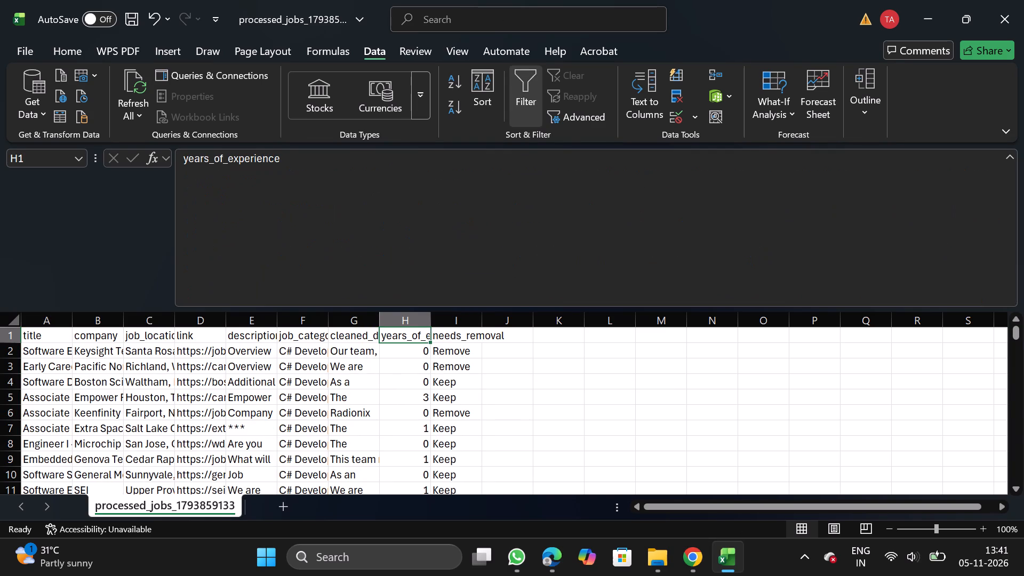
{"action": "left_click", "coordinate": [453, 326]}
{"action": "left_click", "coordinate": [525, 108]}
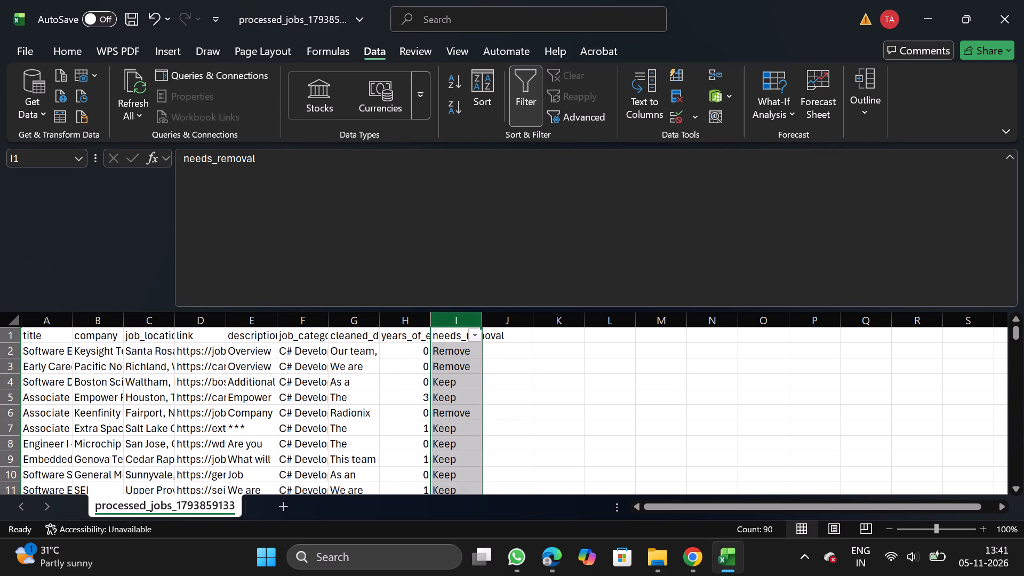
{"action": "left_click", "coordinate": [473, 342]}
{"action": "left_click", "coordinate": [469, 341]}
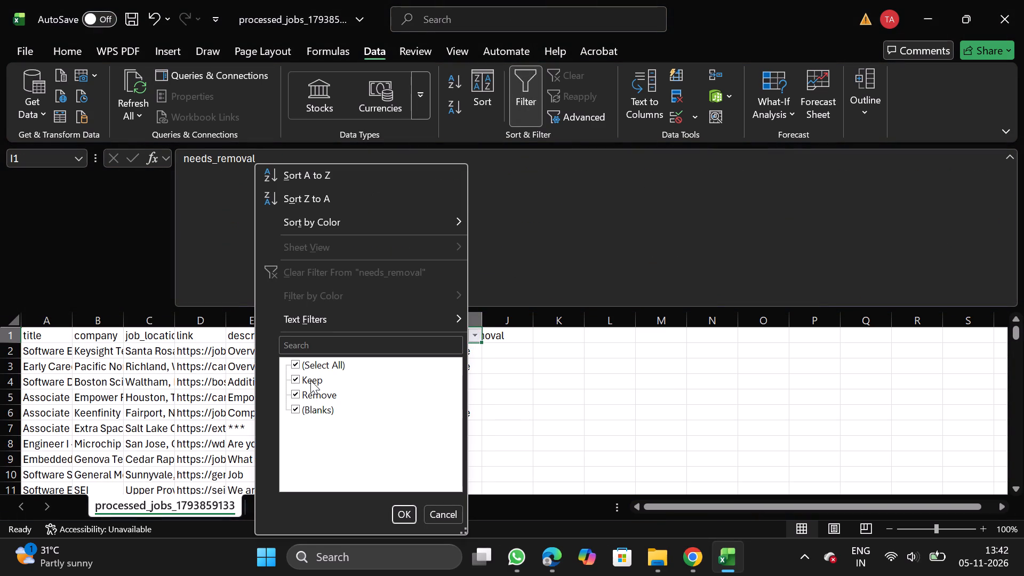
{"action": "left_click", "coordinate": [311, 381]}
{"action": "left_click", "coordinate": [405, 513]}
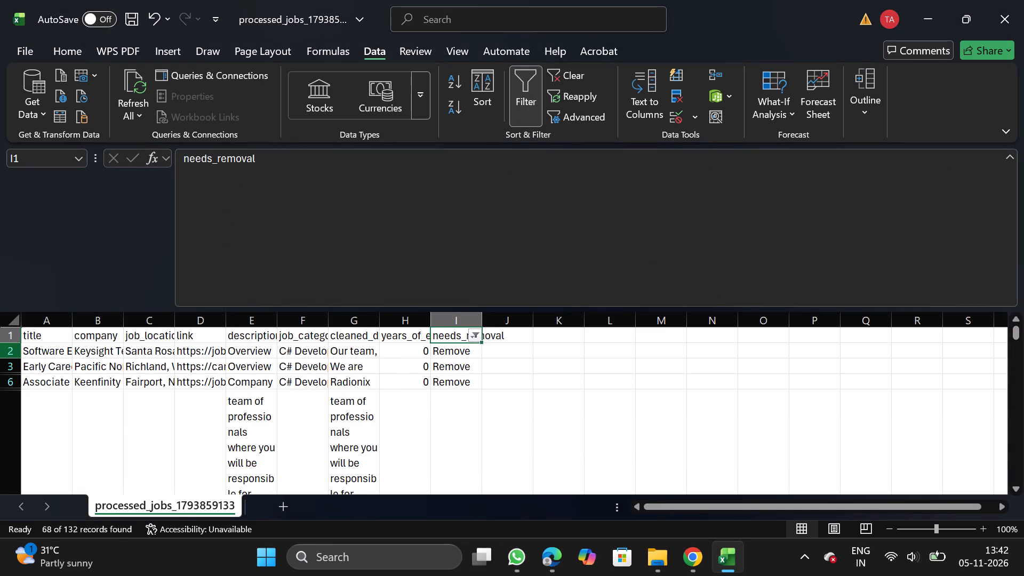
Delete all the filtered rows below the header and turn off the needs_removal filter.
{"action": "left_click", "coordinate": [9, 353]}
{"action": "key", "text": "ctrl+shift+Down"}
{"action": "right_click", "coordinate": [116, 406]}
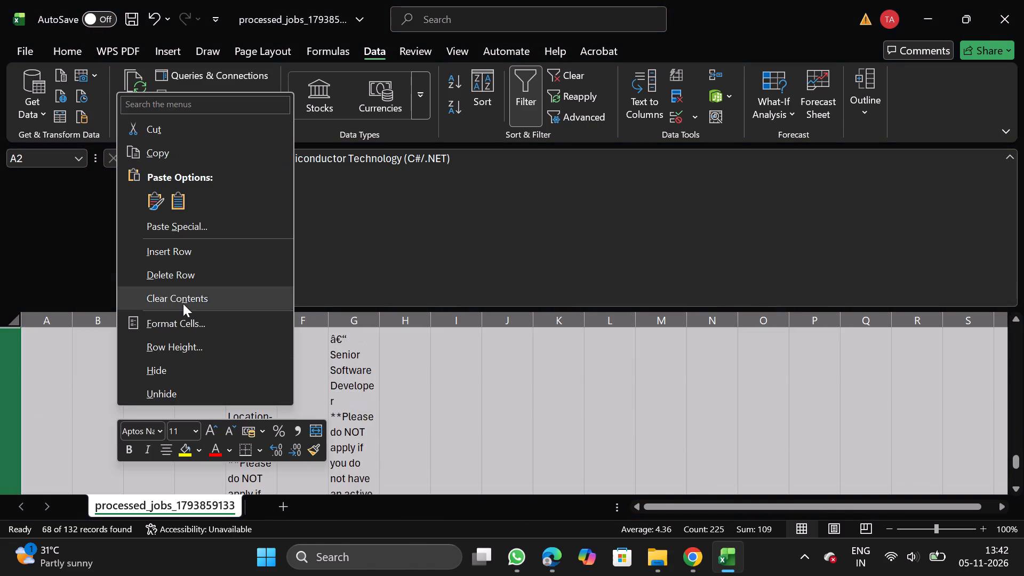
{"action": "left_click", "coordinate": [227, 281]}
{"action": "left_click", "coordinate": [508, 102]}
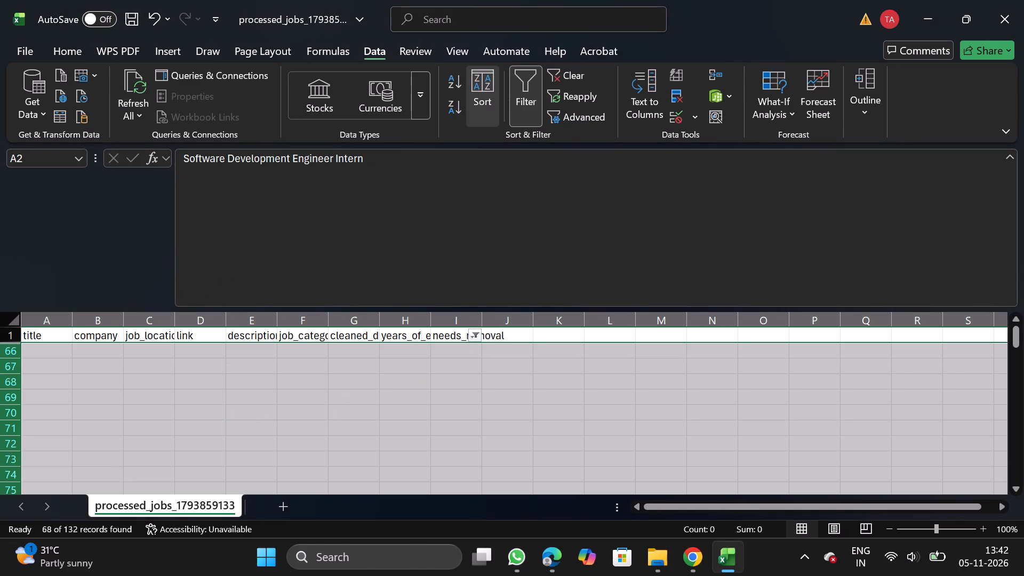
{"action": "left_click", "coordinate": [527, 102]}
Filter years_of_experience to 8, 10 and 15, delete those rows and turn off the filter.
{"action": "left_click", "coordinate": [407, 330]}
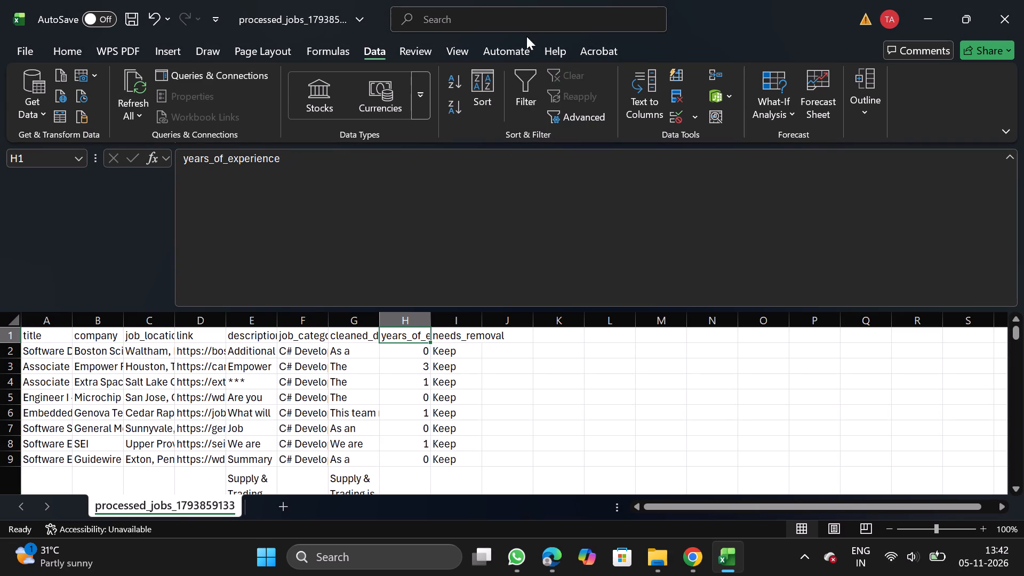
{"action": "left_click", "coordinate": [531, 92]}
{"action": "left_click", "coordinate": [427, 332]}
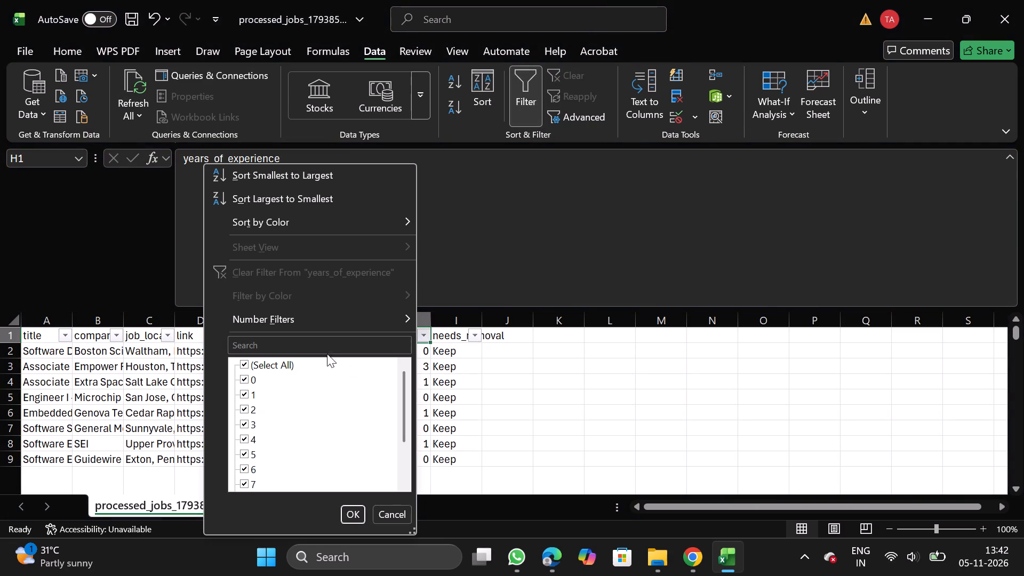
{"action": "left_click", "coordinate": [286, 371]}
{"action": "scroll", "coordinate": [247, 468], "scroll_direction": "down", "scroll_amount": 1}
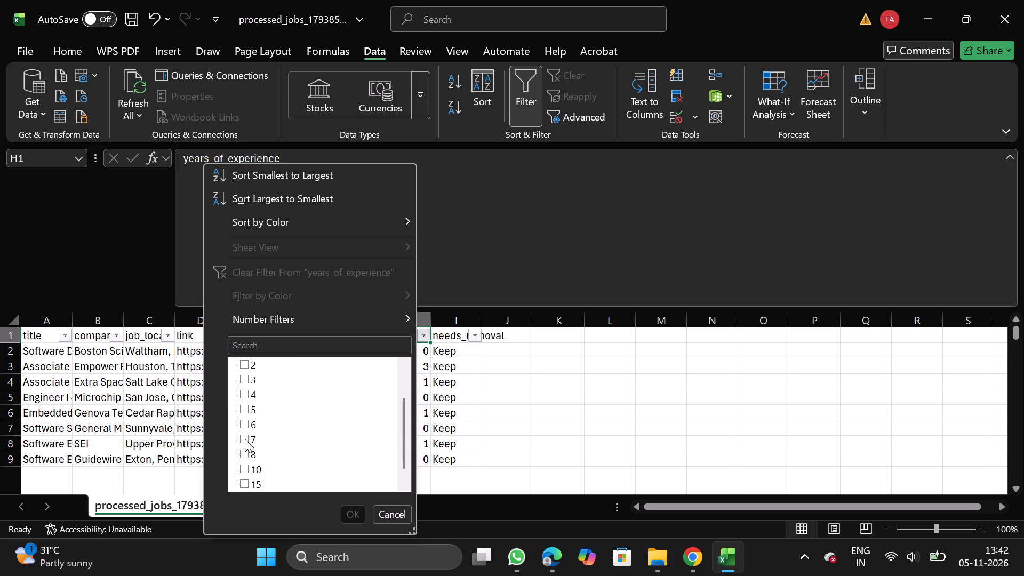
{"action": "left_click", "coordinate": [245, 439]}
{"action": "left_click", "coordinate": [245, 452]}
{"action": "left_click", "coordinate": [246, 463]}
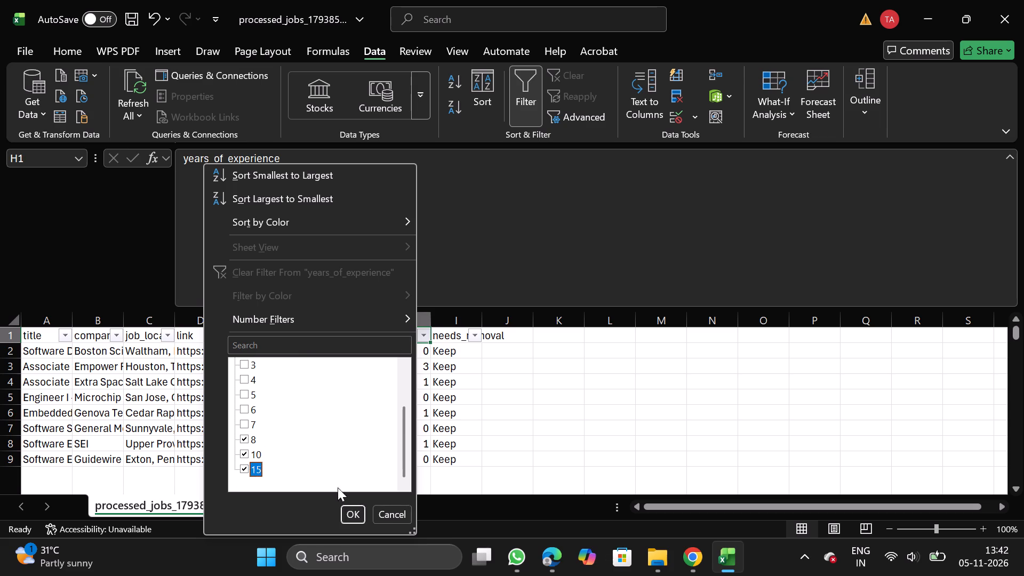
{"action": "left_click", "coordinate": [356, 510]}
{"action": "left_click", "coordinate": [0, 375]}
{"action": "key", "text": "ctrl+shift+Down"}
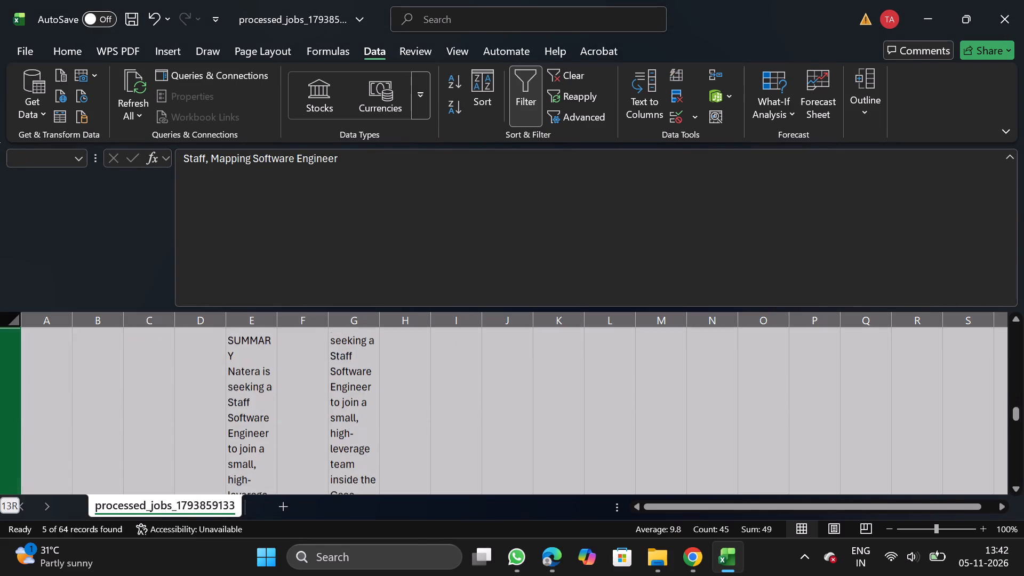
{"action": "right_click", "coordinate": [121, 431]}
{"action": "left_click", "coordinate": [212, 298]}
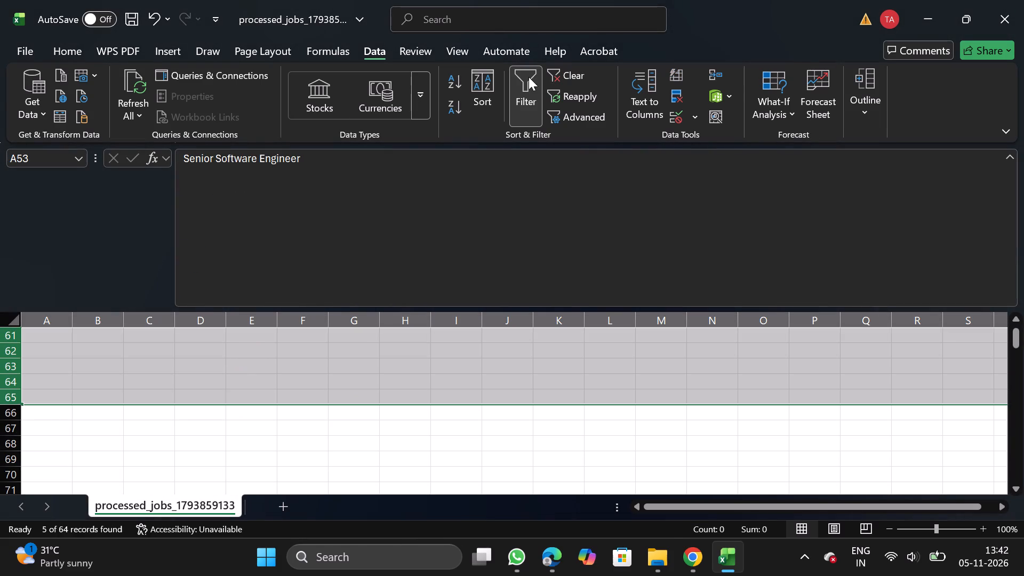
{"action": "left_click", "coordinate": [529, 77]}
Move the job_category column to the front of the sheet, before title.
{"action": "left_click_drag", "start_coordinate": [1019, 471], "coordinate": [979, 249]}
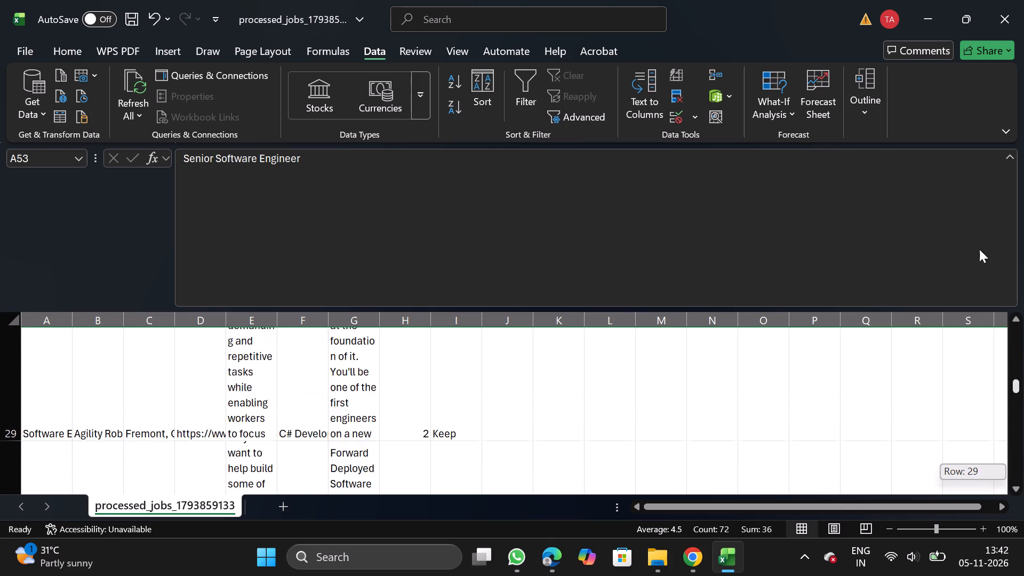
{"action": "left_click_drag", "start_coordinate": [979, 249], "coordinate": [965, 171]}
{"action": "left_click", "coordinate": [302, 318]}
{"action": "key", "text": "ctrl+x"}
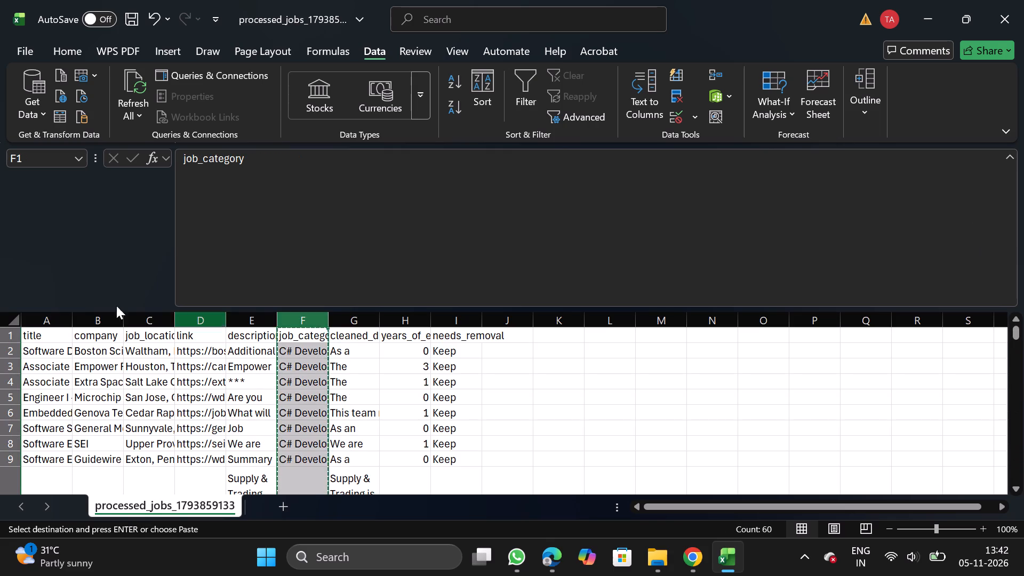
{"action": "left_click", "coordinate": [43, 323]}
{"action": "right_click", "coordinate": [45, 401]}
{"action": "left_click", "coordinate": [130, 247]}
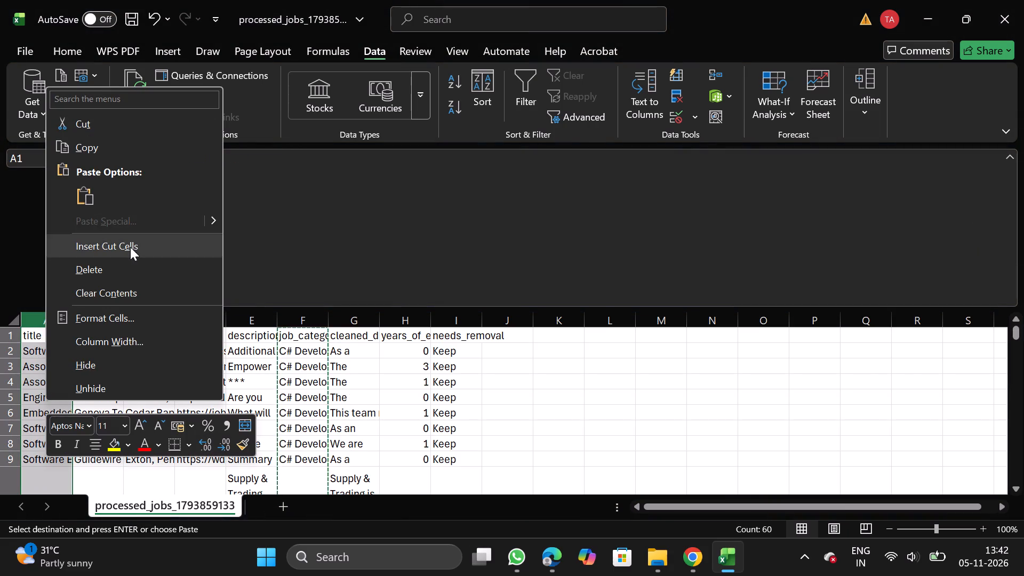
Turn off text wrapping for the description and cleaned_description columns.
{"action": "left_click", "coordinate": [308, 318]}
{"action": "key", "text": "shift+Right"}
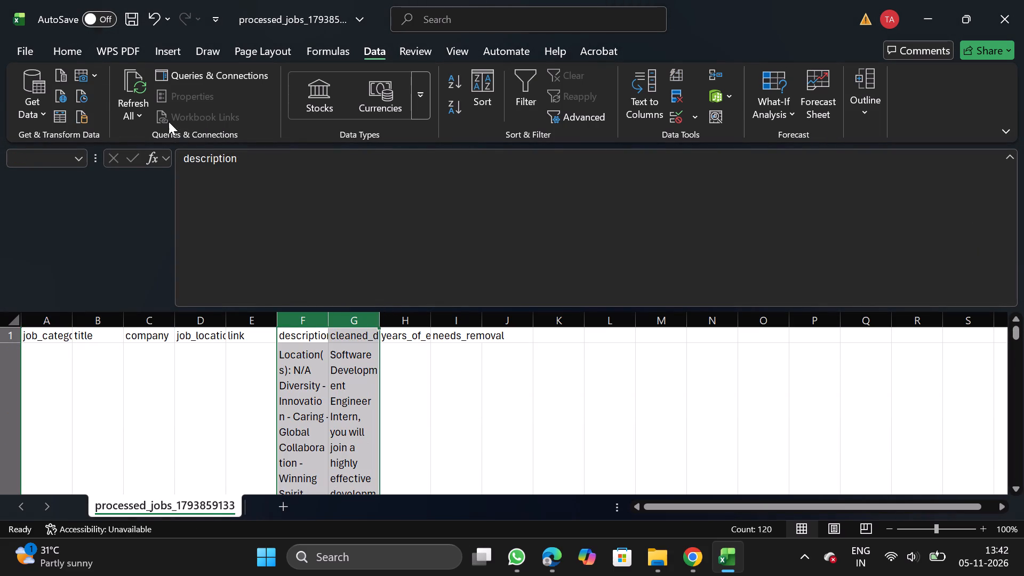
{"action": "left_click", "coordinate": [69, 48]}
{"action": "left_click", "coordinate": [333, 135]}
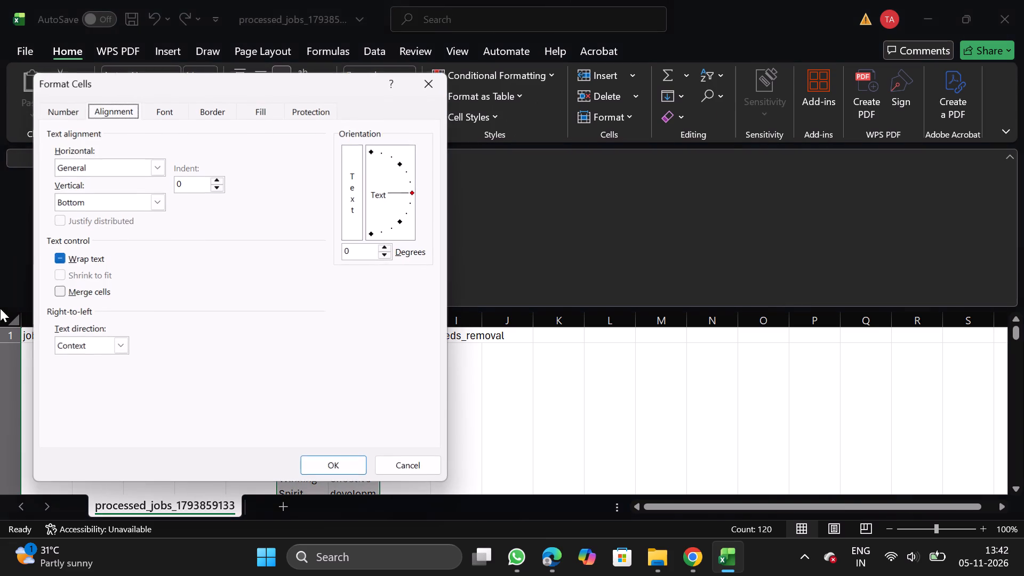
{"action": "double_click", "coordinate": [82, 260]}
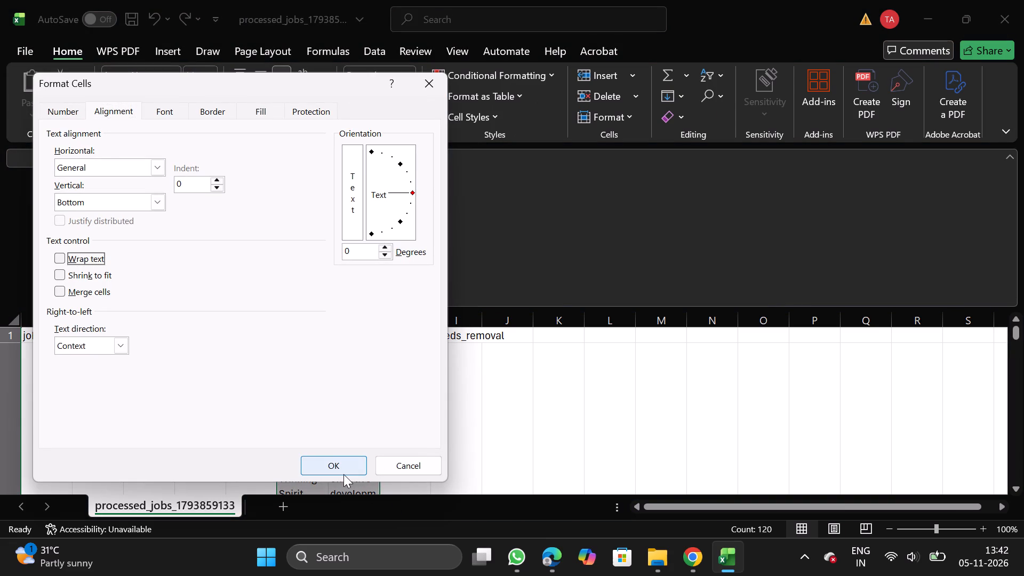
{"action": "left_click", "coordinate": [343, 474]}
Delete the needs_removal column.
{"action": "left_click", "coordinate": [414, 323]}
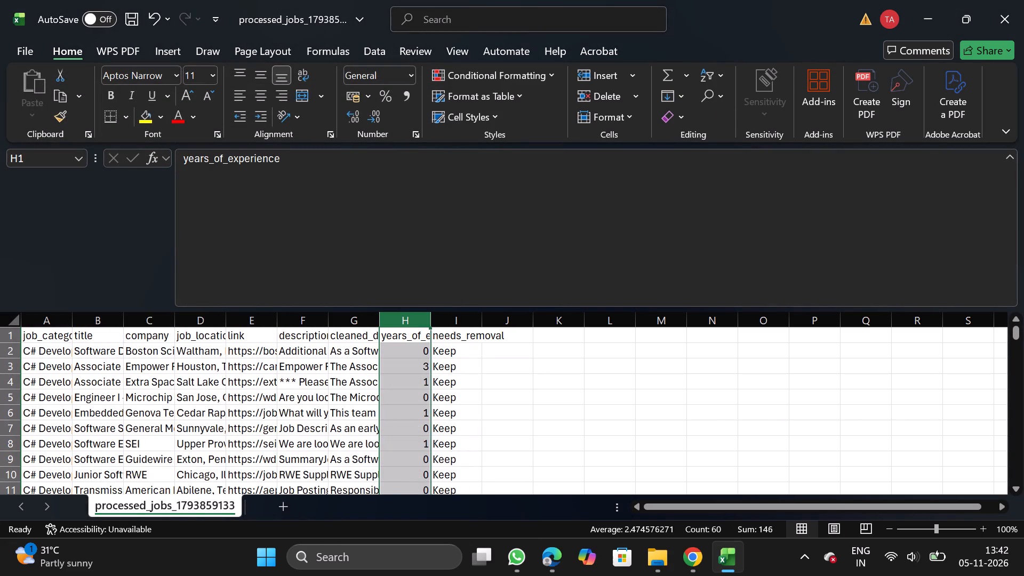
{"action": "left_click", "coordinate": [465, 324]}
{"action": "right_click", "coordinate": [448, 407]}
{"action": "left_click", "coordinate": [527, 275]}
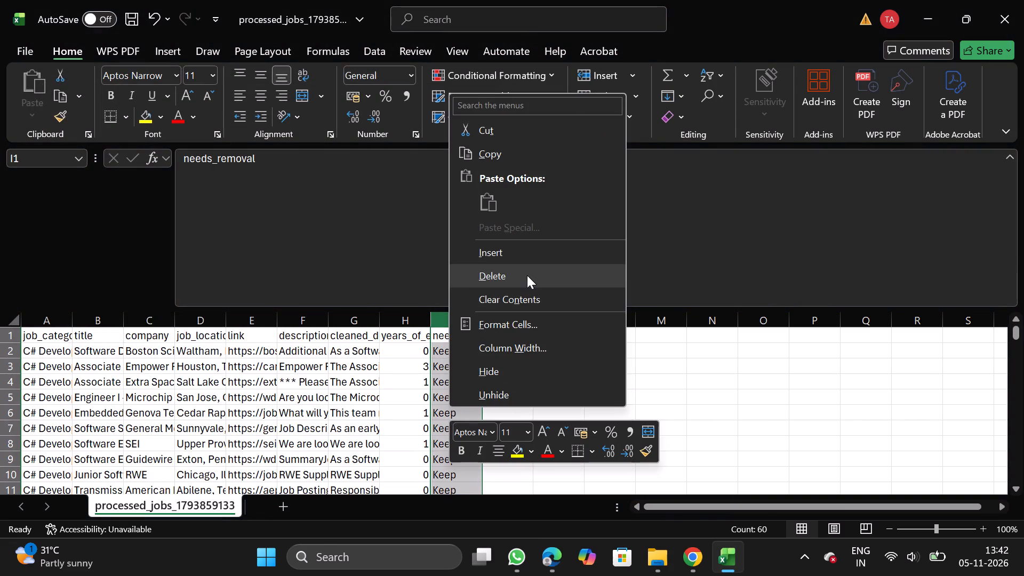
Move the years_of_experience column in front of the description column.
{"action": "left_click", "coordinate": [306, 321]}
{"action": "key", "text": "ctrl+x"}
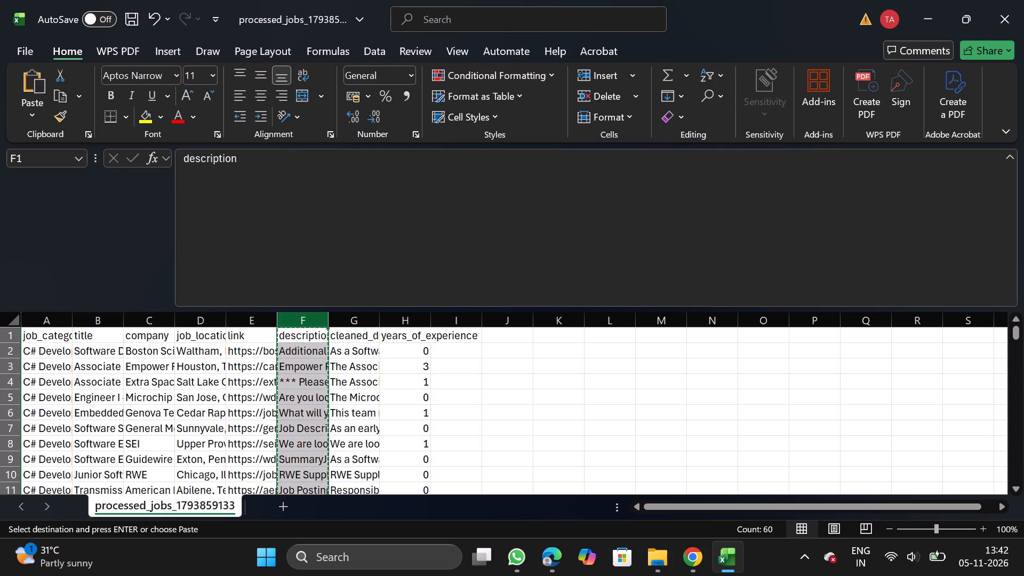
{"action": "left_click", "coordinate": [399, 316]}
{"action": "key", "text": "ctrl+x"}
{"action": "left_click", "coordinate": [294, 308]}
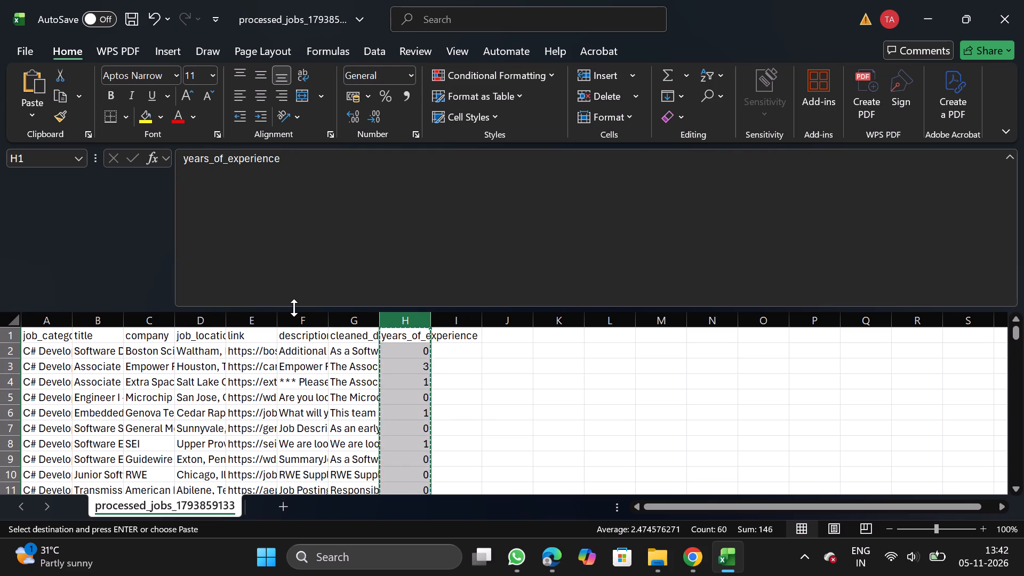
{"action": "left_click_drag", "start_coordinate": [300, 316], "coordinate": [302, 386]}
{"action": "right_click", "coordinate": [302, 386]}
{"action": "left_click", "coordinate": [401, 229]}
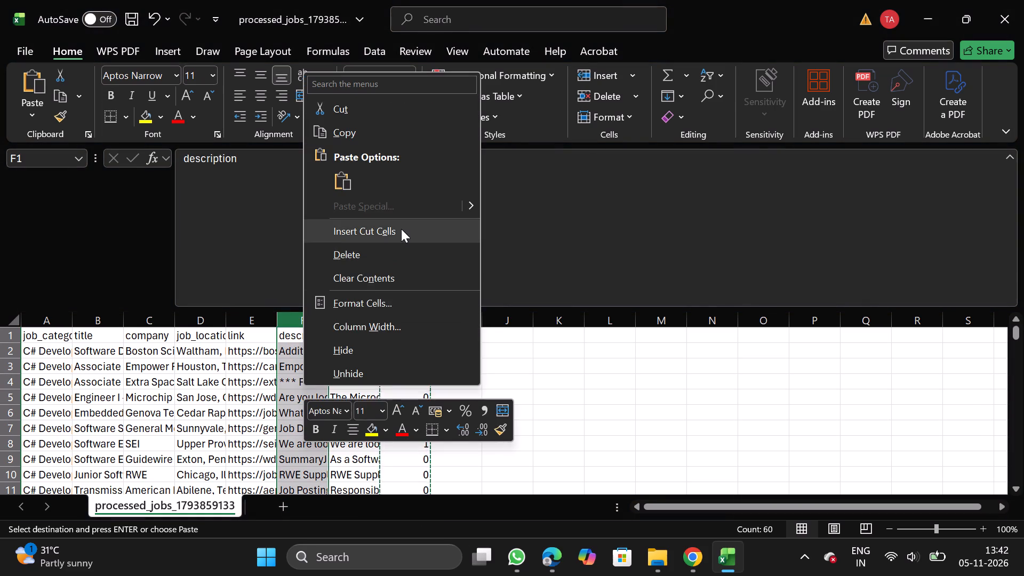
{"action": "left_click", "coordinate": [351, 335]}
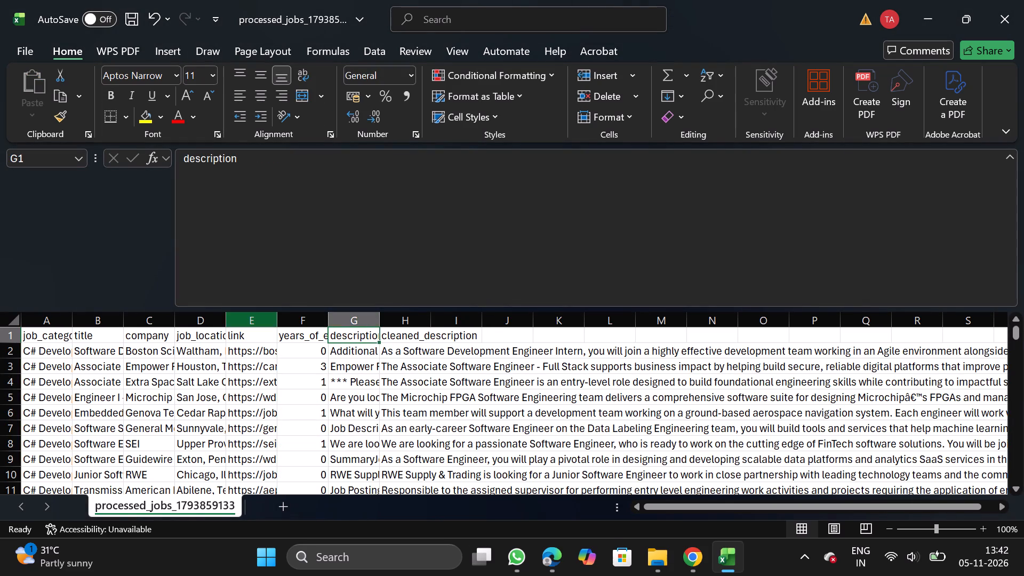
Move the link column to the end, after cleaned_description.
{"action": "left_click", "coordinate": [248, 314]}
{"action": "key", "text": "ctrl+x"}
{"action": "left_click_drag", "start_coordinate": [456, 322], "coordinate": [463, 417]}
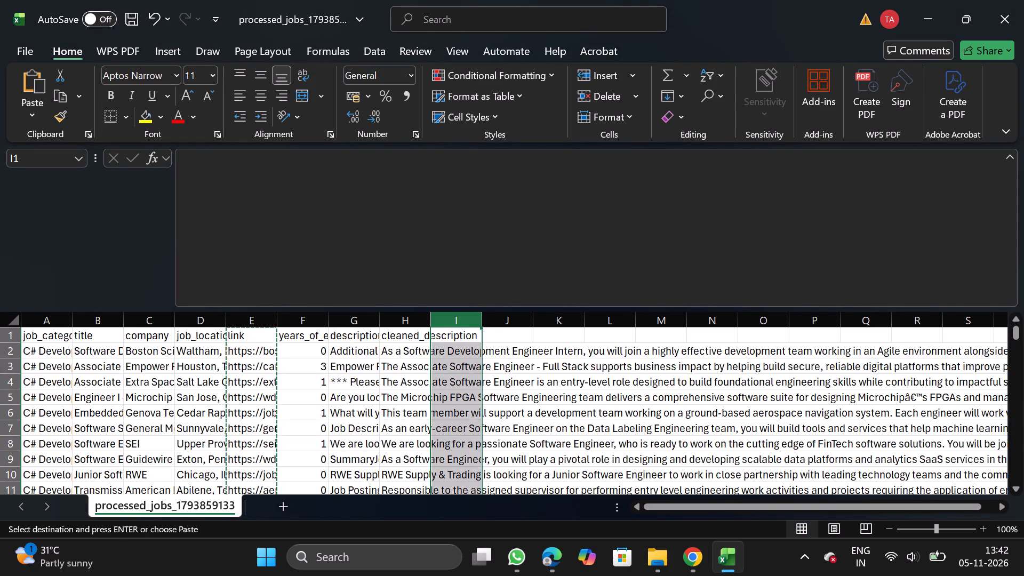
{"action": "right_click", "coordinate": [463, 417]}
{"action": "left_click", "coordinate": [534, 253]}
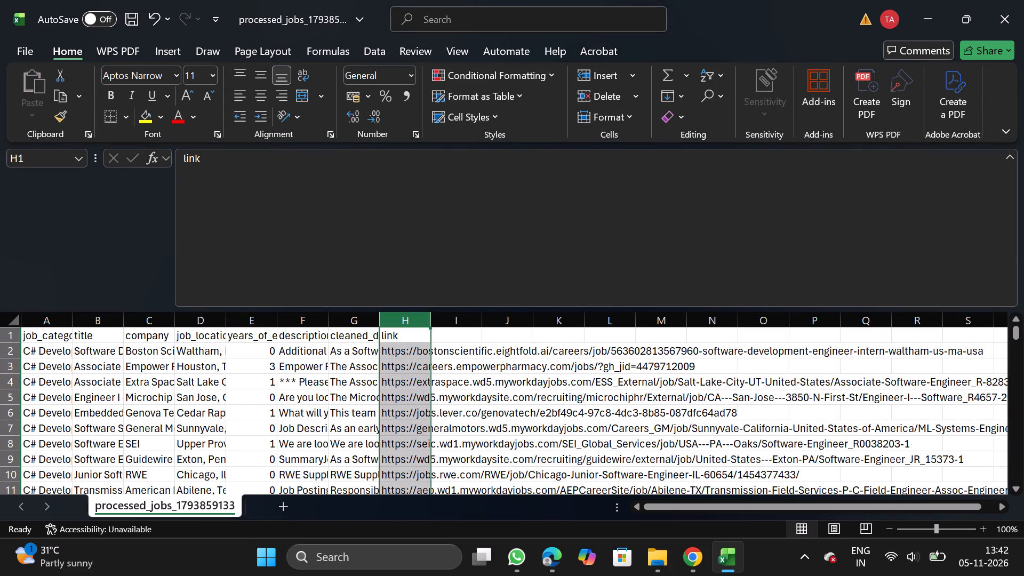
Rename the cleaned_description header as description, reusing the text of the neighbouring description header.
{"action": "left_click", "coordinate": [293, 329]}
{"action": "left_click_drag", "start_coordinate": [181, 154], "coordinate": [251, 159]}
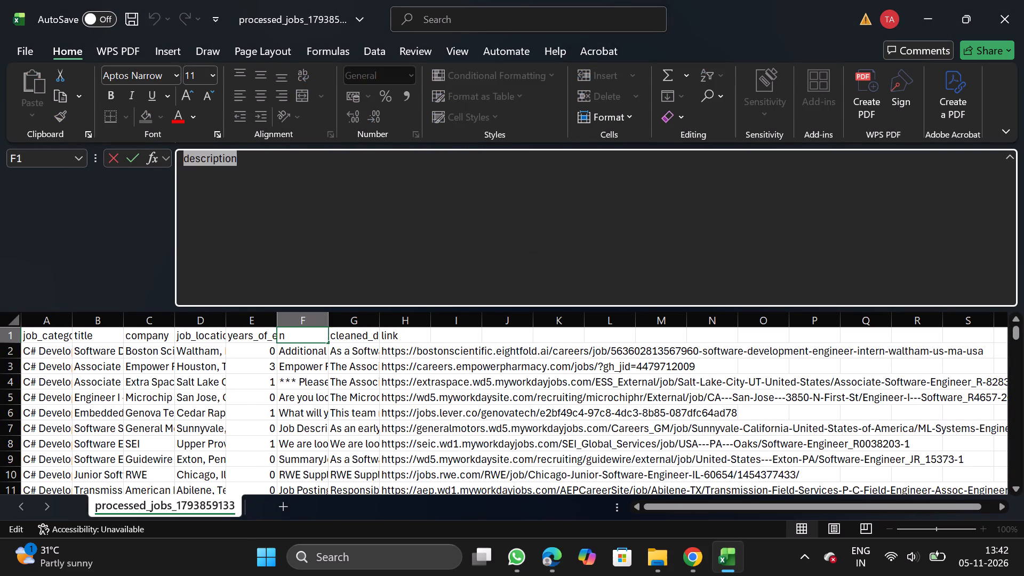
{"action": "key", "text": "ctrl+c"}
{"action": "left_click_drag", "start_coordinate": [371, 339], "coordinate": [475, 226]}
{"action": "left_click", "coordinate": [475, 226]}
{"action": "key", "text": "BackSpace"}
{"action": "key", "text": "BackSpace"}
{"action": "key", "text": "BackSpace"}
{"action": "key", "text": "BackSpace"}
{"action": "key", "text": "BackSpace"}
{"action": "key", "text": "BackSpace"}
{"action": "key", "text": "BackSpace"}
{"action": "key", "text": "BackSpace"}
{"action": "key", "text": "BackSpace"}
{"action": "key", "text": "BackSpace"}
{"action": "key", "text": "BackSpace"}
{"action": "key", "text": "BackSpace"}
{"action": "key", "text": "BackSpace"}
{"action": "key", "text": "BackSpace"}
{"action": "key", "text": "BackSpace"}
{"action": "key", "text": "BackSpace"}
{"action": "key", "text": "BackSpace"}
{"action": "key", "text": "BackSpace"}
{"action": "key", "text": "BackSpace"}
{"action": "key", "text": "BackSpace"}
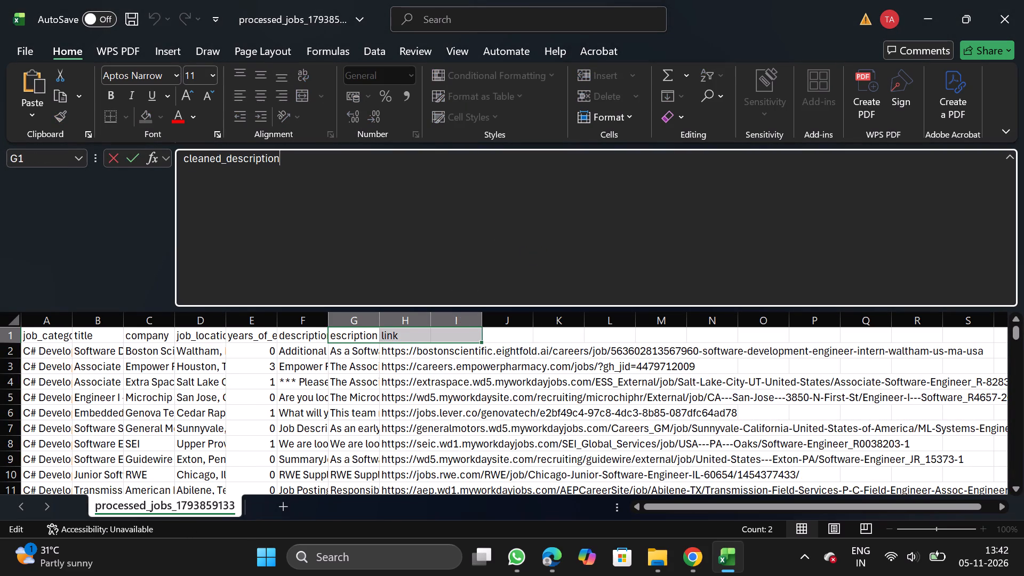
{"action": "key", "text": "ctrl+v"}
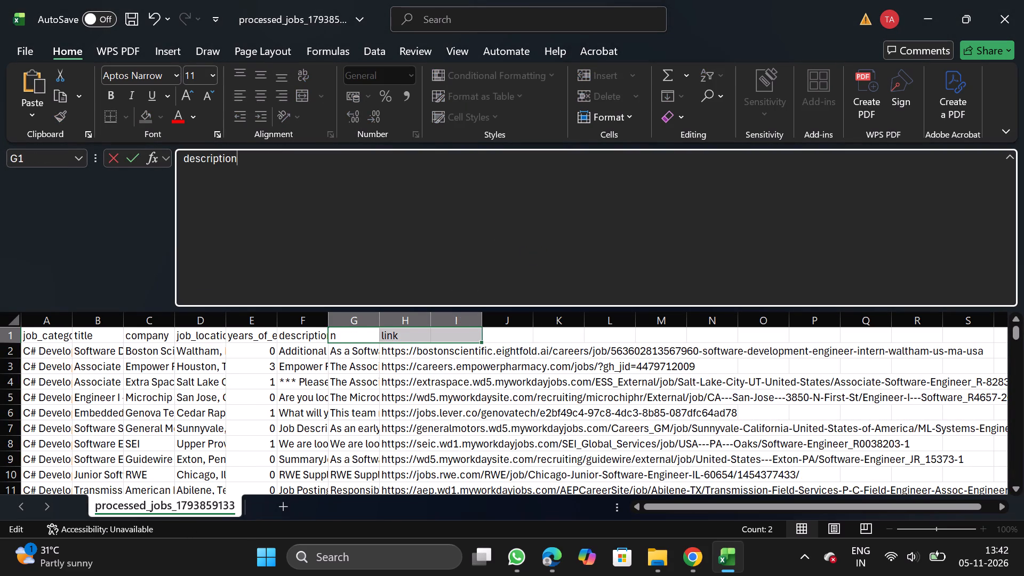
Rename the header of column F as original_description, copying the name from NextGenApply's bulk upload CSV requirements in Chrome.
{"action": "left_click", "coordinate": [316, 324]}
{"action": "left_click", "coordinate": [357, 292]}
{"action": "key", "text": "BackSpace"}
{"action": "key", "text": "BackSpace"}
{"action": "key", "text": "BackSpace"}
{"action": "key", "text": "BackSpace"}
{"action": "key", "text": "BackSpace"}
{"action": "key", "text": "BackSpace"}
{"action": "key", "text": "BackSpace"}
{"action": "key", "text": "BackSpace"}
{"action": "key", "text": "BackSpace"}
{"action": "key", "text": "BackSpace"}
{"action": "key", "text": "BackSpace"}
{"action": "key", "text": "BackSpace"}
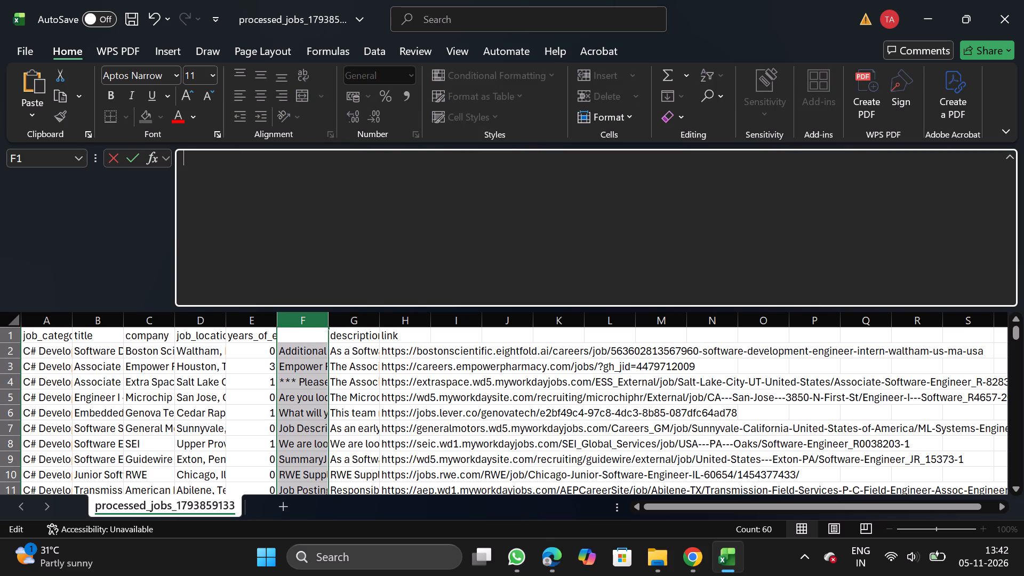
{"action": "left_click", "coordinate": [700, 551]}
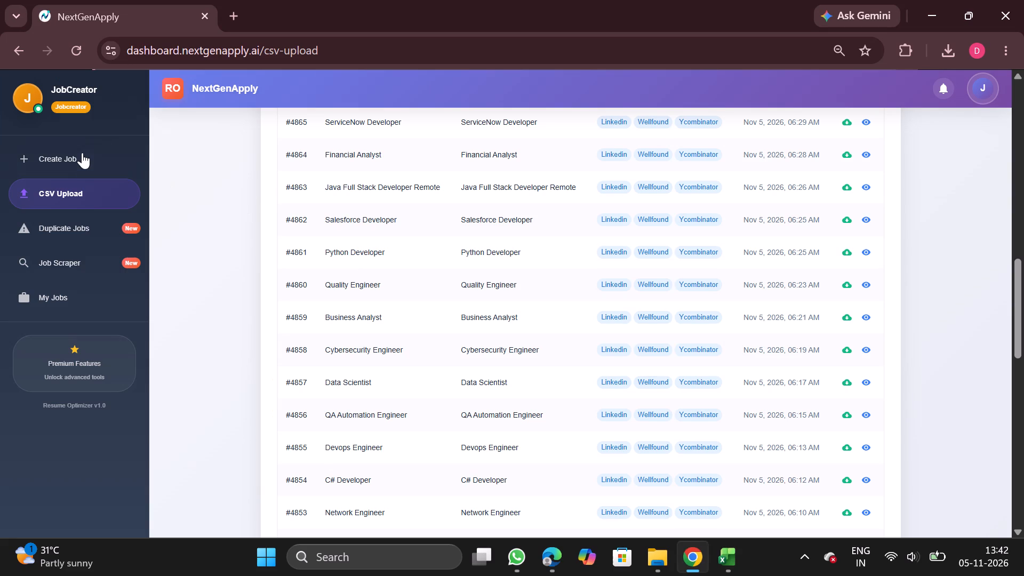
{"action": "left_click", "coordinate": [82, 159]}
{"action": "left_click", "coordinate": [500, 130]}
{"action": "left_click", "coordinate": [504, 135]}
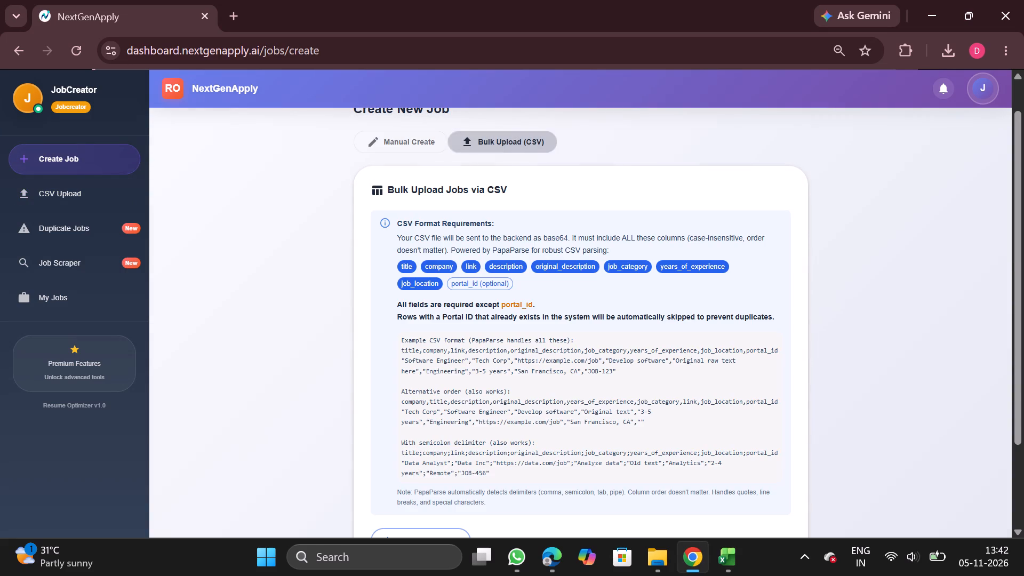
{"action": "double_click", "coordinate": [556, 265]}
{"action": "key", "text": "ctrl+c"}
{"action": "left_click", "coordinate": [747, 558]}
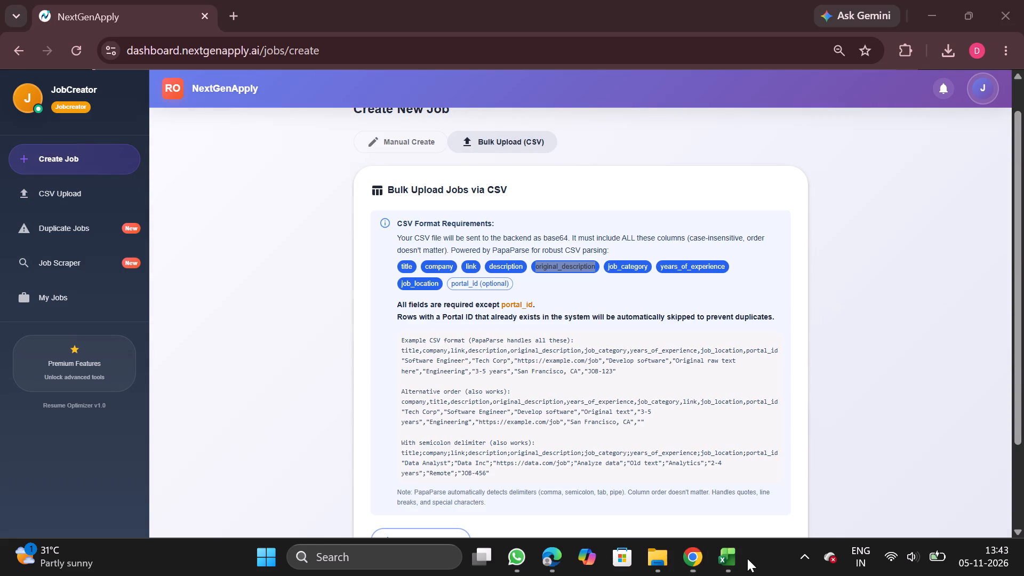
{"action": "left_click", "coordinate": [731, 561]}
{"action": "key", "text": "ctrl+v"}
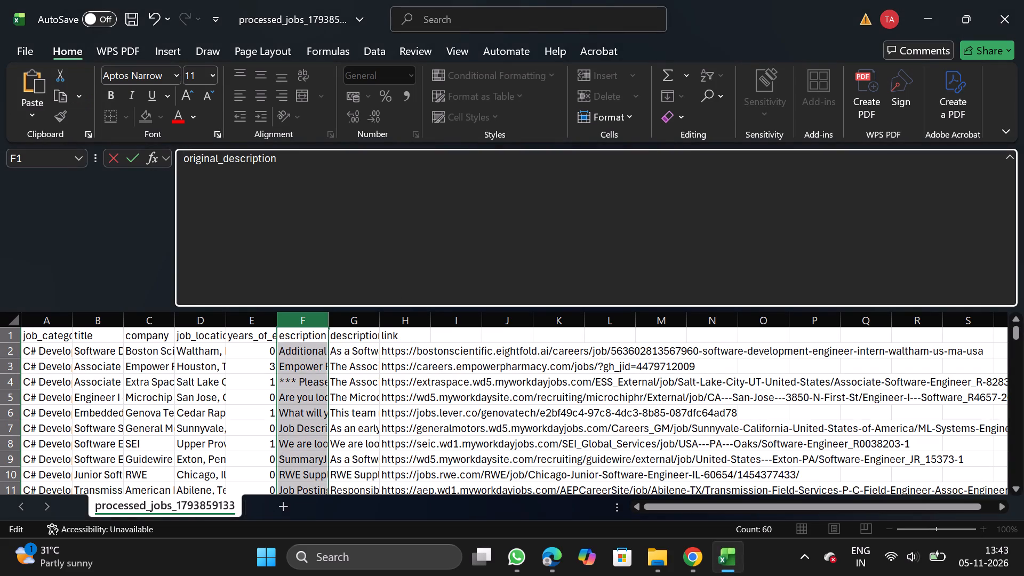
{"action": "left_click", "coordinate": [98, 317]}
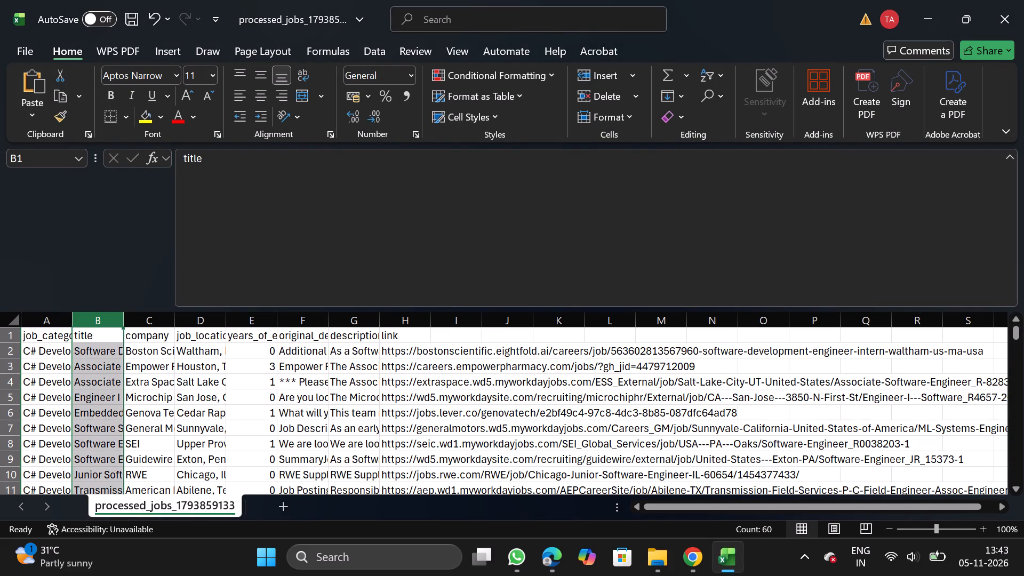
Replace all United States entries in the job_location column with Remote, matching entire cell contents.
{"action": "left_click", "coordinate": [208, 325]}
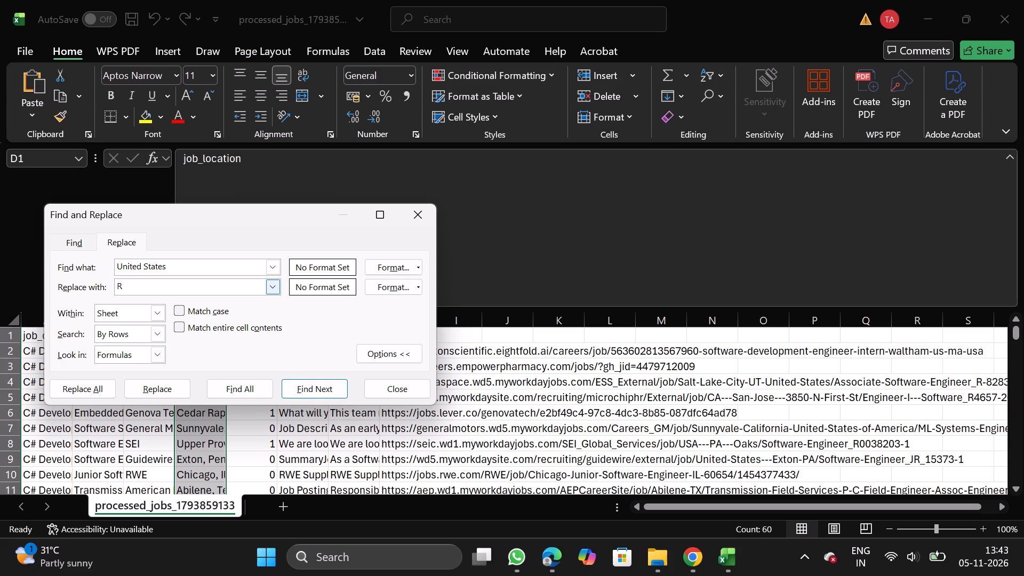
{"action": "type", "text": "emote"}
{"action": "left_click", "coordinate": [185, 325]}
{"action": "left_click", "coordinate": [86, 391]}
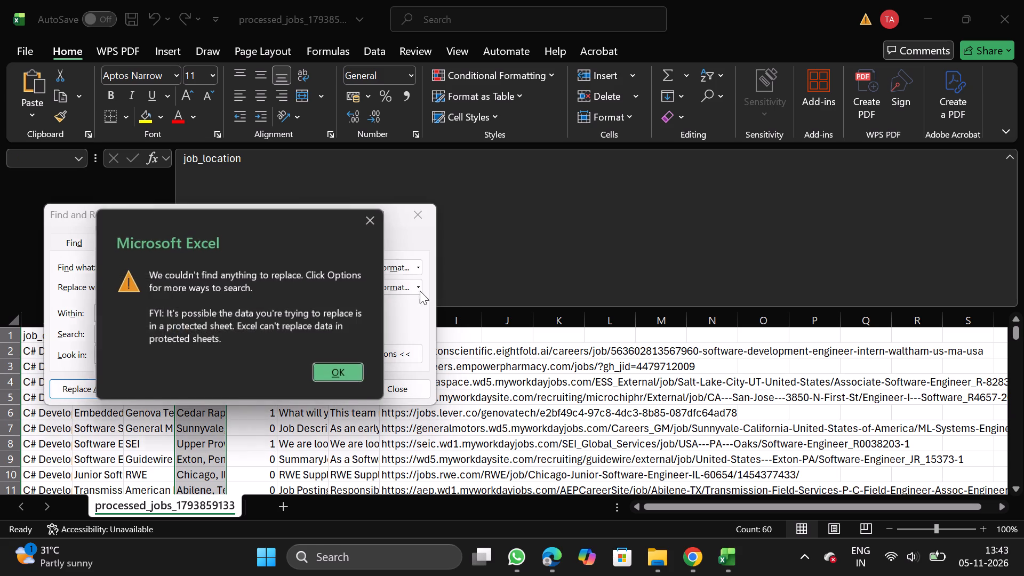
{"action": "left_click", "coordinate": [342, 378]}
{"action": "left_click", "coordinate": [421, 218]}
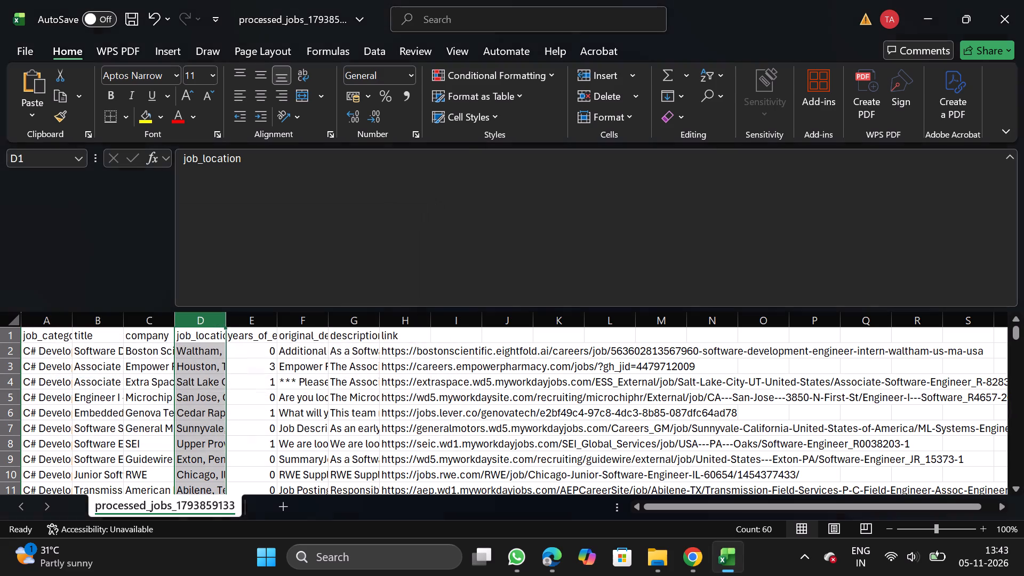
Filter the title column, ticking only Energy Electronics Software Engineer, Customer Experience Software Engineer 2, Engineer - Application Cybersecurity and Full Stack Engineer - Sales and Service Platform.
{"action": "left_click", "coordinate": [118, 346]}
{"action": "left_click", "coordinate": [115, 331]}
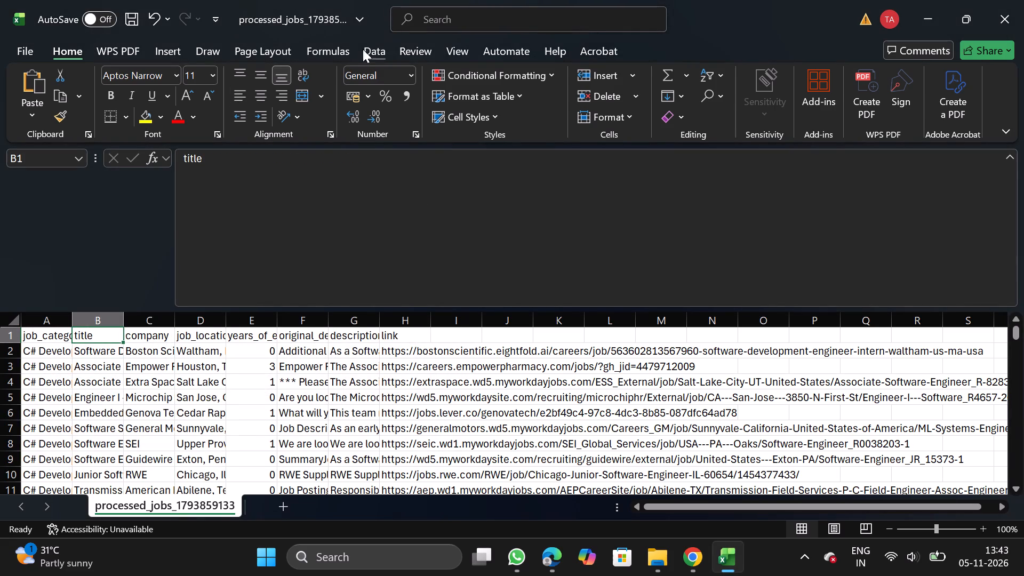
{"action": "left_click", "coordinate": [361, 50]}
{"action": "left_click", "coordinate": [533, 95]}
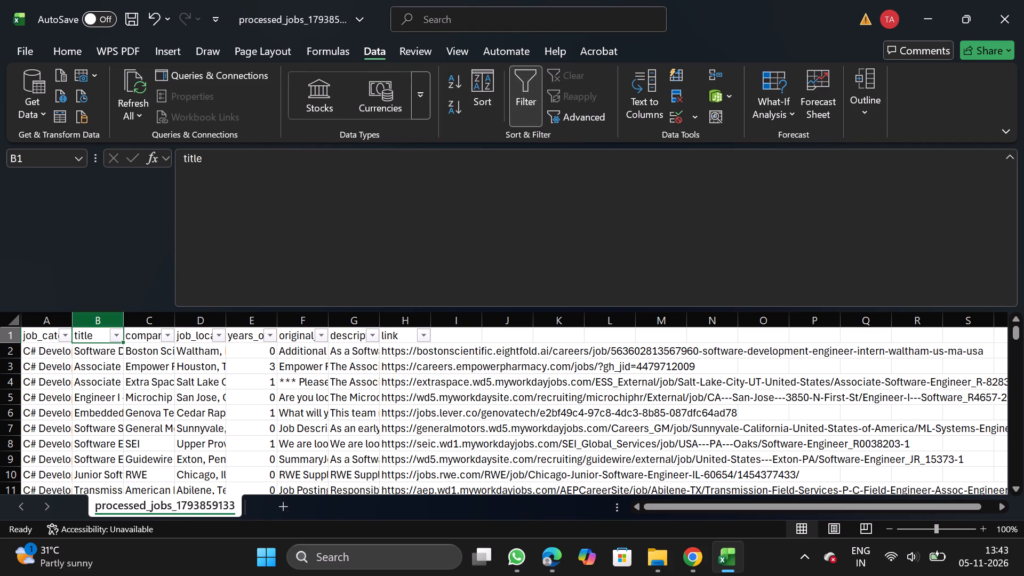
{"action": "left_click", "coordinate": [110, 332]}
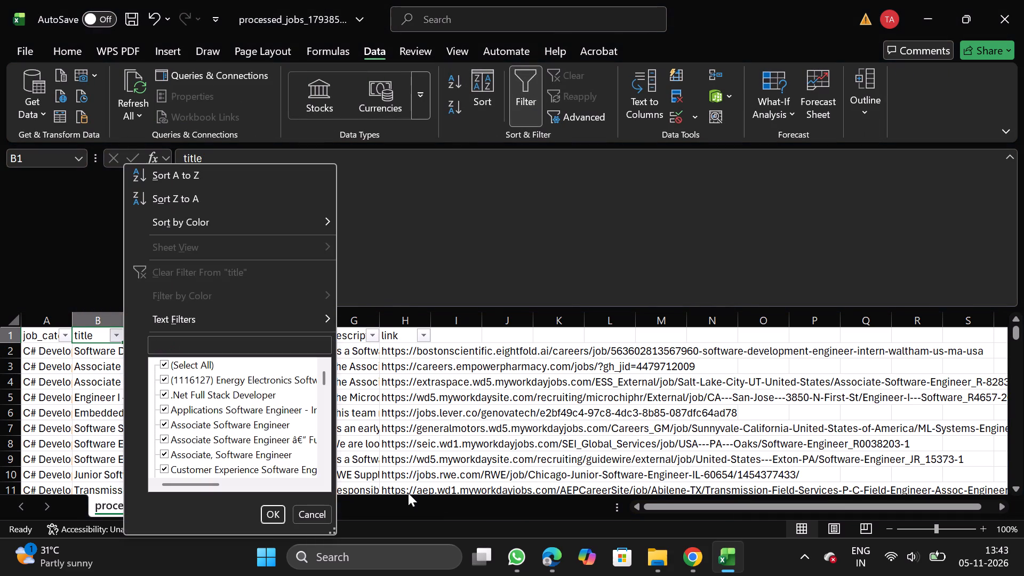
{"action": "left_click", "coordinate": [335, 531]}
{"action": "left_click_drag", "start_coordinate": [335, 531], "coordinate": [725, 575]}
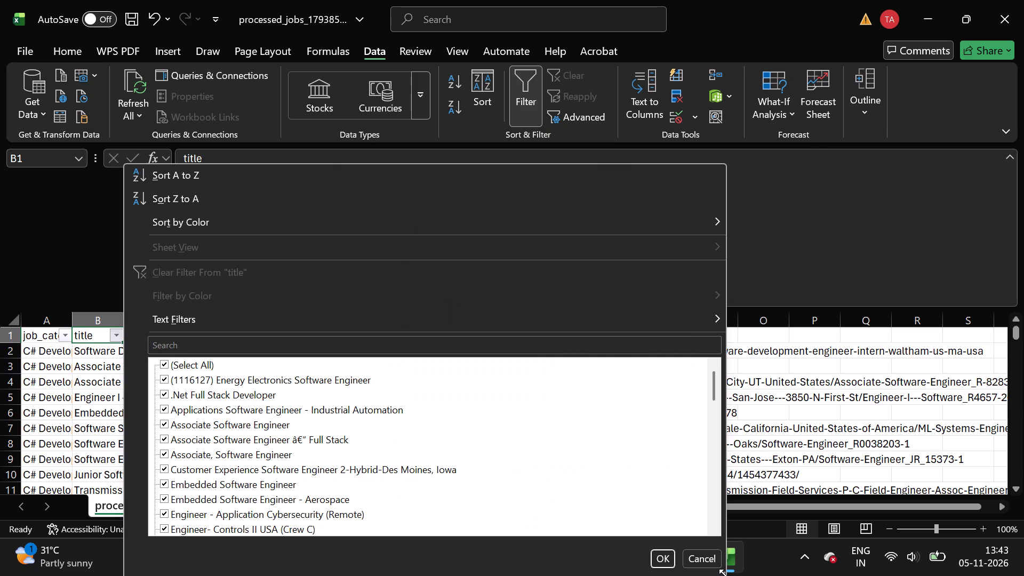
{"action": "left_click", "coordinate": [196, 361]}
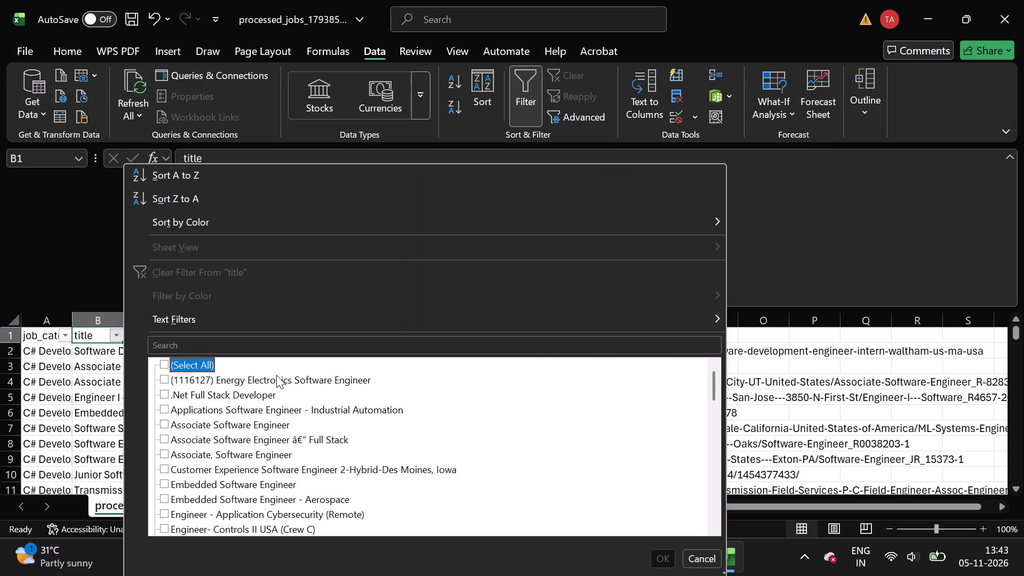
{"action": "left_click", "coordinate": [281, 379]}
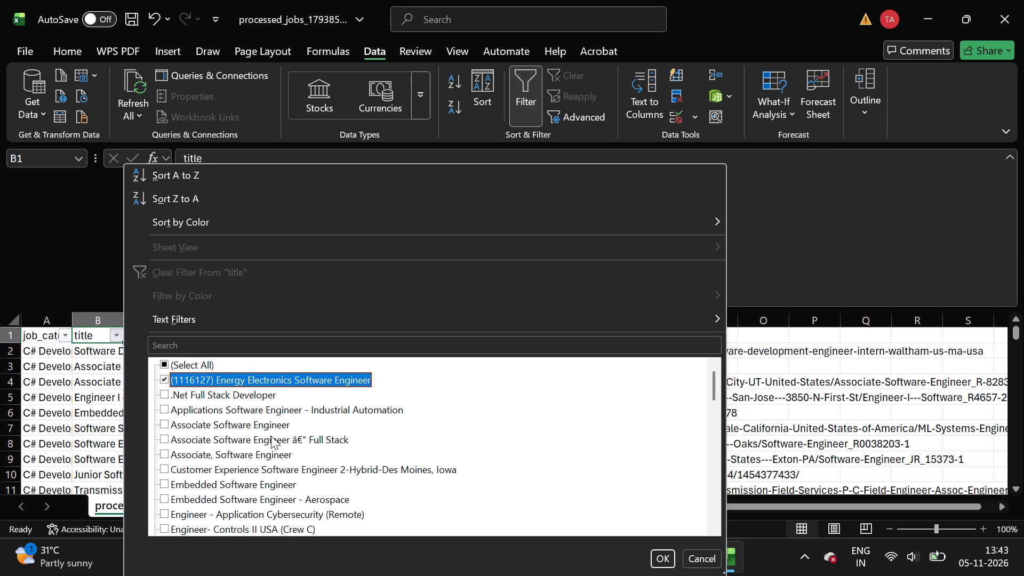
{"action": "left_click", "coordinate": [289, 467]}
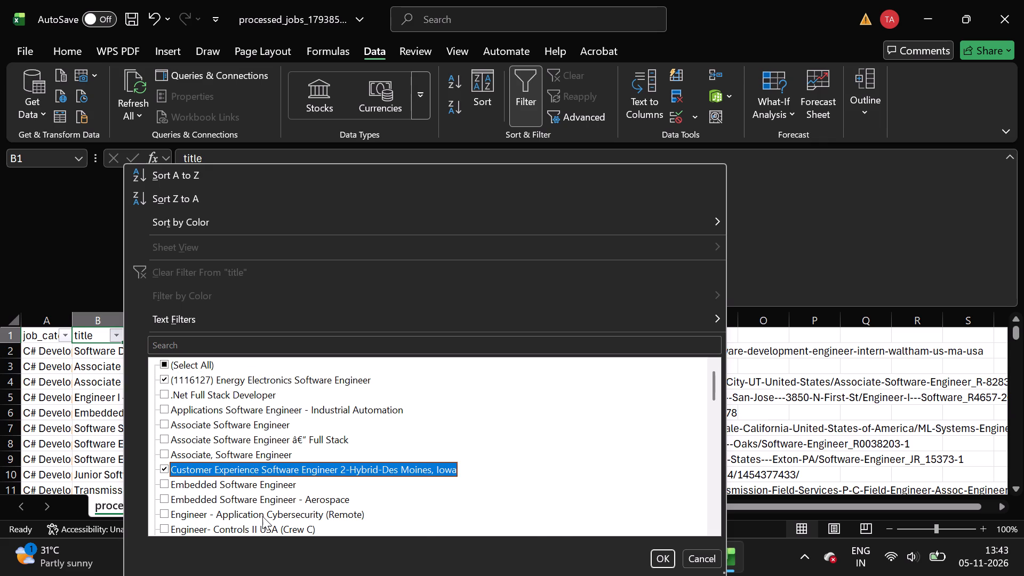
{"action": "scroll", "coordinate": [262, 516], "scroll_direction": "down", "scroll_amount": 1}
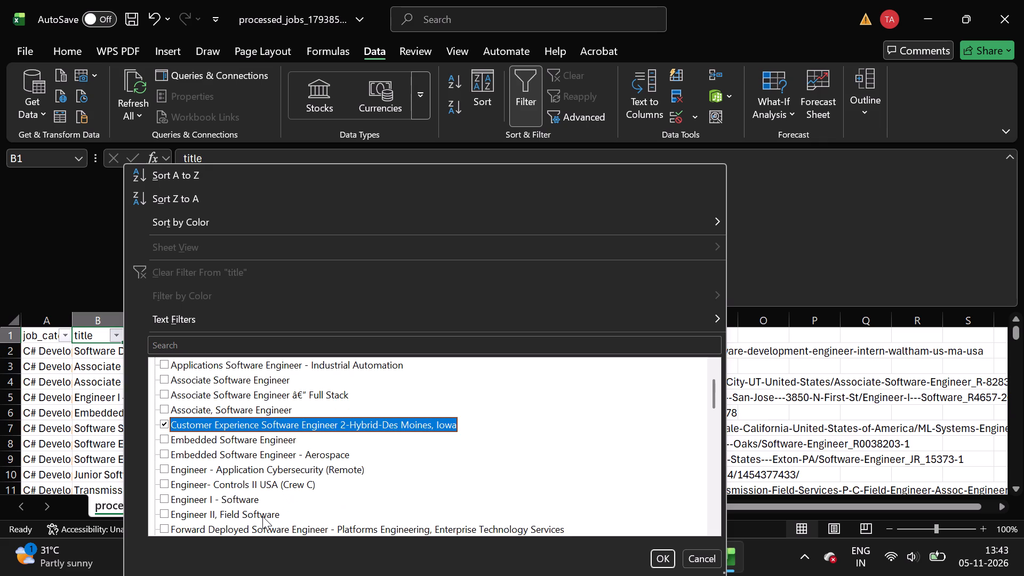
{"action": "left_click", "coordinate": [294, 475]}
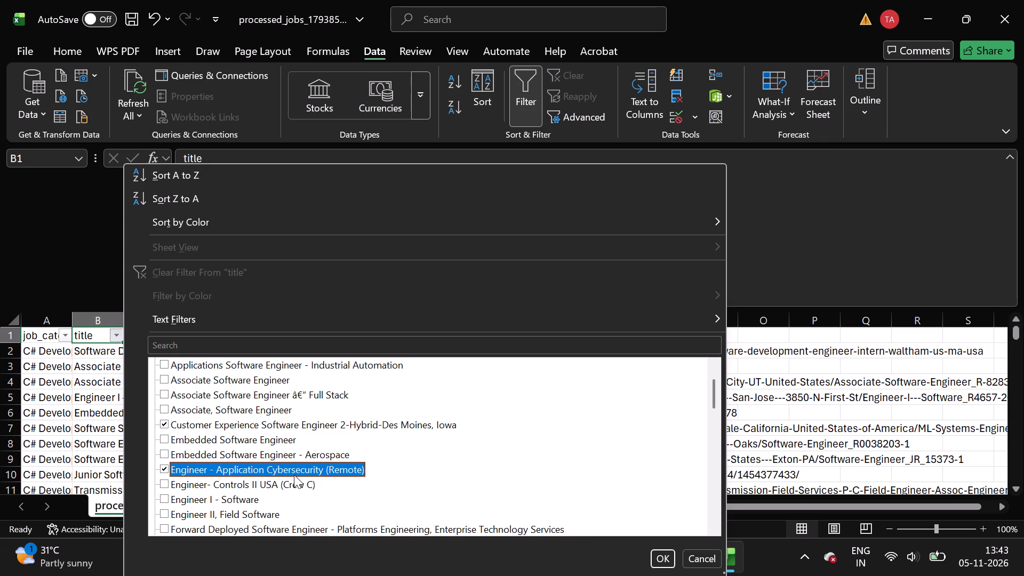
{"action": "scroll", "coordinate": [263, 515], "scroll_direction": "down", "scroll_amount": 1}
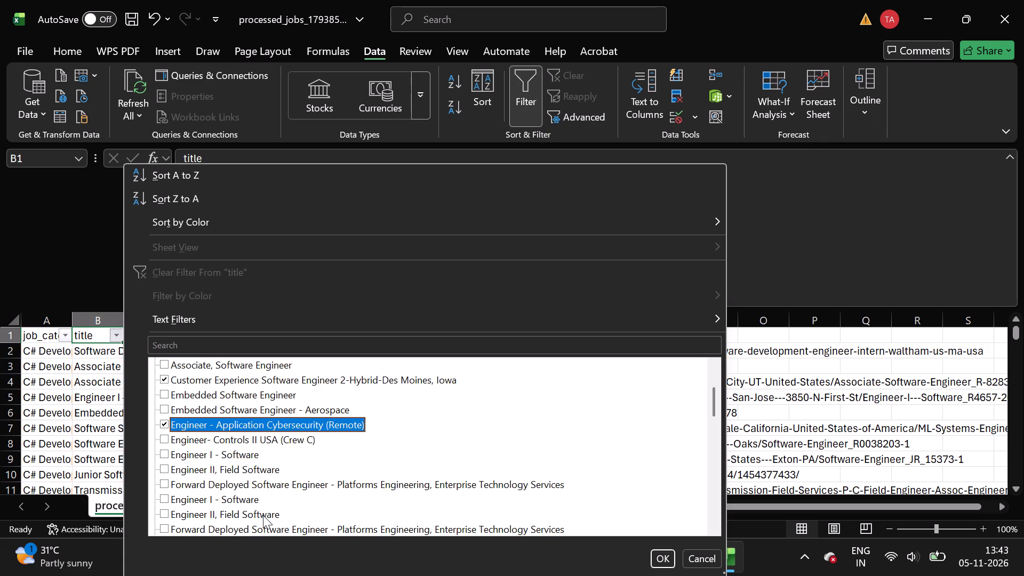
{"action": "left_click", "coordinate": [246, 501]}
{"action": "scroll", "coordinate": [246, 501], "scroll_direction": "down", "scroll_amount": 1}
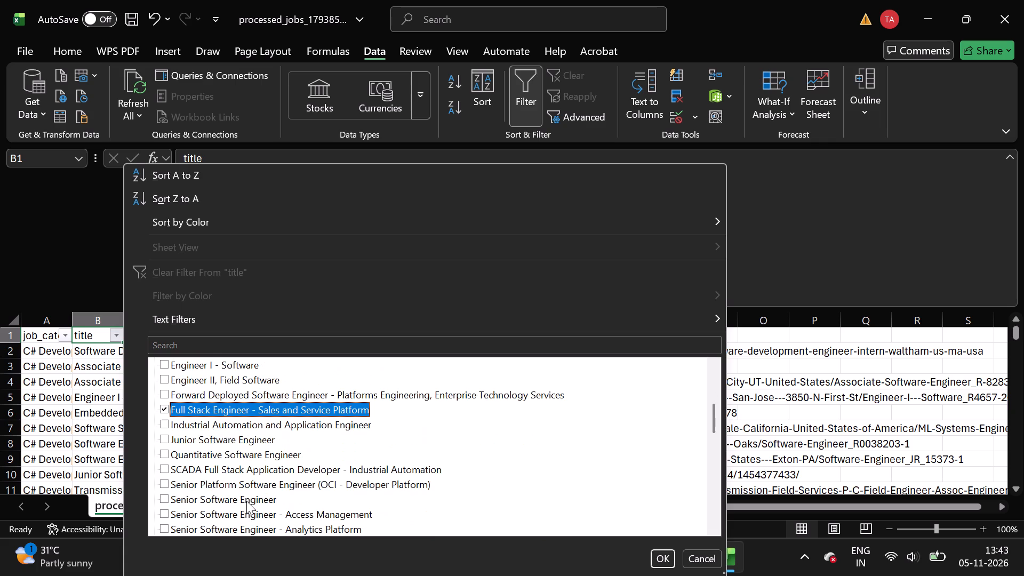
Add Software Development Engineer Intern and Software Engineer, C++ (Onboard Platform) to the title filter selection.
{"action": "scroll", "coordinate": [246, 501], "scroll_direction": "down", "scroll_amount": 2}
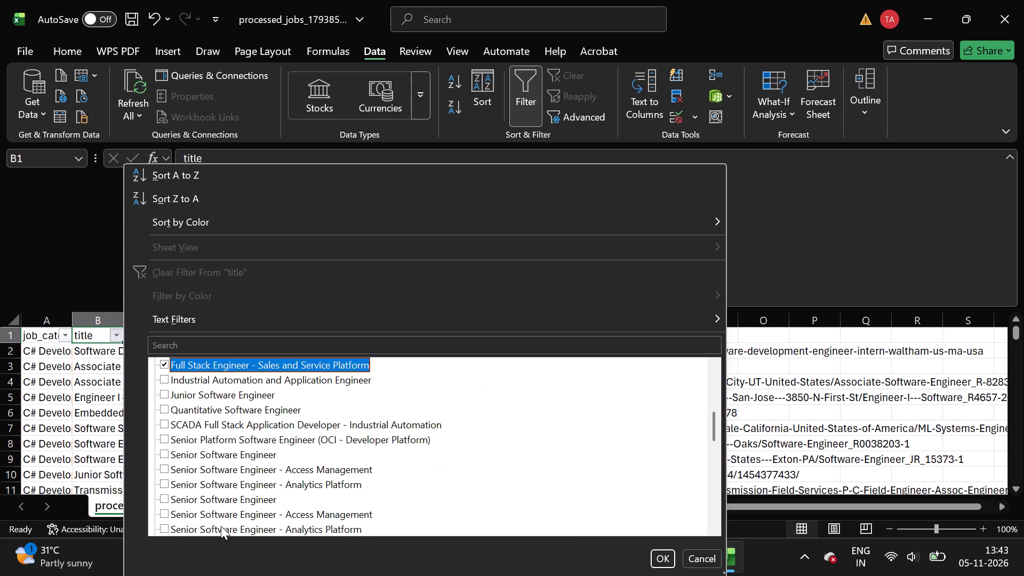
{"action": "scroll", "coordinate": [234, 525], "scroll_direction": "down", "scroll_amount": 1}
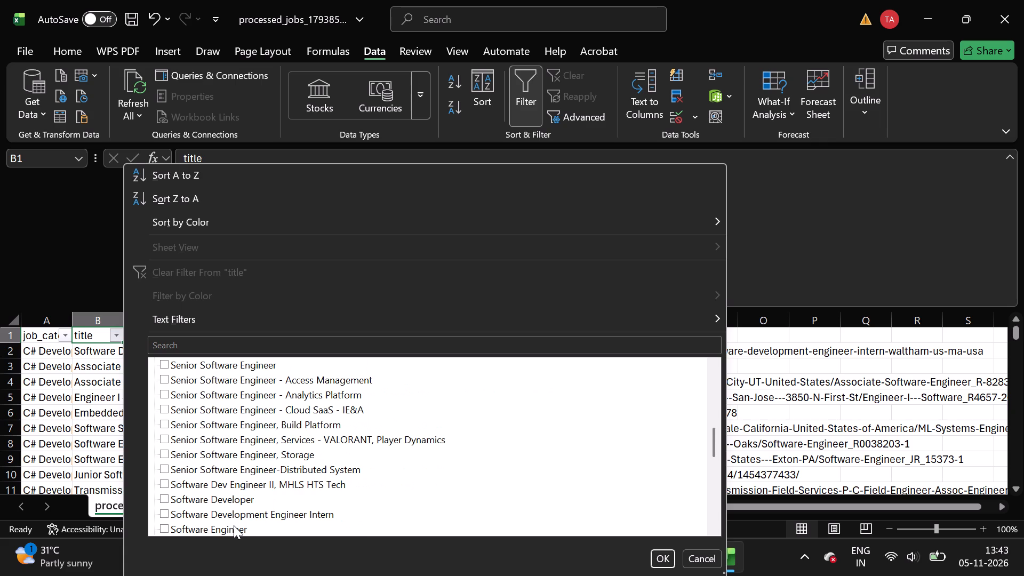
{"action": "scroll", "coordinate": [234, 525], "scroll_direction": "down", "scroll_amount": 1}
{"action": "left_click", "coordinate": [290, 467]}
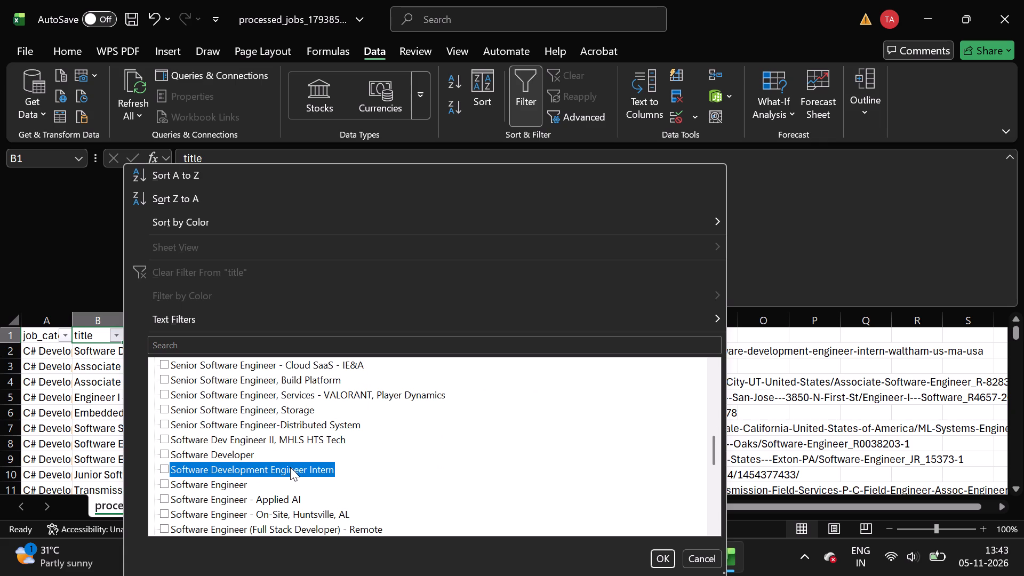
{"action": "scroll", "coordinate": [260, 521], "scroll_direction": "down", "scroll_amount": 1}
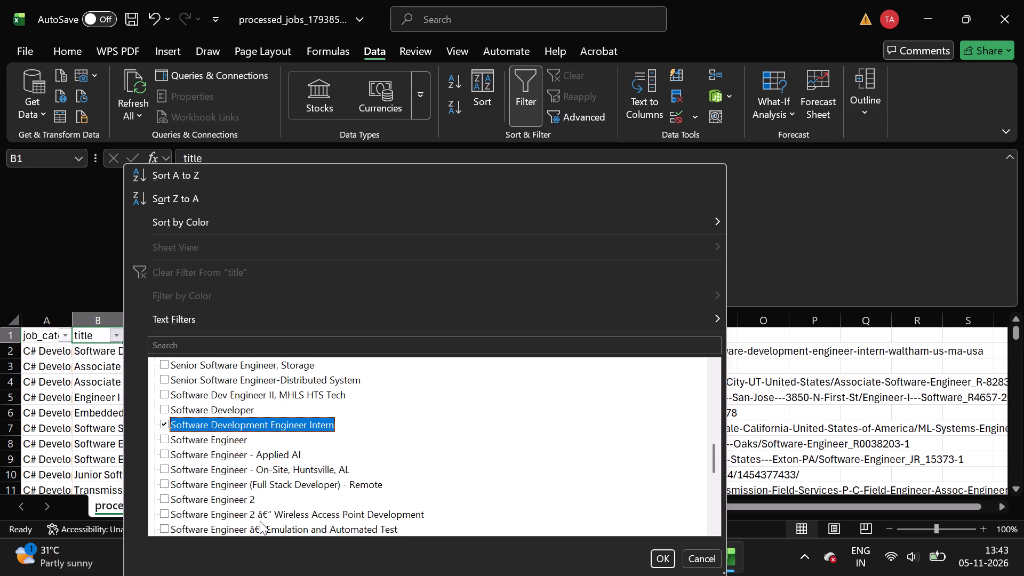
{"action": "scroll", "coordinate": [263, 521], "scroll_direction": "down", "scroll_amount": 1}
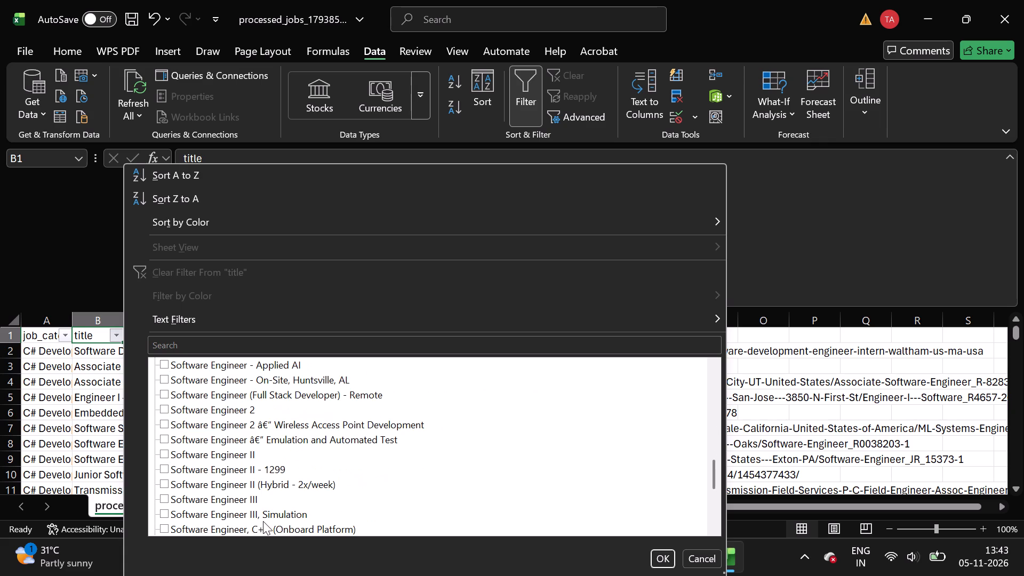
{"action": "scroll", "coordinate": [263, 521], "scroll_direction": "down", "scroll_amount": 1}
{"action": "left_click", "coordinate": [268, 526]}
{"action": "scroll", "coordinate": [268, 526], "scroll_direction": "down", "scroll_amount": 1}
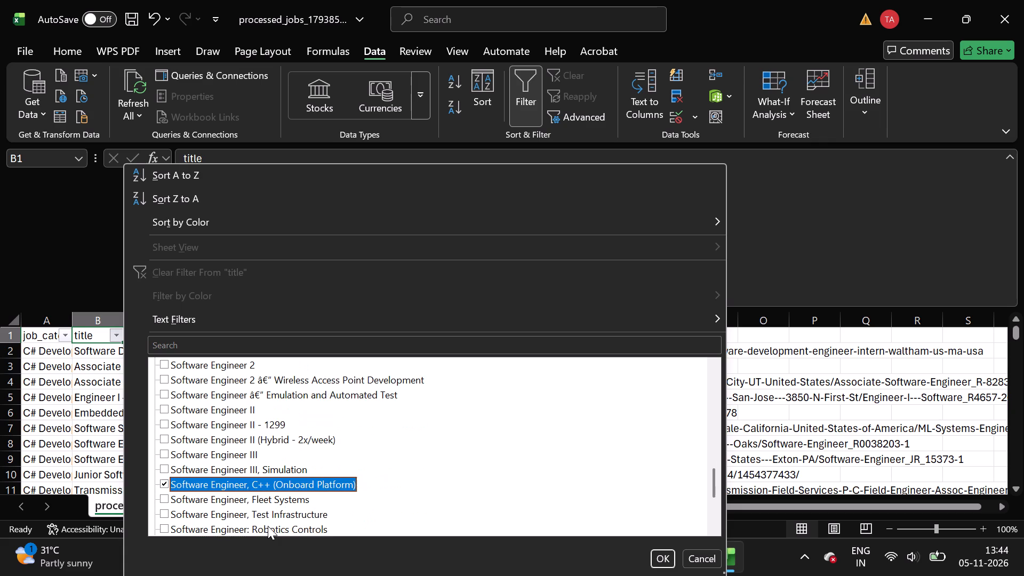
Add Software Systems Engineer, Data Labeling Engineering - Early Career and the Sr. Software Engineer titles for Innovation Lab and Kernels/CUDA, and apply the title filter.
{"action": "scroll", "coordinate": [268, 526], "scroll_direction": "down", "scroll_amount": 2}
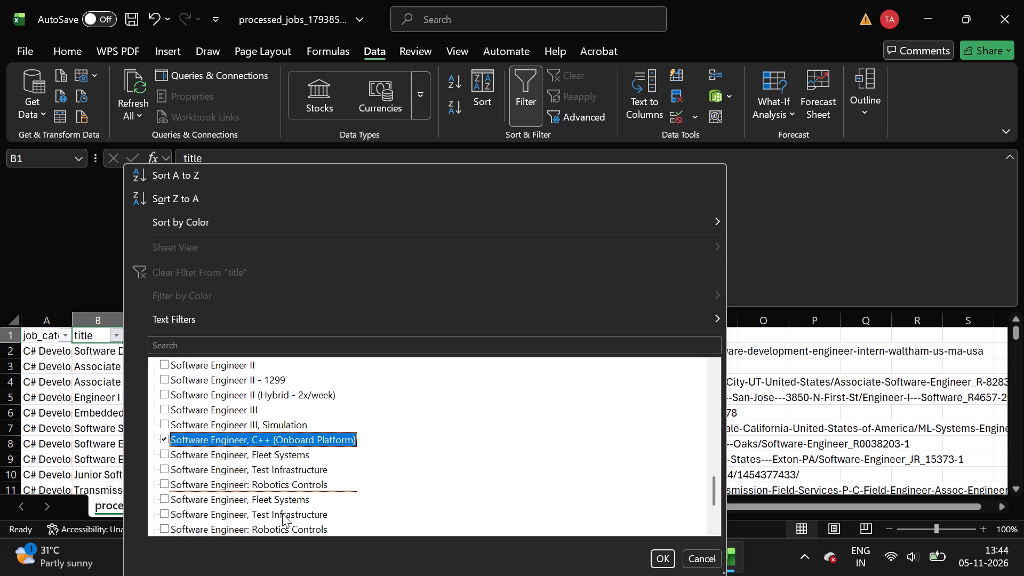
{"action": "scroll", "coordinate": [282, 514], "scroll_direction": "down", "scroll_amount": 2}
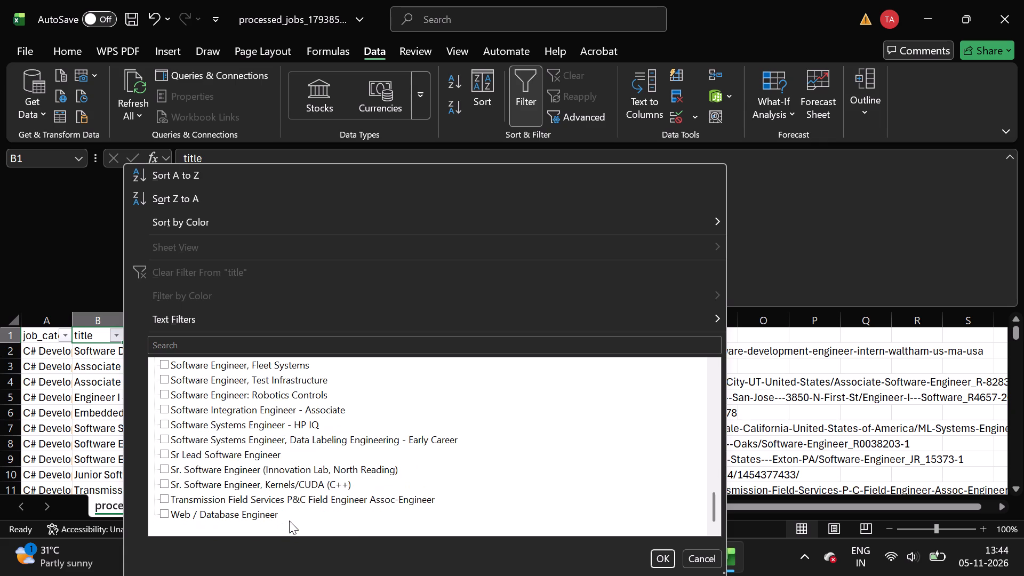
{"action": "left_click", "coordinate": [341, 437]}
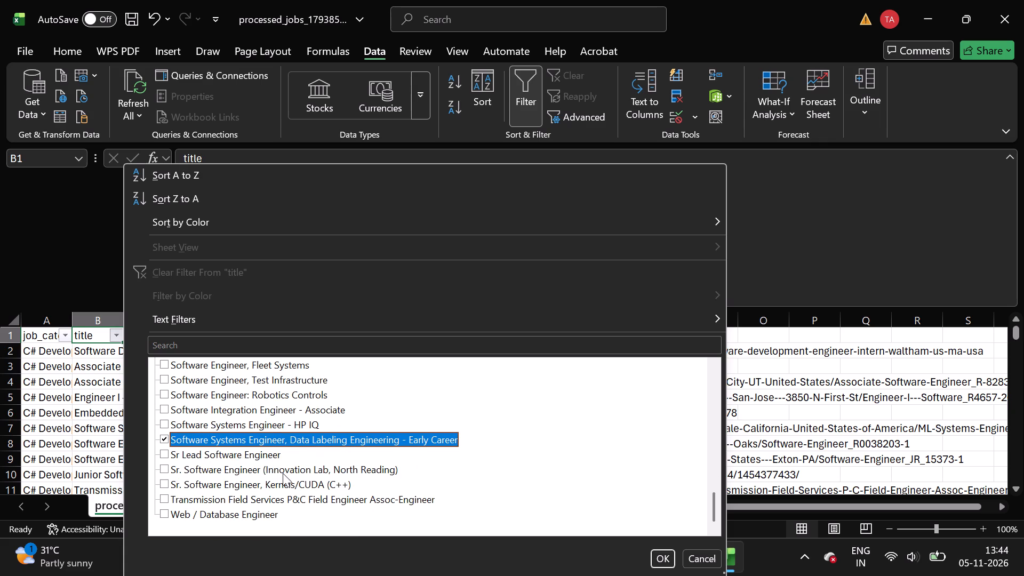
{"action": "left_click", "coordinate": [290, 470]}
{"action": "left_click", "coordinate": [269, 485]}
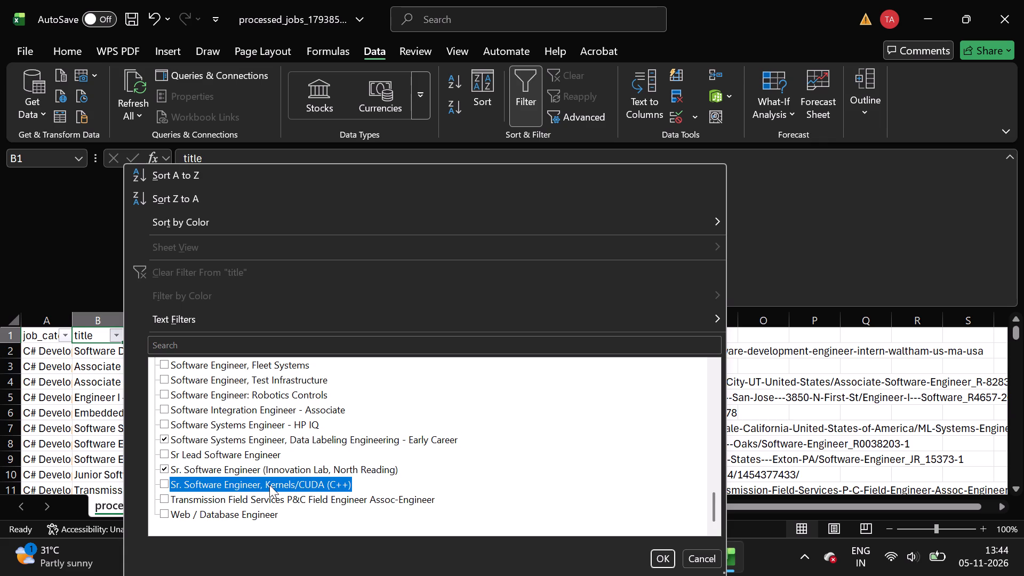
{"action": "left_click", "coordinate": [663, 558]}
Delete all the filtered rows below the header and remove the filter.
{"action": "left_click", "coordinate": [10, 355]}
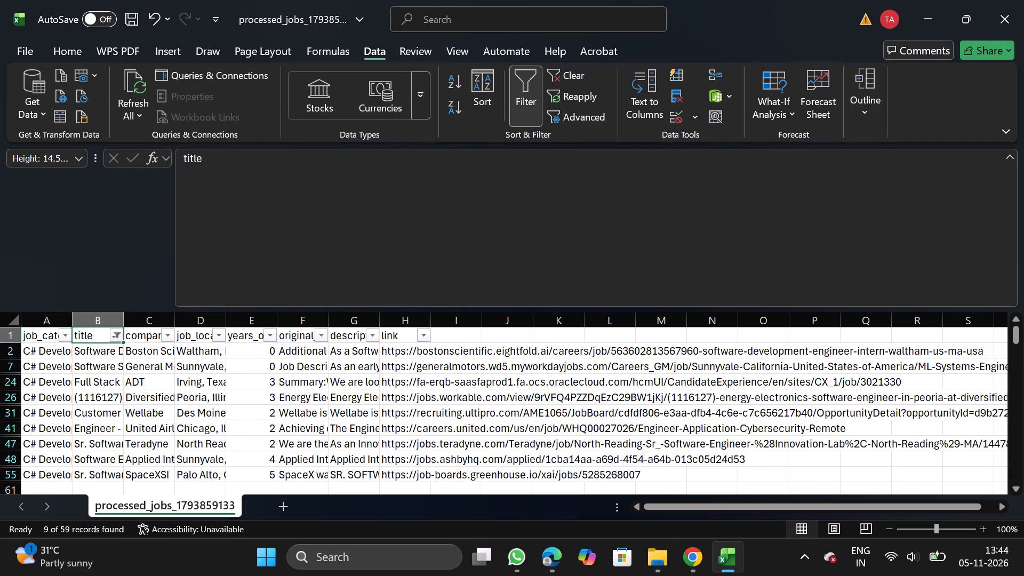
{"action": "left_click", "coordinate": [1, 348]}
{"action": "key", "text": "ctrl+shift+Down"}
{"action": "right_click", "coordinate": [84, 371]}
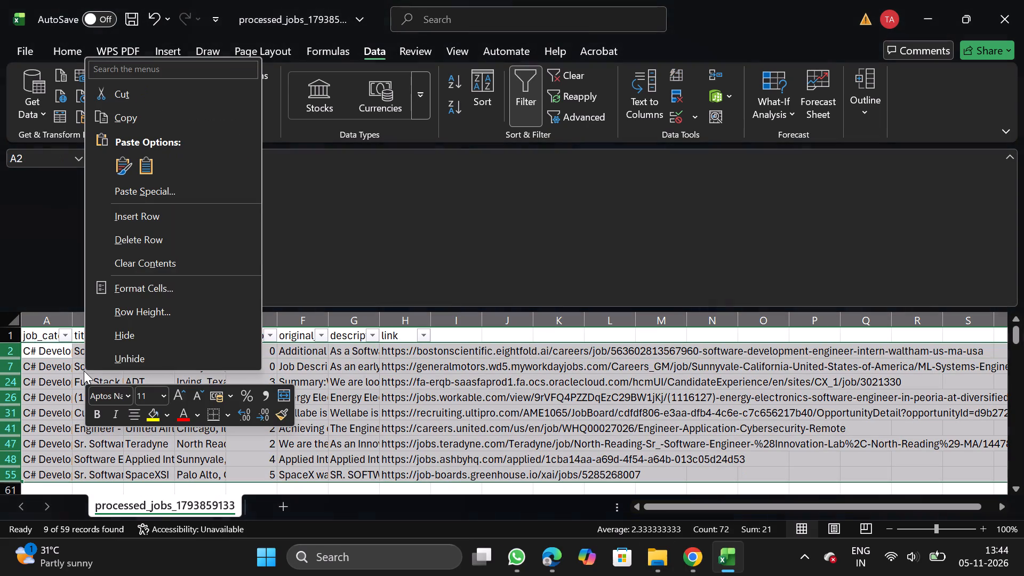
{"action": "left_click", "coordinate": [185, 232]}
{"action": "left_click", "coordinate": [528, 91]}
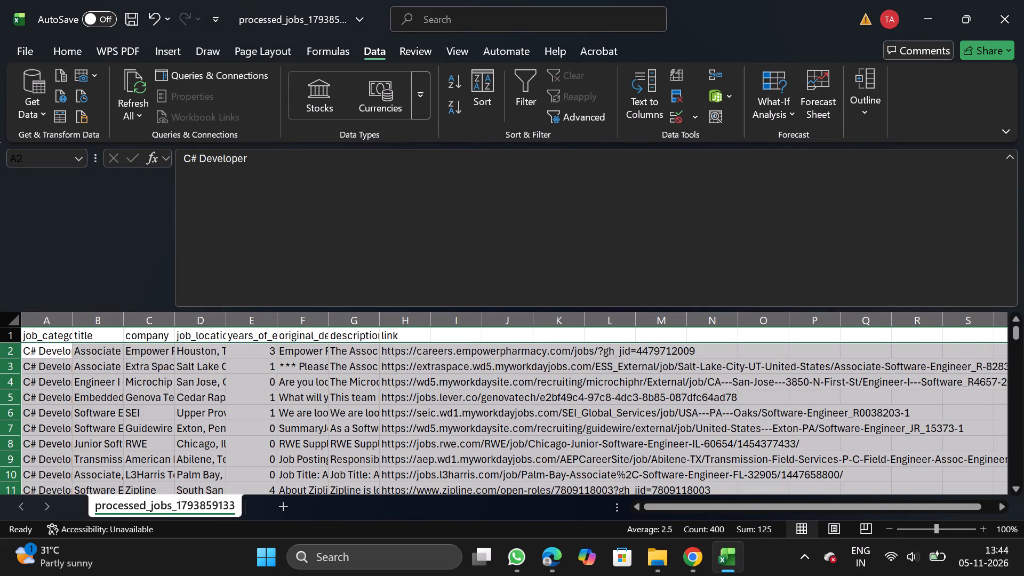
Filter the title column by lead to examine the matching rows, and clear that filter.
{"action": "left_click", "coordinate": [94, 334]}
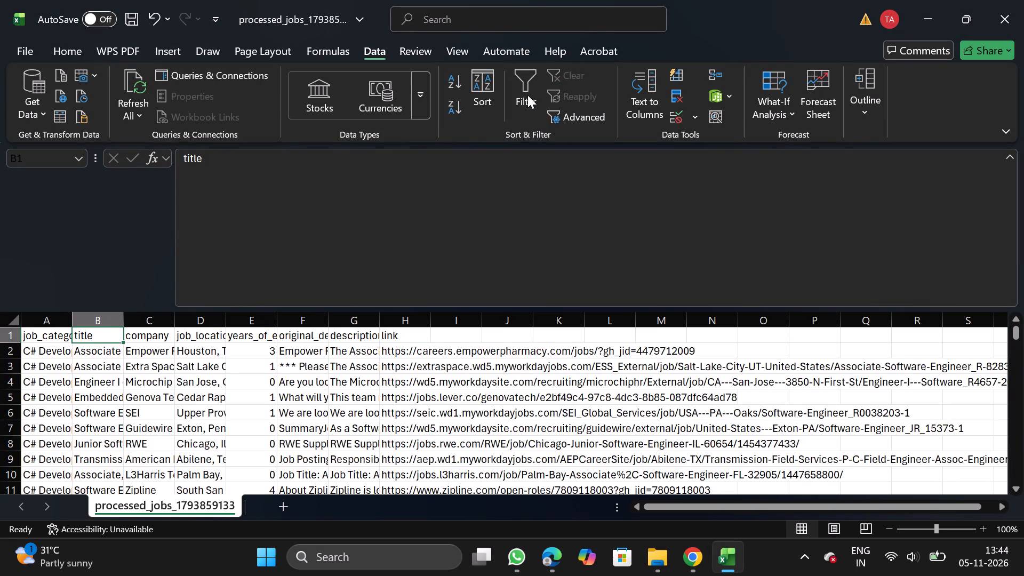
{"action": "left_click", "coordinate": [527, 95]}
{"action": "left_click", "coordinate": [117, 331]}
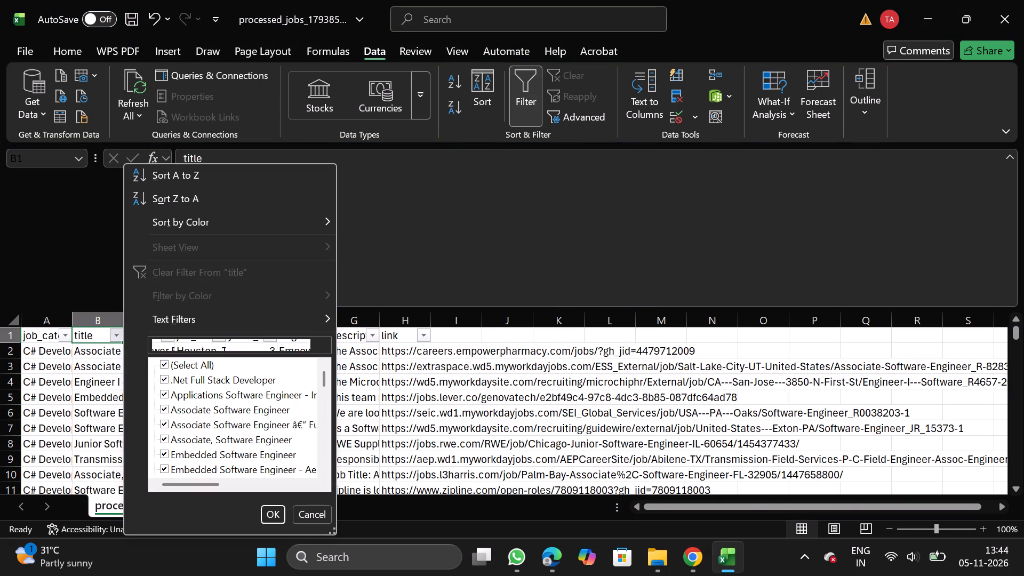
{"action": "left_click", "coordinate": [198, 341]}
{"action": "type", "text": "lead"}
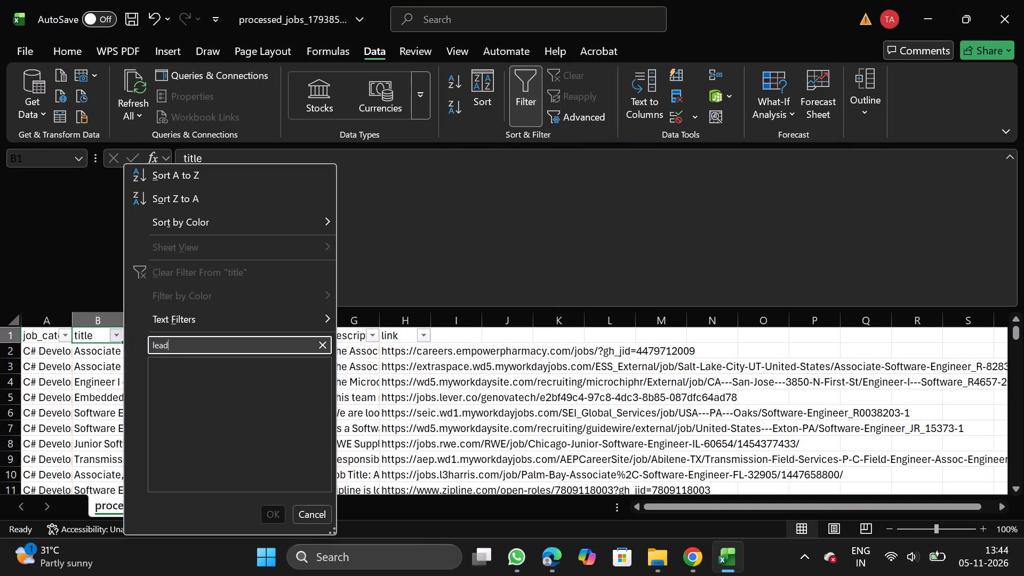
{"action": "left_click", "coordinate": [272, 510]}
{"action": "left_click", "coordinate": [535, 84]}
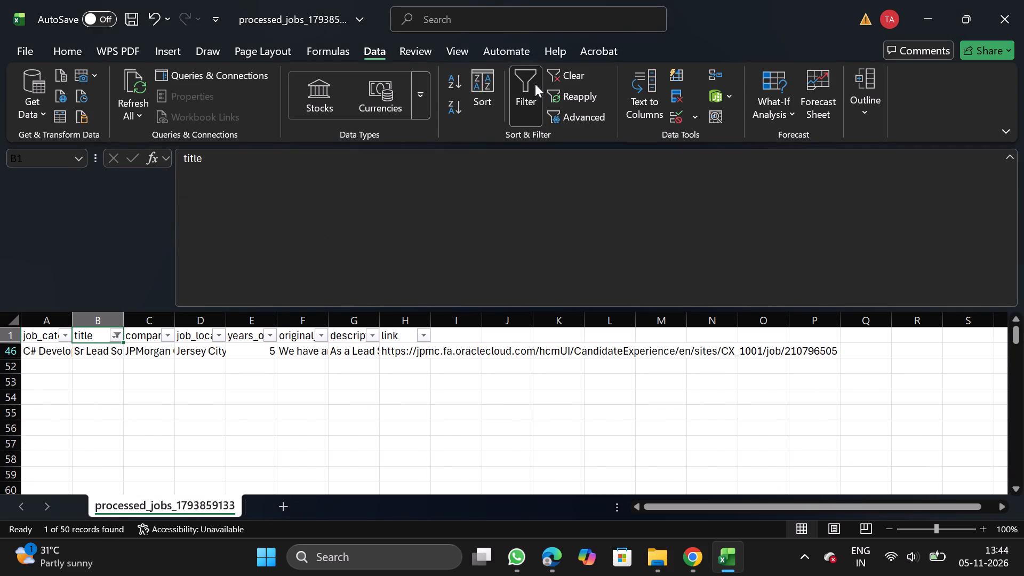
{"action": "left_click_drag", "start_coordinate": [537, 86], "coordinate": [521, 78]}
{"action": "left_click", "coordinate": [521, 78]}
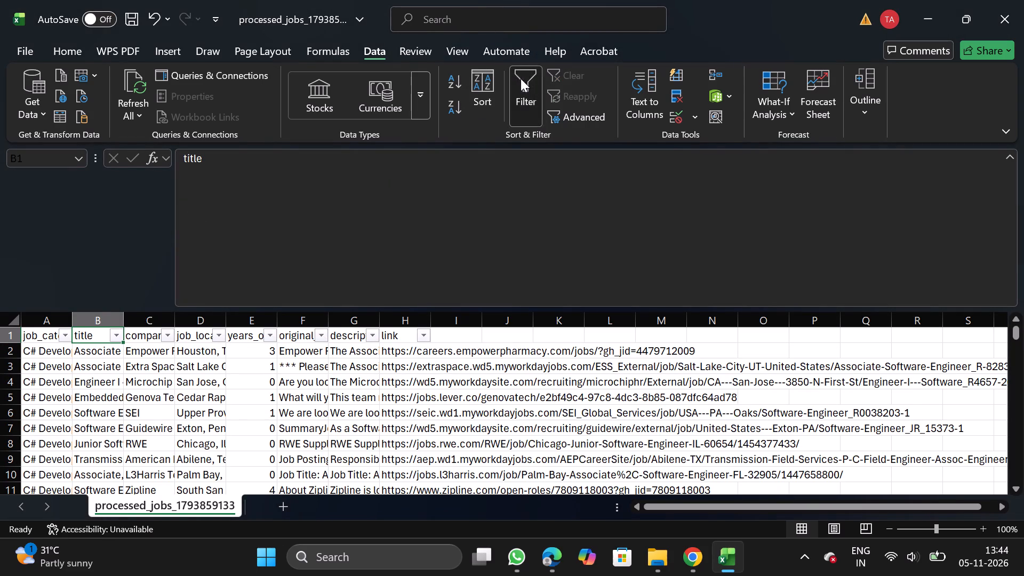
{"action": "left_click", "coordinate": [536, 110]}
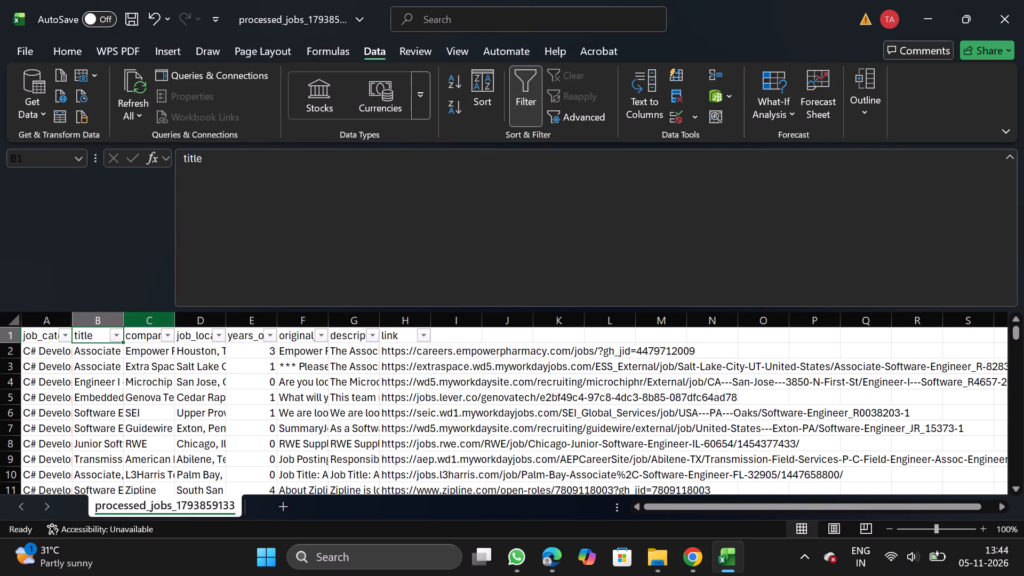
Search the title column's filter values for staff.
{"action": "left_click", "coordinate": [117, 334]}
{"action": "left_click", "coordinate": [201, 350]}
{"action": "type", "text": "staff"}
Search the title column's filter values for principal.
{"action": "key", "text": "BackSpace"}
{"action": "key", "text": "BackSpace"}
{"action": "key", "text": "BackSpace"}
{"action": "key", "text": "BackSpace"}
{"action": "key", "text": "BackSpace"}
{"action": "key", "text": "BackSpace"}
{"action": "key", "text": "BackSpace"}
{"action": "key", "text": "BackSpace"}
{"action": "key", "text": "BackSpace"}
{"action": "key", "text": "BackSpace"}
{"action": "key", "text": "BackSpace"}
{"action": "key", "text": "BackSpace"}
{"action": "key", "text": "BackSpace"}
{"action": "key", "text": "BackSpace"}
{"action": "key", "text": "BackSpace"}
{"action": "key", "text": "BackSpace"}
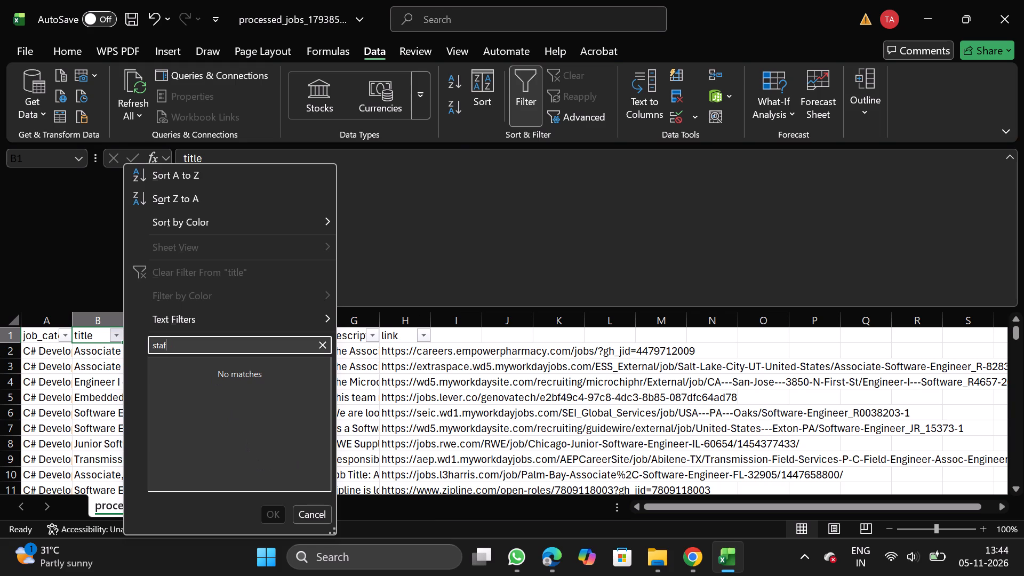
{"action": "type", "text": "principal"}
Search the title column's filter values for arch.
{"action": "key", "text": "BackSpace"}
{"action": "key", "text": "BackSpace"}
{"action": "key", "text": "BackSpace"}
{"action": "key", "text": "BackSpace"}
{"action": "key", "text": "BackSpace"}
{"action": "key", "text": "BackSpace"}
{"action": "key", "text": "BackSpace"}
{"action": "key", "text": "BackSpace"}
{"action": "key", "text": "BackSpace"}
{"action": "key", "text": "BackSpace"}
{"action": "key", "text": "BackSpace"}
{"action": "key", "text": "BackSpace"}
{"action": "key", "text": "BackSpace"}
{"action": "key", "text": "BackSpace"}
{"action": "key", "text": "BackSpace"}
{"action": "key", "text": "BackSpace"}
{"action": "key", "text": "BackSpace"}
{"action": "key", "text": "BackSpace"}
{"action": "key", "text": "BackSpace"}
{"action": "type", "text": "arch"}
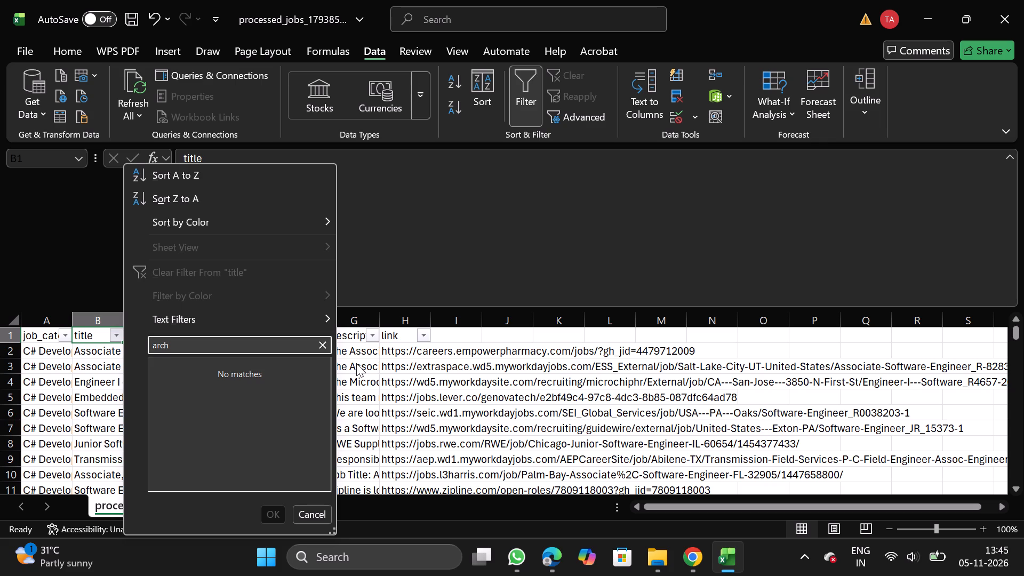
Extend the title filter search to archi.
{"action": "key", "text": "i"}
Filter the title column by enterprise, delete the matching job row, and turn the filter off.
{"action": "key", "text": "BackSpace"}
{"action": "key", "text": "BackSpace"}
{"action": "key", "text": "BackSpace"}
{"action": "key", "text": "BackSpace"}
{"action": "key", "text": "BackSpace"}
{"action": "key", "text": "BackSpace"}
{"action": "key", "text": "BackSpace"}
{"action": "key", "text": "BackSpace"}
{"action": "key", "text": "BackSpace"}
{"action": "key", "text": "BackSpace"}
{"action": "key", "text": "BackSpace"}
{"action": "key", "text": "BackSpace"}
{"action": "key", "text": "BackSpace"}
{"action": "key", "text": "BackSpace"}
{"action": "type", "text": "enterprise"}
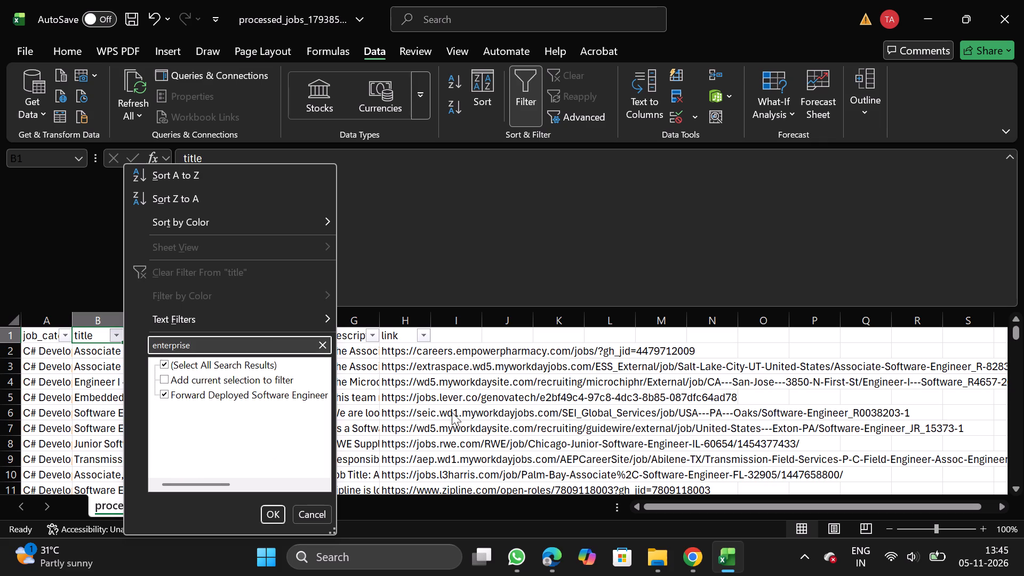
{"action": "left_click", "coordinate": [265, 510]}
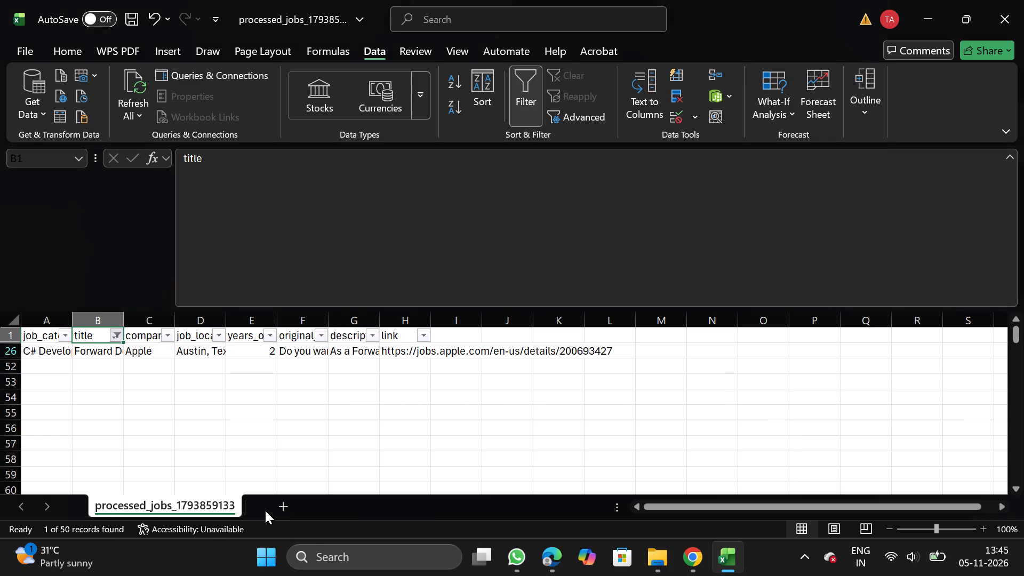
{"action": "left_click", "coordinate": [9, 353]}
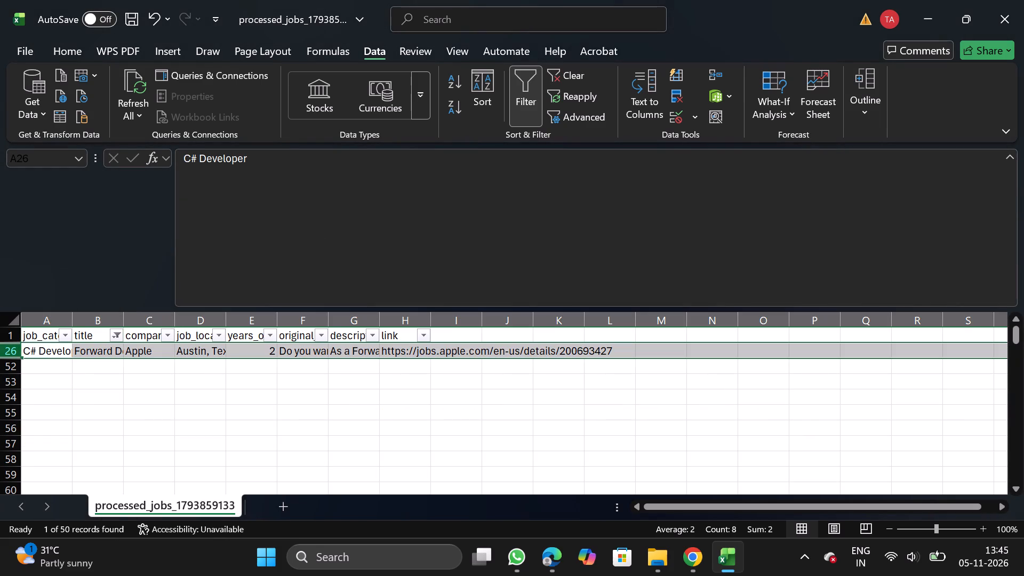
{"action": "right_click", "coordinate": [28, 349]}
{"action": "left_click", "coordinate": [131, 215]}
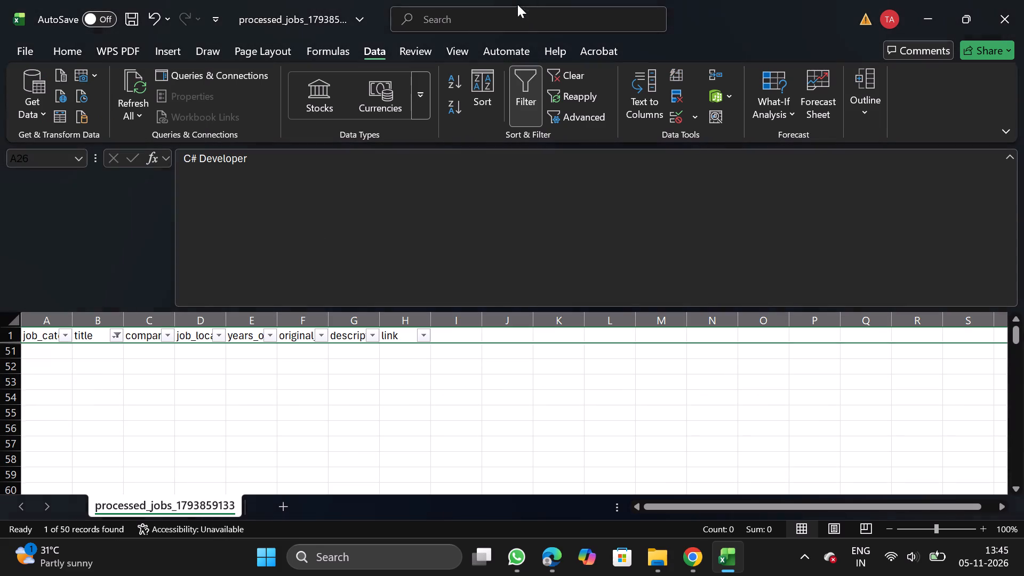
{"action": "left_click", "coordinate": [528, 110]}
Turn filtering back on and search the title column's filter values for consultant.
{"action": "left_click", "coordinate": [100, 334]}
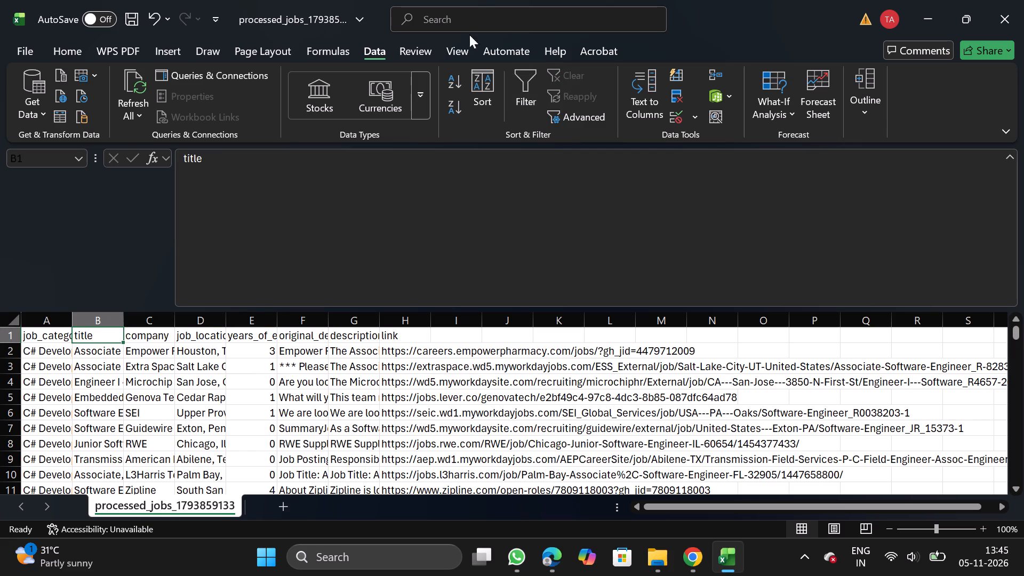
{"action": "left_click", "coordinate": [517, 106]}
{"action": "left_click", "coordinate": [124, 335]}
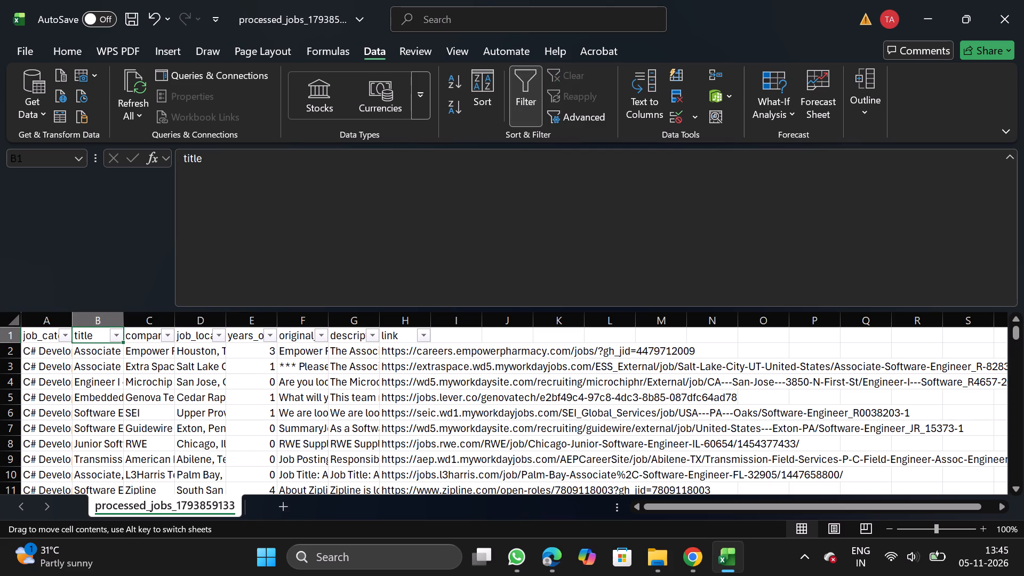
{"action": "left_click", "coordinate": [110, 335]}
{"action": "left_click", "coordinate": [179, 341]}
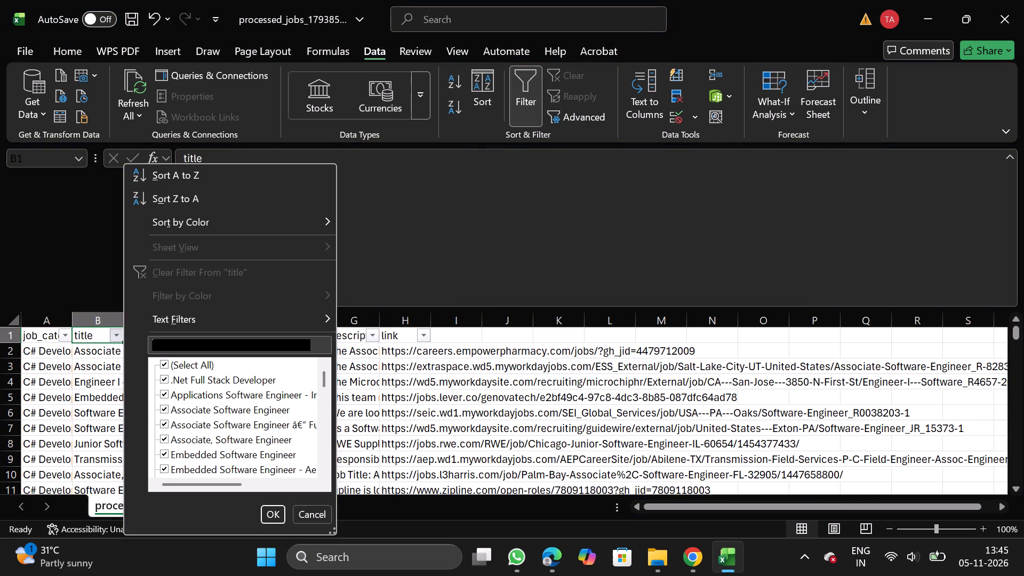
{"action": "type", "text": "consultant"}
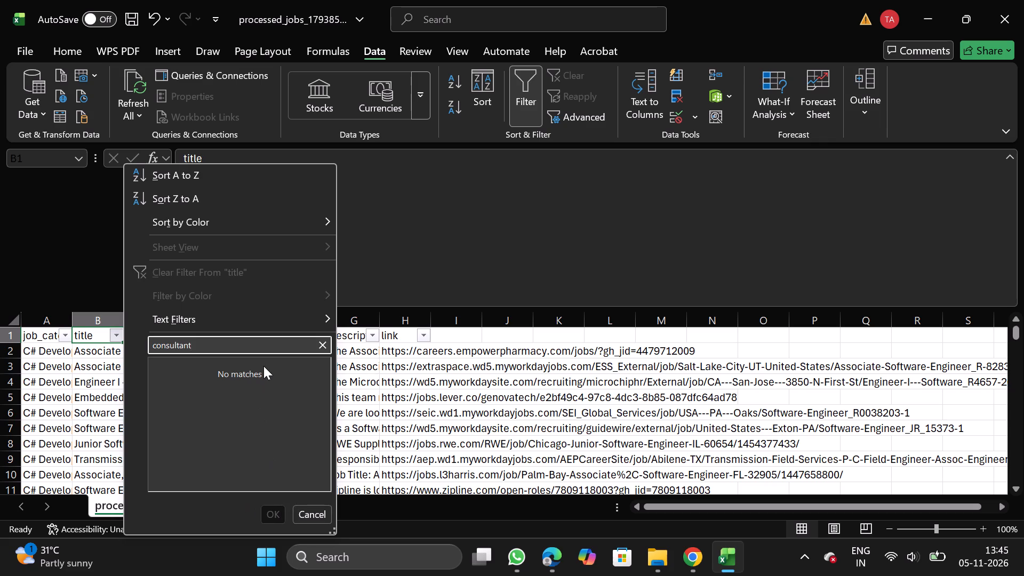
Filter the title column by embedded, delete the matching job rows, and turn the filter off.
{"action": "key", "text": "BackSpace"}
{"action": "key", "text": "BackSpace"}
{"action": "key", "text": "BackSpace"}
{"action": "key", "text": "BackSpace"}
{"action": "key", "text": "BackSpace"}
{"action": "key", "text": "BackSpace"}
{"action": "key", "text": "BackSpace"}
{"action": "key", "text": "BackSpace"}
{"action": "key", "text": "BackSpace"}
{"action": "key", "text": "BackSpace"}
{"action": "key", "text": "BackSpace"}
{"action": "key", "text": "BackSpace"}
{"action": "key", "text": "BackSpace"}
{"action": "key", "text": "BackSpace"}
{"action": "key", "text": "BackSpace"}
{"action": "key", "text": "BackSpace"}
{"action": "key", "text": "BackSpace"}
{"action": "key", "text": "BackSpace"}
{"action": "key", "text": "BackSpace"}
{"action": "key", "text": "BackSpace"}
{"action": "type", "text": "embedded"}
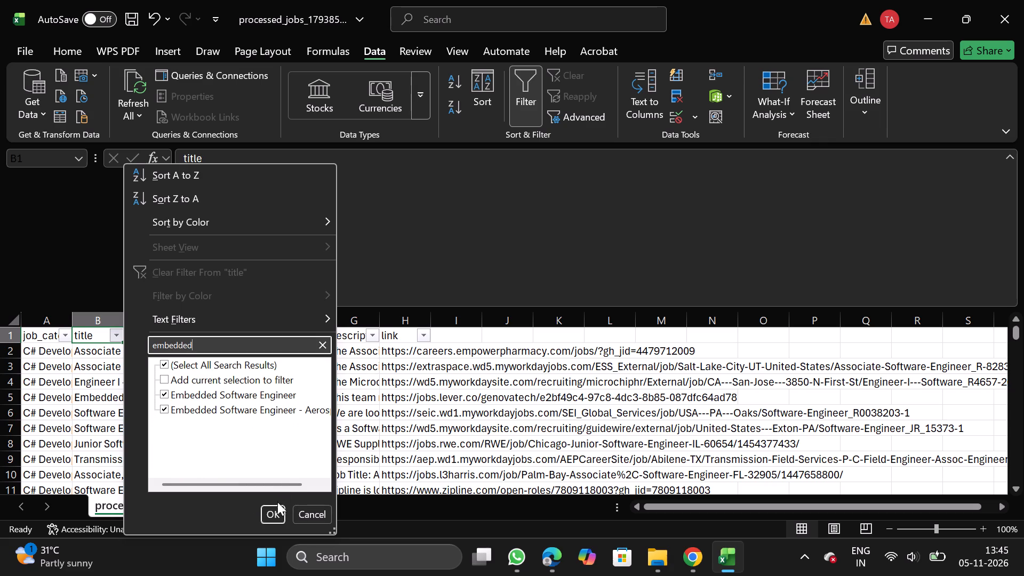
{"action": "left_click", "coordinate": [273, 513]}
{"action": "scroll", "coordinate": [180, 365], "scroll_direction": "left", "scroll_amount": 1}
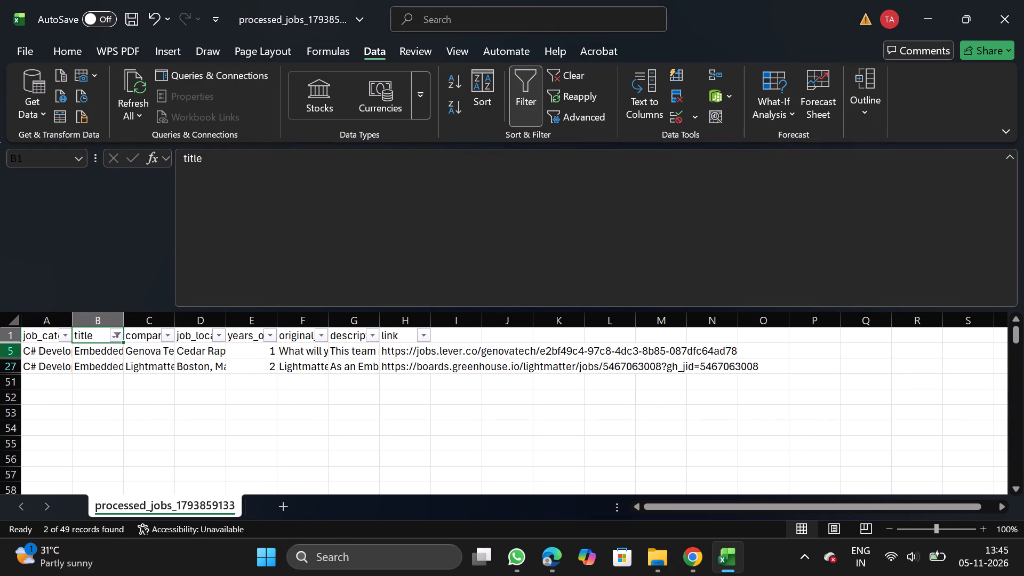
{"action": "left_click", "coordinate": [3, 350]}
{"action": "key", "text": "shift+Down"}
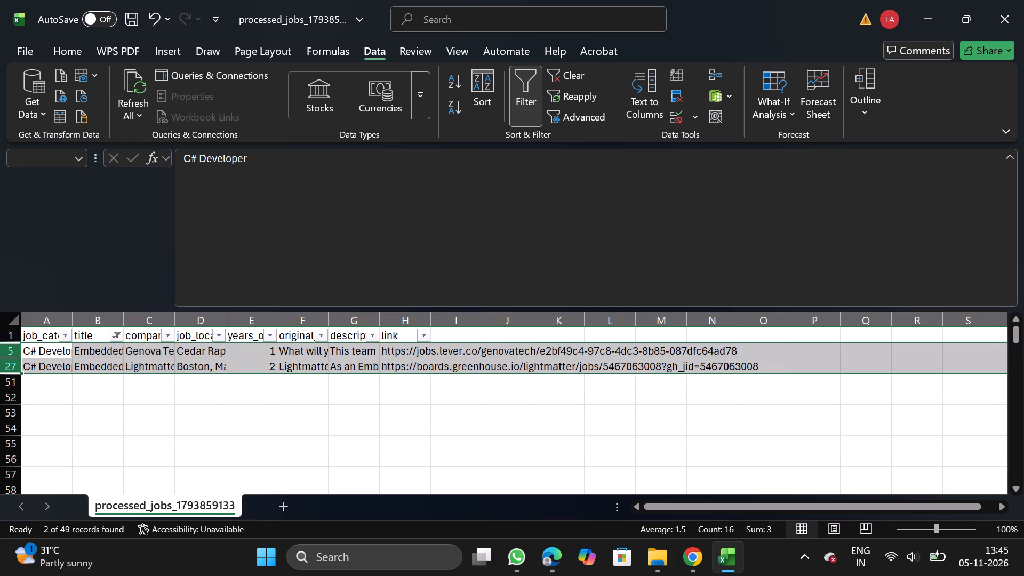
{"action": "right_click", "coordinate": [52, 362]}
{"action": "left_click", "coordinate": [124, 226]}
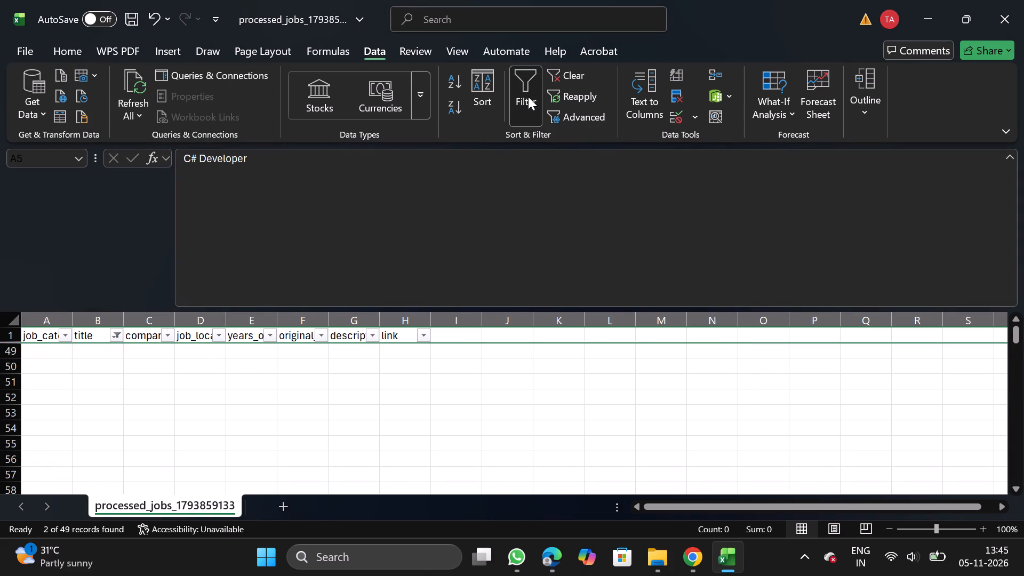
{"action": "left_click", "coordinate": [528, 97]}
Apply a filter to the company column and search its values for walmart.
{"action": "scroll", "coordinate": [141, 325], "scroll_direction": "left", "scroll_amount": 1}
{"action": "left_click_drag", "start_coordinate": [111, 334], "coordinate": [140, 328]}
{"action": "left_click", "coordinate": [140, 328]}
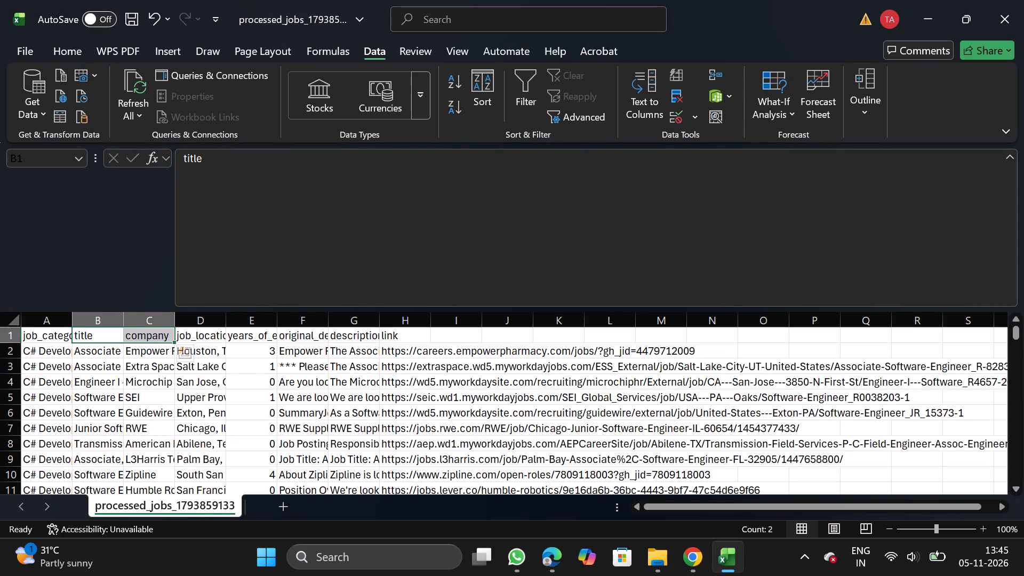
{"action": "left_click", "coordinate": [132, 322]}
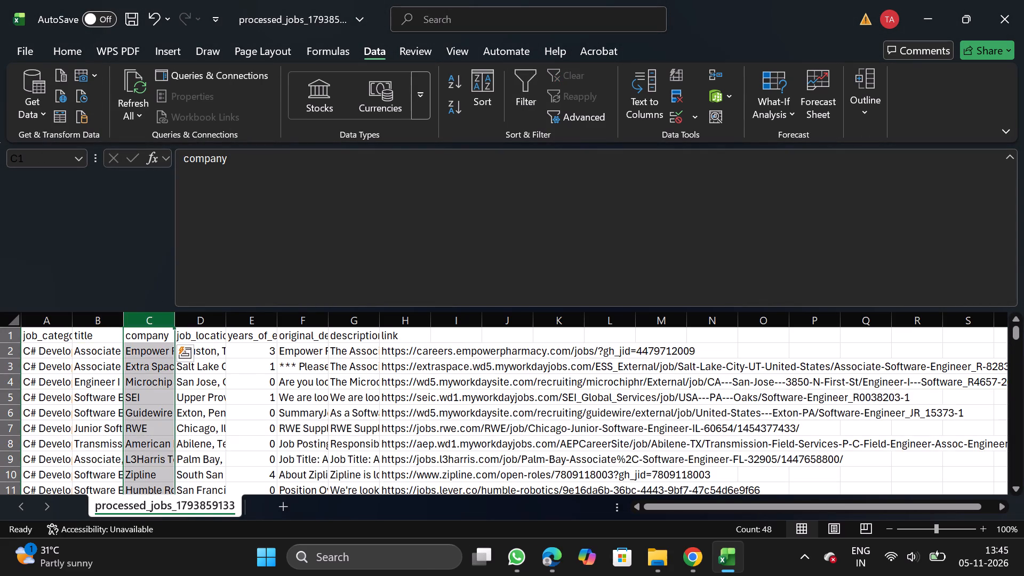
{"action": "left_click", "coordinate": [518, 81]}
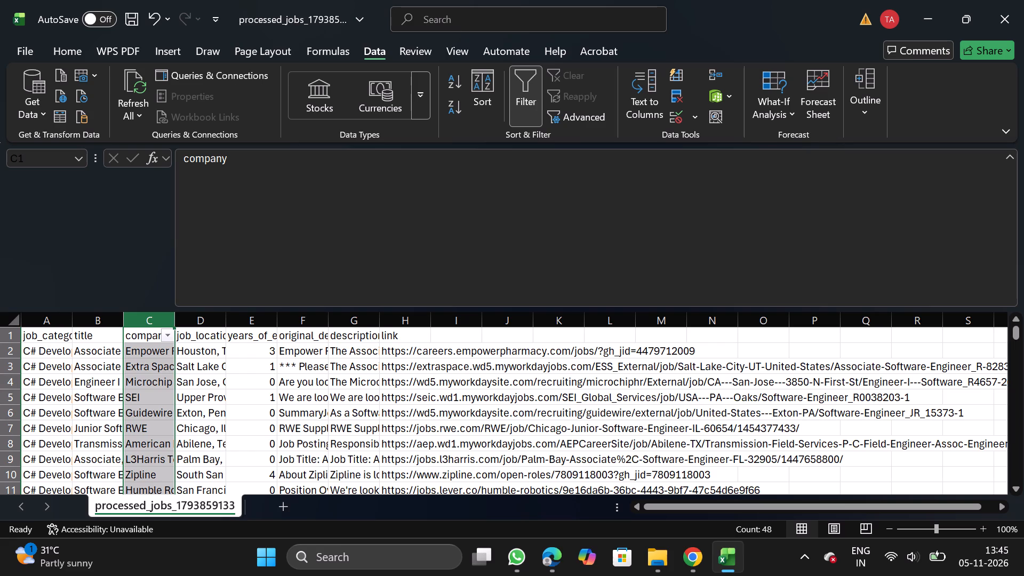
{"action": "left_click", "coordinate": [166, 337]}
{"action": "left_click", "coordinate": [222, 346]}
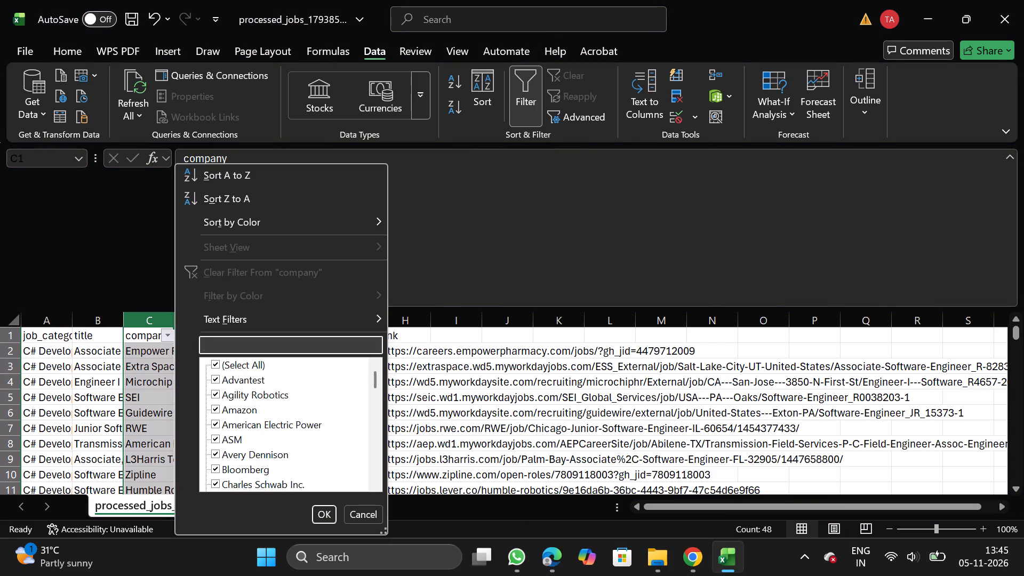
{"action": "type", "text": "walmart"}
Search the company column's filter values for dried.
{"action": "key", "text": "BackSpace"}
{"action": "key", "text": "BackSpace"}
{"action": "key", "text": "BackSpace"}
{"action": "key", "text": "BackSpace"}
{"action": "key", "text": "BackSpace"}
{"action": "key", "text": "BackSpace"}
{"action": "key", "text": "BackSpace"}
{"action": "key", "text": "BackSpace"}
{"action": "key", "text": "BackSpace"}
{"action": "key", "text": "BackSpace"}
{"action": "key", "text": "BackSpace"}
{"action": "key", "text": "BackSpace"}
{"action": "key", "text": "BackSpace"}
{"action": "key", "text": "BackSpace"}
{"action": "key", "text": "BackSpace"}
{"action": "key", "text": "BackSpace"}
{"action": "key", "text": "BackSpace"}
{"action": "type", "text": "dried"}
Search the company column's filter values for capital.
{"action": "key", "text": "BackSpace"}
{"action": "key", "text": "BackSpace"}
{"action": "key", "text": "BackSpace"}
{"action": "key", "text": "BackSpace"}
{"action": "key", "text": "BackSpace"}
{"action": "key", "text": "BackSpace"}
{"action": "key", "text": "BackSpace"}
{"action": "key", "text": "BackSpace"}
{"action": "key", "text": "BackSpace"}
{"action": "key", "text": "BackSpace"}
{"action": "key", "text": "BackSpace"}
{"action": "key", "text": "BackSpace"}
{"action": "key", "text": "BackSpace"}
{"action": "key", "text": "BackSpace"}
{"action": "type", "text": "capital"}
Search the company column's filter values for under.
{"action": "key", "text": "BackSpace"}
{"action": "key", "text": "BackSpace"}
{"action": "key", "text": "BackSpace"}
{"action": "key", "text": "BackSpace"}
{"action": "key", "text": "BackSpace"}
{"action": "key", "text": "BackSpace"}
{"action": "key", "text": "BackSpace"}
{"action": "key", "text": "BackSpace"}
{"action": "key", "text": "BackSpace"}
{"action": "key", "text": "BackSpace"}
{"action": "key", "text": "BackSpace"}
{"action": "key", "text": "BackSpace"}
{"action": "key", "text": "BackSpace"}
{"action": "key", "text": "BackSpace"}
{"action": "key", "text": "BackSpace"}
{"action": "key", "text": "BackSpace"}
{"action": "key", "text": "BackSpace"}
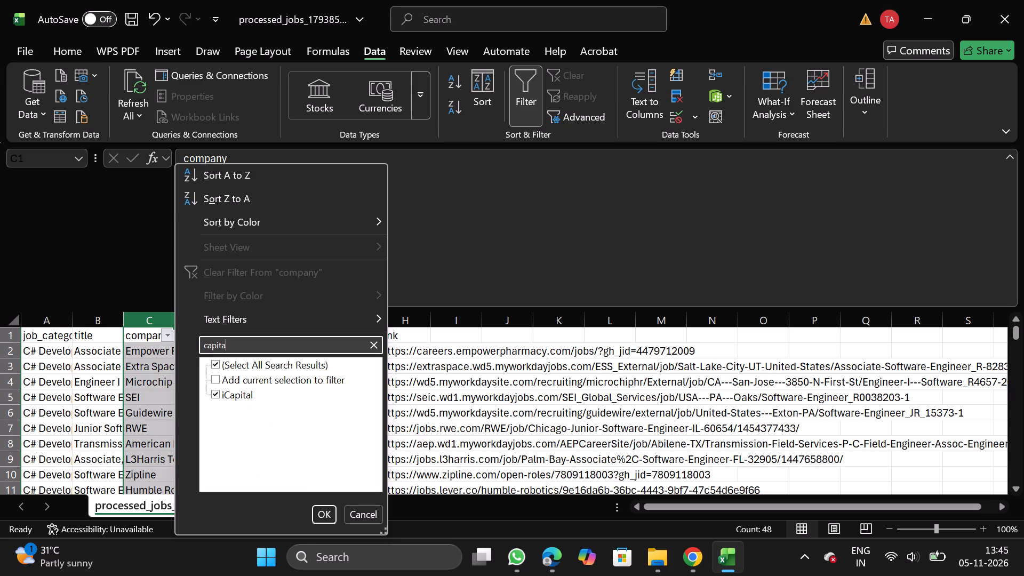
{"action": "type", "text": "under"}
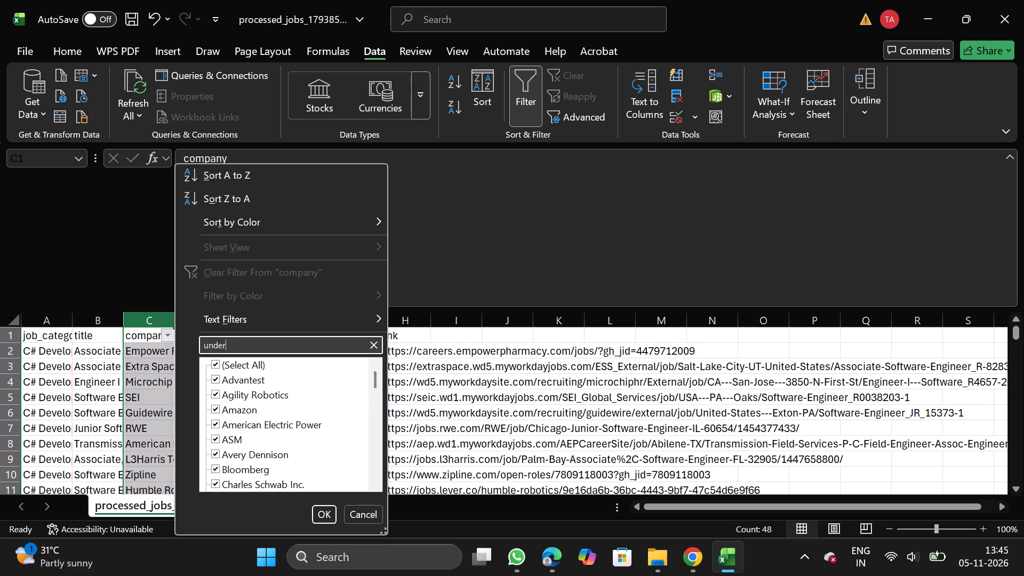
Search the company column's filter values for hunt.
{"action": "key", "text": "BackSpace"}
{"action": "key", "text": "BackSpace"}
{"action": "key", "text": "BackSpace"}
{"action": "key", "text": "BackSpace"}
{"action": "key", "text": "BackSpace"}
{"action": "key", "text": "BackSpace"}
{"action": "key", "text": "BackSpace"}
{"action": "key", "text": "BackSpace"}
{"action": "key", "text": "BackSpace"}
{"action": "key", "text": "BackSpace"}
{"action": "key", "text": "BackSpace"}
{"action": "key", "text": "BackSpace"}
{"action": "key", "text": "BackSpace"}
{"action": "type", "text": "hunt"}
Search the company column's filter values for skim.
{"action": "key", "text": "BackSpace"}
{"action": "key", "text": "BackSpace"}
{"action": "key", "text": "BackSpace"}
{"action": "key", "text": "BackSpace"}
{"action": "key", "text": "BackSpace"}
{"action": "key", "text": "BackSpace"}
{"action": "key", "text": "BackSpace"}
{"action": "key", "text": "BackSpace"}
{"action": "key", "text": "BackSpace"}
{"action": "key", "text": "BackSpace"}
{"action": "key", "text": "BackSpace"}
{"action": "key", "text": "BackSpace"}
{"action": "key", "text": "BackSpace"}
{"action": "key", "text": "BackSpace"}
{"action": "key", "text": "BackSpace"}
{"action": "type", "text": "skim"}
Search the company column's filter values for ape.
{"action": "key", "text": "BackSpace"}
{"action": "key", "text": "BackSpace"}
{"action": "key", "text": "BackSpace"}
{"action": "key", "text": "BackSpace"}
{"action": "key", "text": "BackSpace"}
{"action": "key", "text": "BackSpace"}
{"action": "key", "text": "BackSpace"}
{"action": "key", "text": "BackSpace"}
{"action": "key", "text": "BackSpace"}
{"action": "key", "text": "BackSpace"}
{"action": "key", "text": "BackSpace"}
{"action": "key", "text": "BackSpace"}
{"action": "key", "text": "BackSpace"}
{"action": "key", "text": "BackSpace"}
{"action": "key", "text": "BackSpace"}
{"action": "type", "text": "ape"}
Search the company column's filter values for in landem, and turn the filter off without applying a selection.
{"action": "key", "text": "BackSpace"}
{"action": "key", "text": "BackSpace"}
{"action": "key", "text": "BackSpace"}
{"action": "key", "text": "BackSpace"}
{"action": "key", "text": "BackSpace"}
{"action": "key", "text": "BackSpace"}
{"action": "key", "text": "BackSpace"}
{"action": "key", "text": "BackSpace"}
{"action": "key", "text": "BackSpace"}
{"action": "type", "text": "in landem"}
{"action": "left_click", "coordinate": [355, 516]}
{"action": "left_click", "coordinate": [522, 89]}
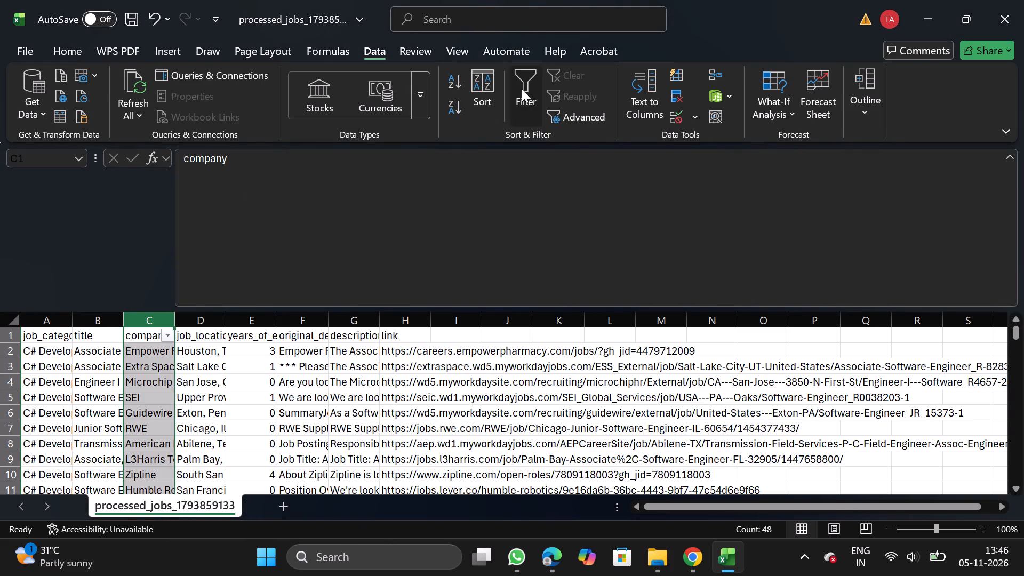
Save the cleaned sheet as the comma-delimited CSV C# D_11_05 in the Daily Scraping jobs folder in Documents.
{"action": "left_click", "coordinate": [28, 53]}
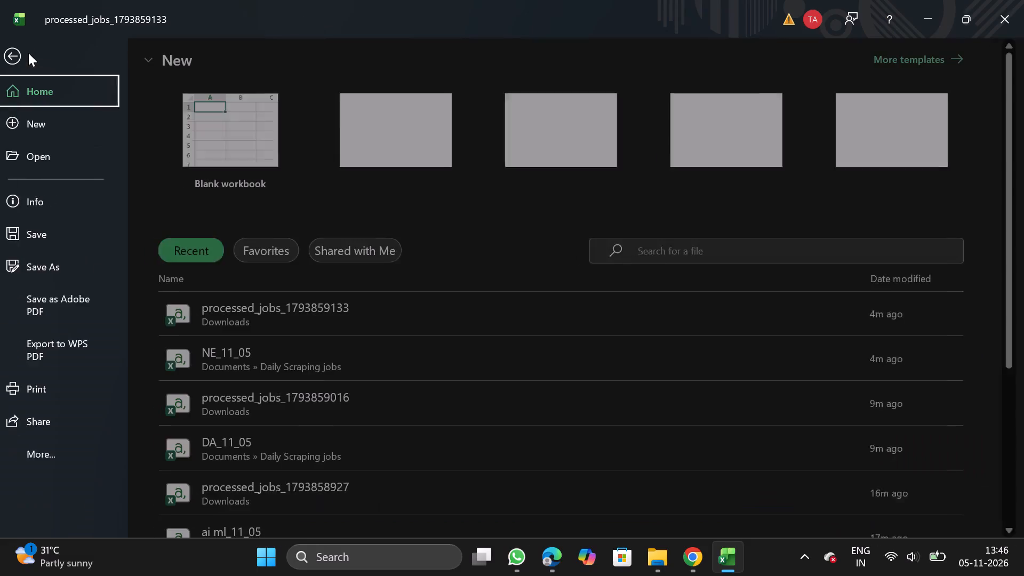
{"action": "double_click", "coordinate": [53, 261]}
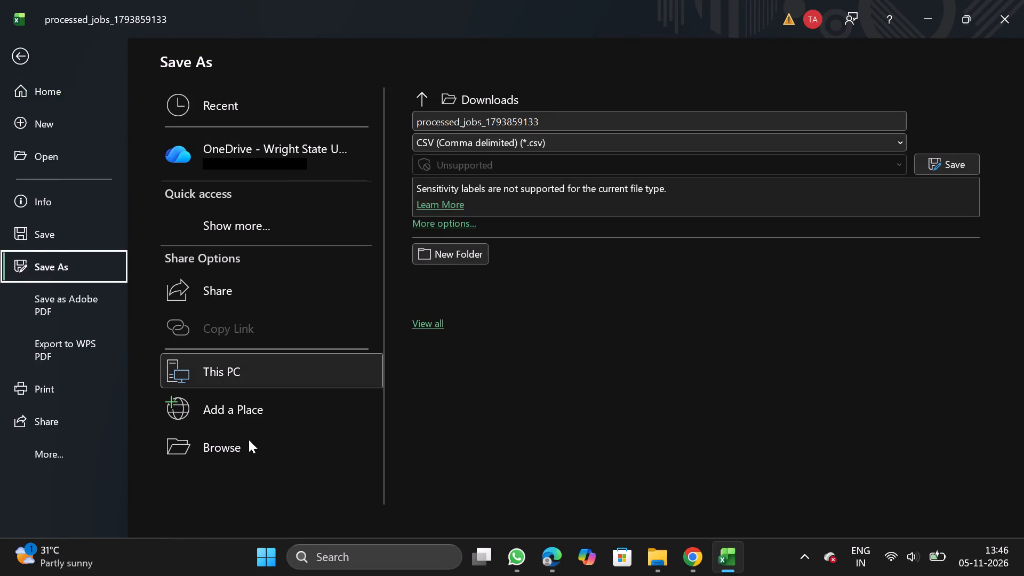
{"action": "double_click", "coordinate": [244, 445]}
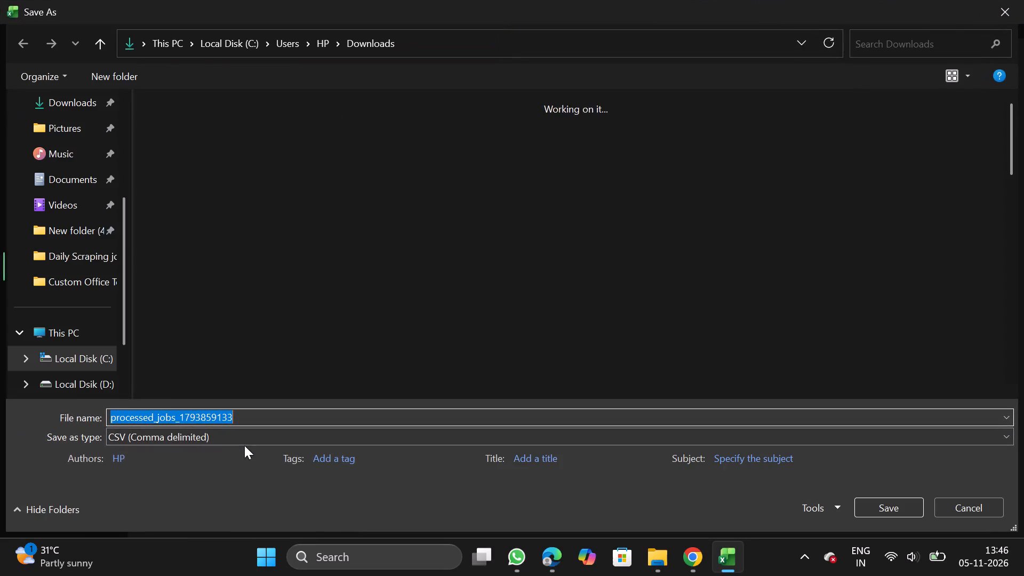
{"action": "double_click", "coordinate": [95, 186]}
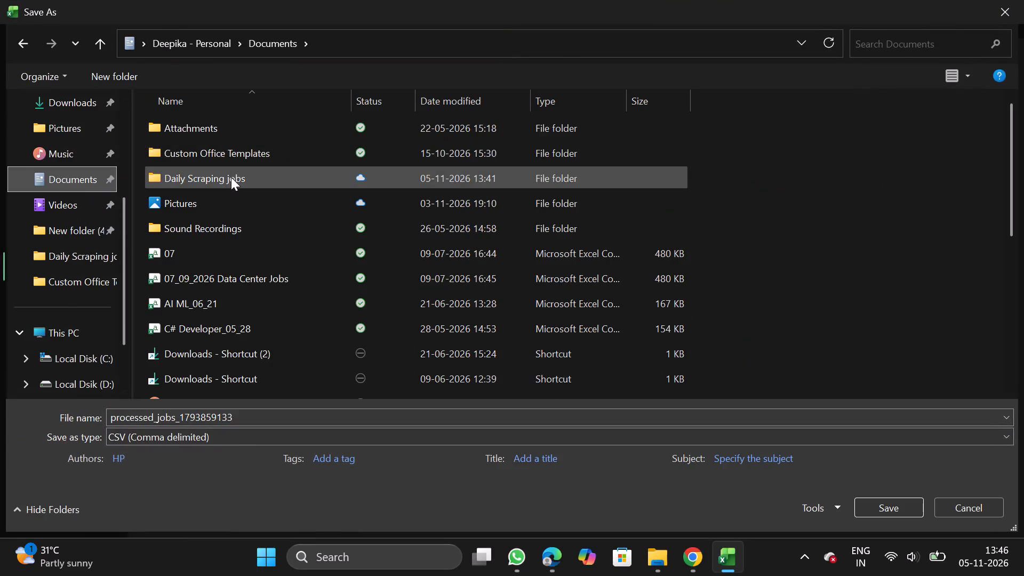
{"action": "double_click", "coordinate": [231, 177]}
{"action": "left_click", "coordinate": [271, 418]}
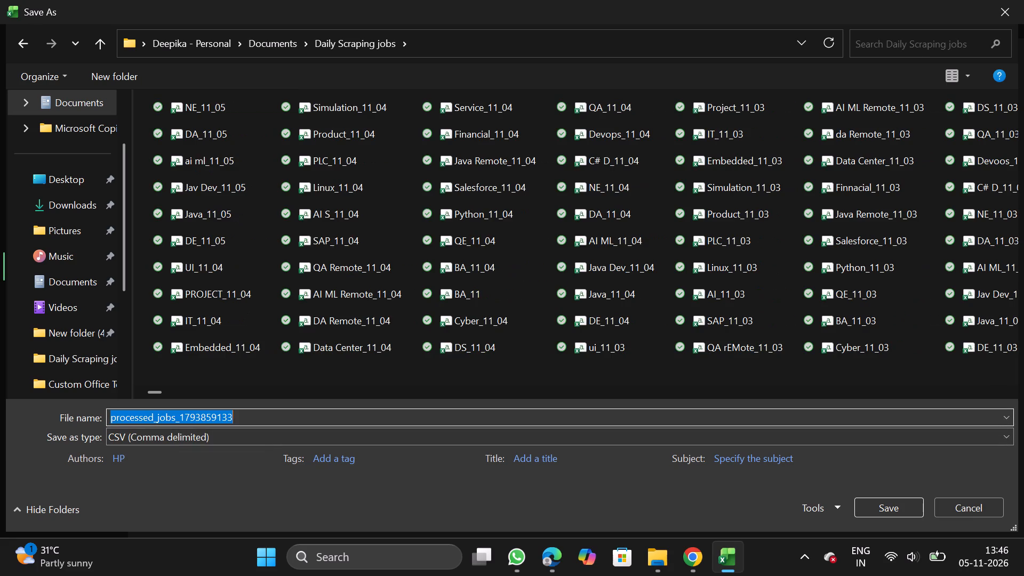
{"action": "key", "text": "BackSpace"}
{"action": "key", "text": "c"}
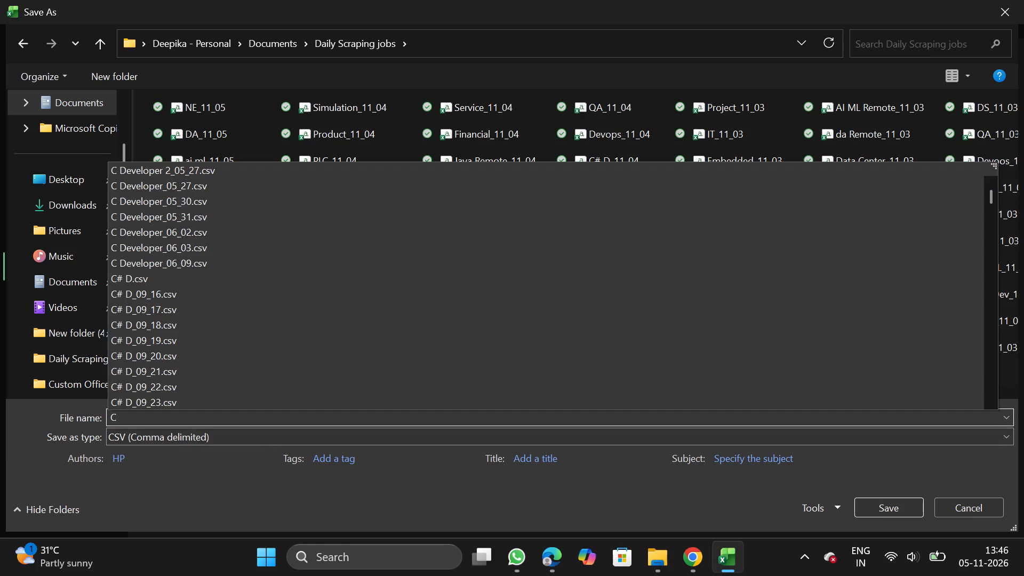
{"action": "type", "text": "# D"}
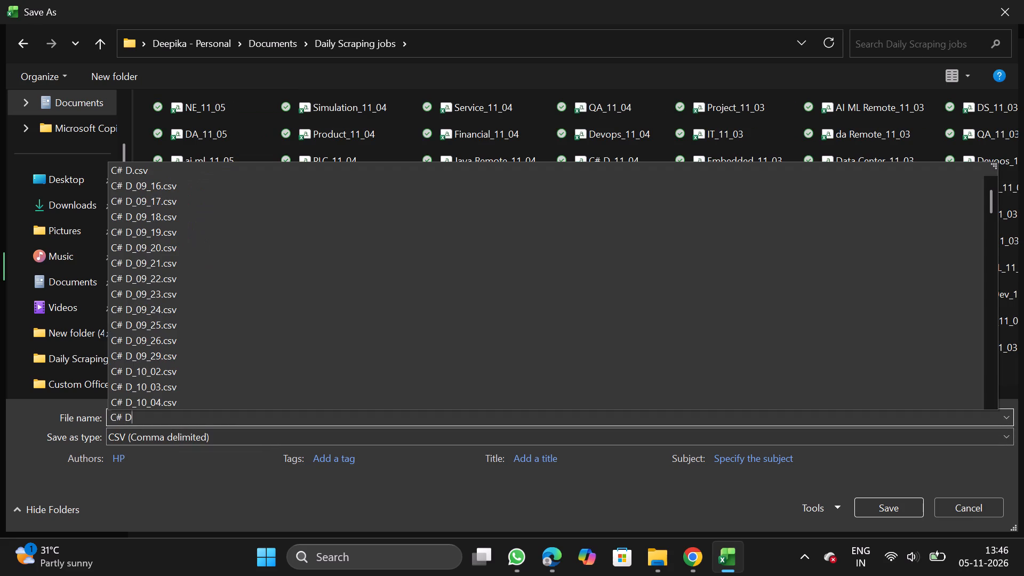
{"action": "type", "text": "_11"}
{"action": "key", "text": "shift+plus"}
{"action": "key", "text": "BackSpace"}
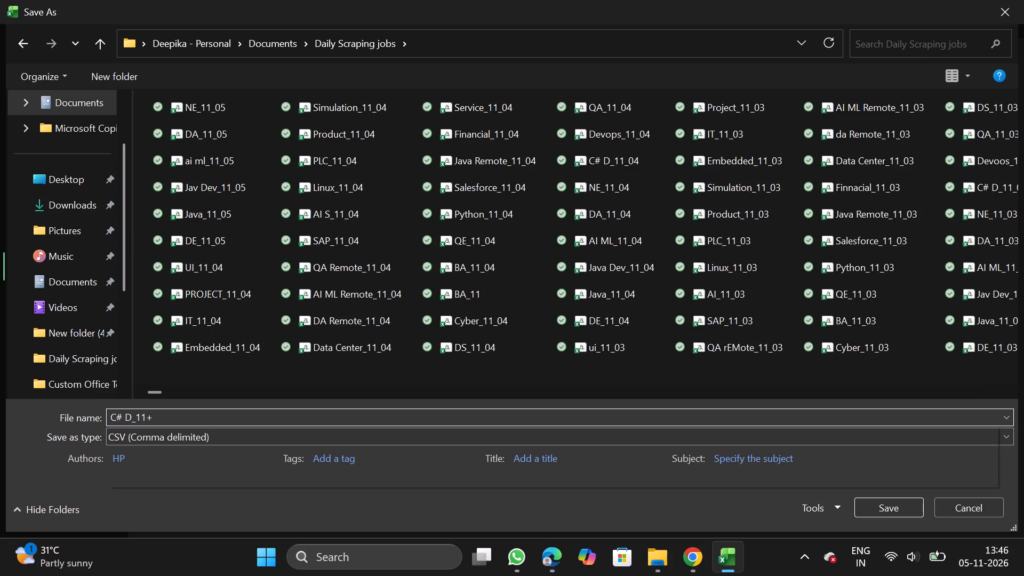
{"action": "type", "text": "_05"}
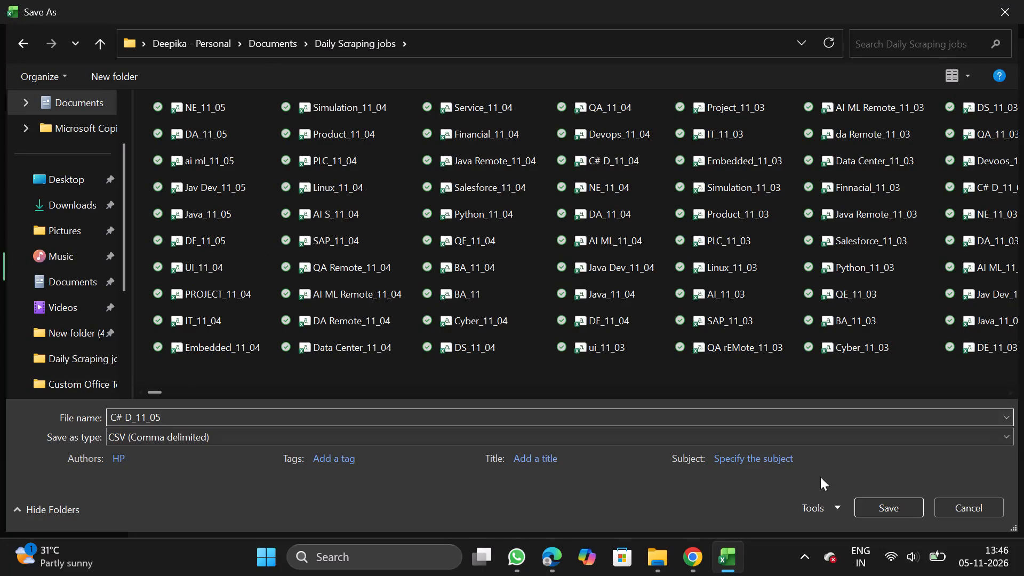
{"action": "left_click", "coordinate": [866, 498]}
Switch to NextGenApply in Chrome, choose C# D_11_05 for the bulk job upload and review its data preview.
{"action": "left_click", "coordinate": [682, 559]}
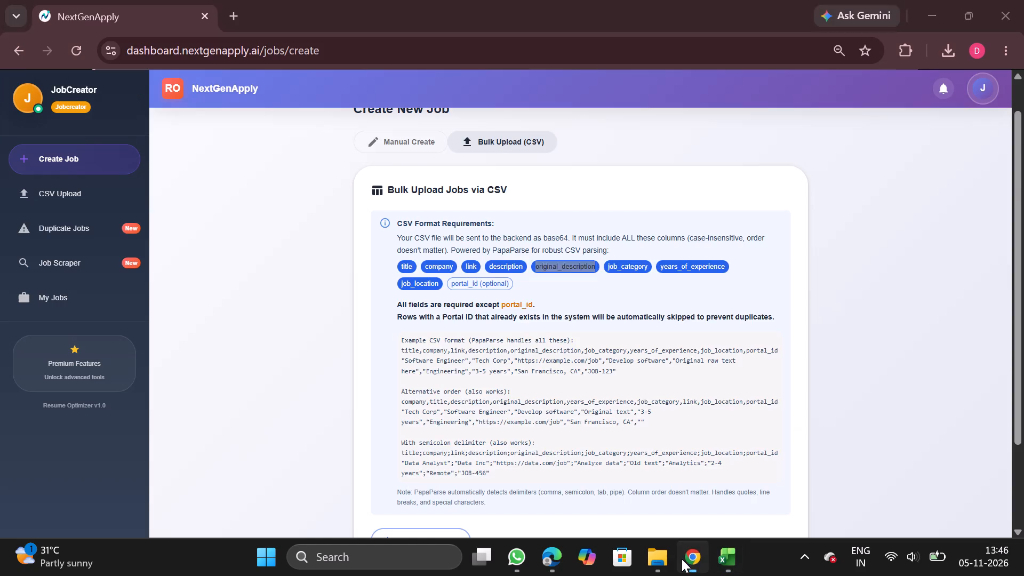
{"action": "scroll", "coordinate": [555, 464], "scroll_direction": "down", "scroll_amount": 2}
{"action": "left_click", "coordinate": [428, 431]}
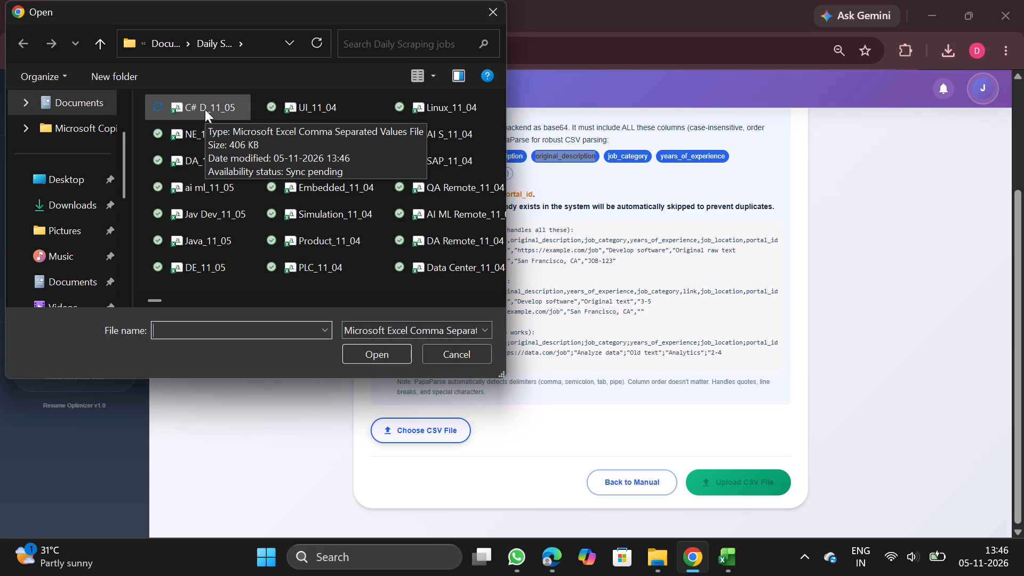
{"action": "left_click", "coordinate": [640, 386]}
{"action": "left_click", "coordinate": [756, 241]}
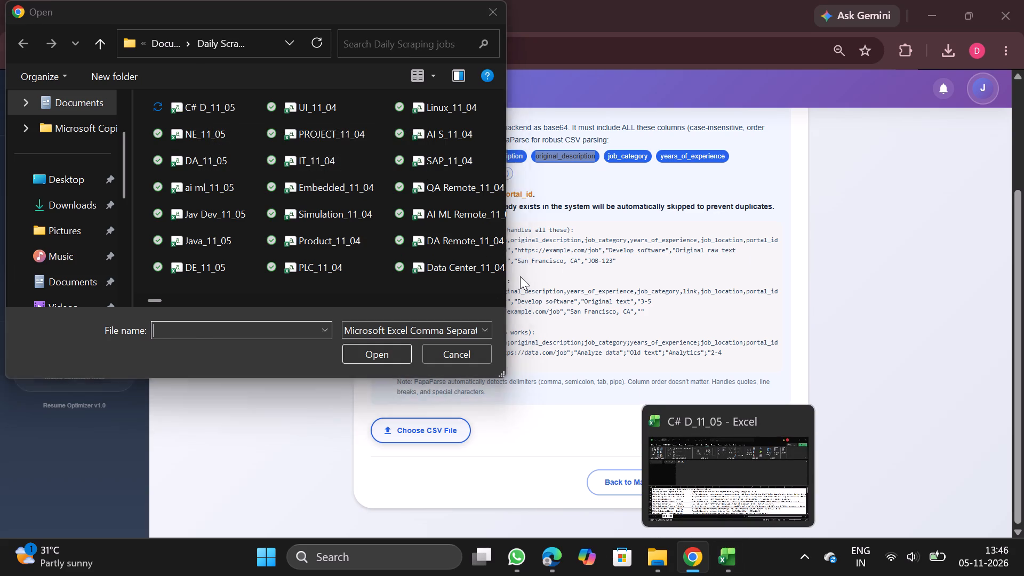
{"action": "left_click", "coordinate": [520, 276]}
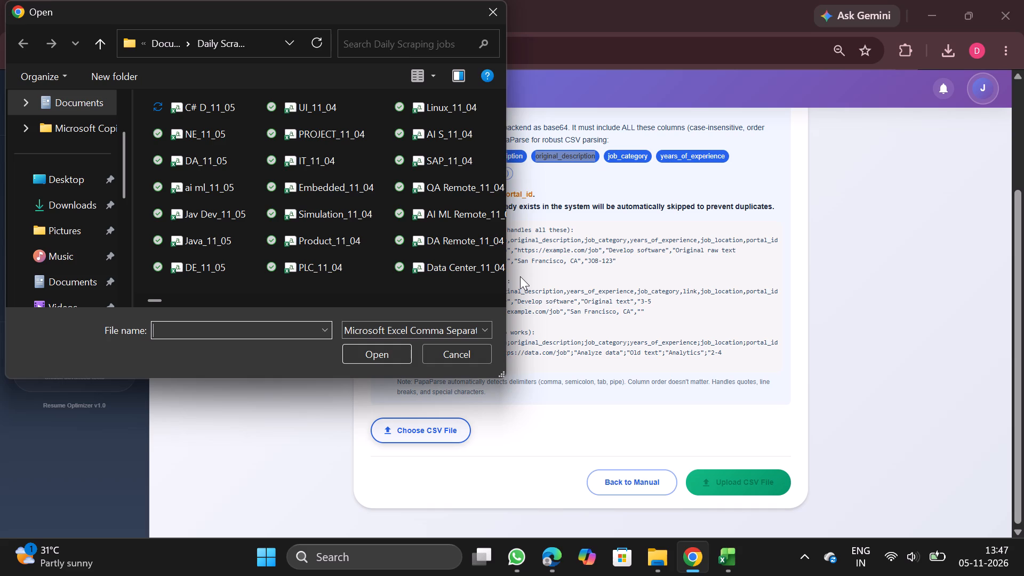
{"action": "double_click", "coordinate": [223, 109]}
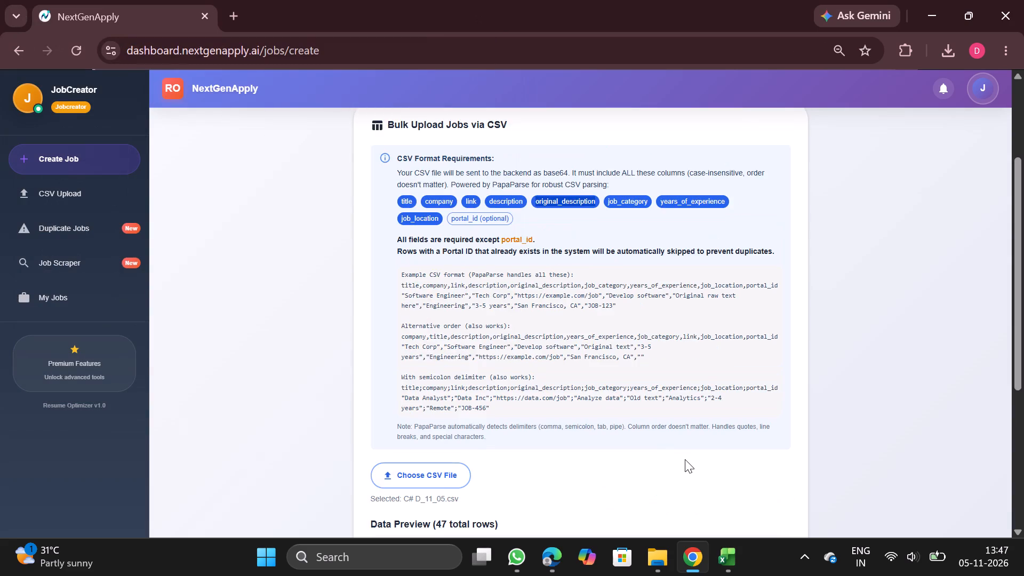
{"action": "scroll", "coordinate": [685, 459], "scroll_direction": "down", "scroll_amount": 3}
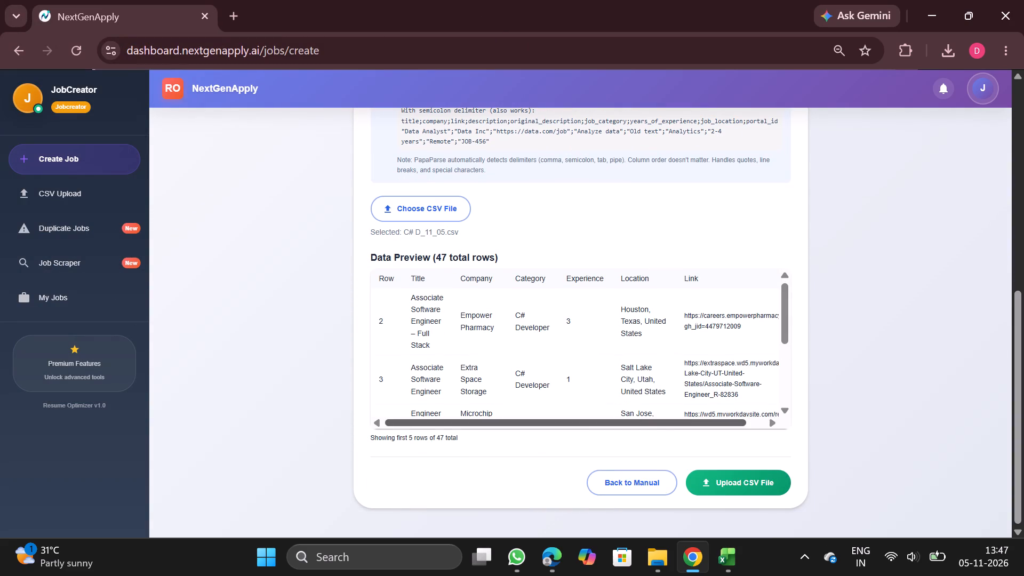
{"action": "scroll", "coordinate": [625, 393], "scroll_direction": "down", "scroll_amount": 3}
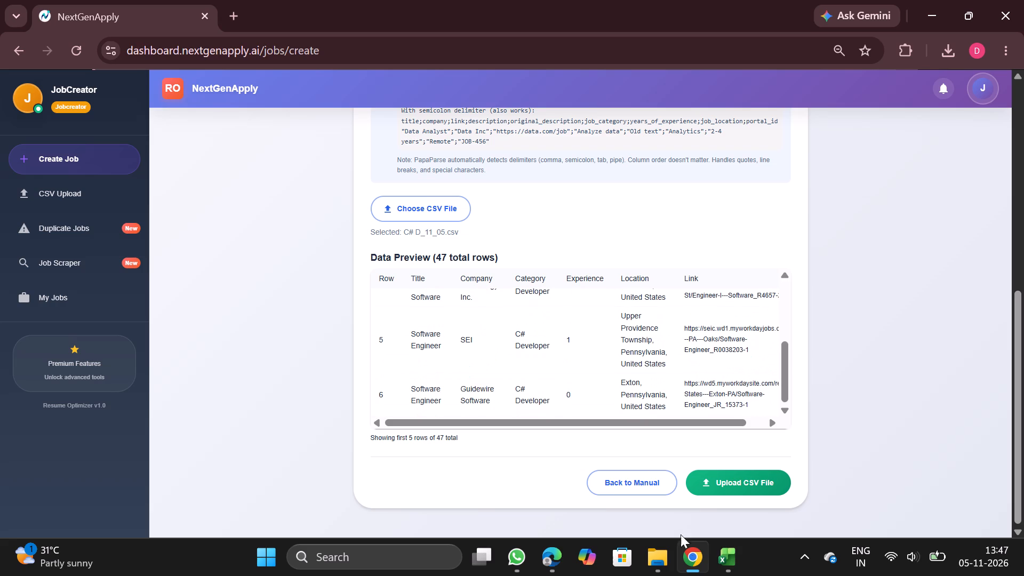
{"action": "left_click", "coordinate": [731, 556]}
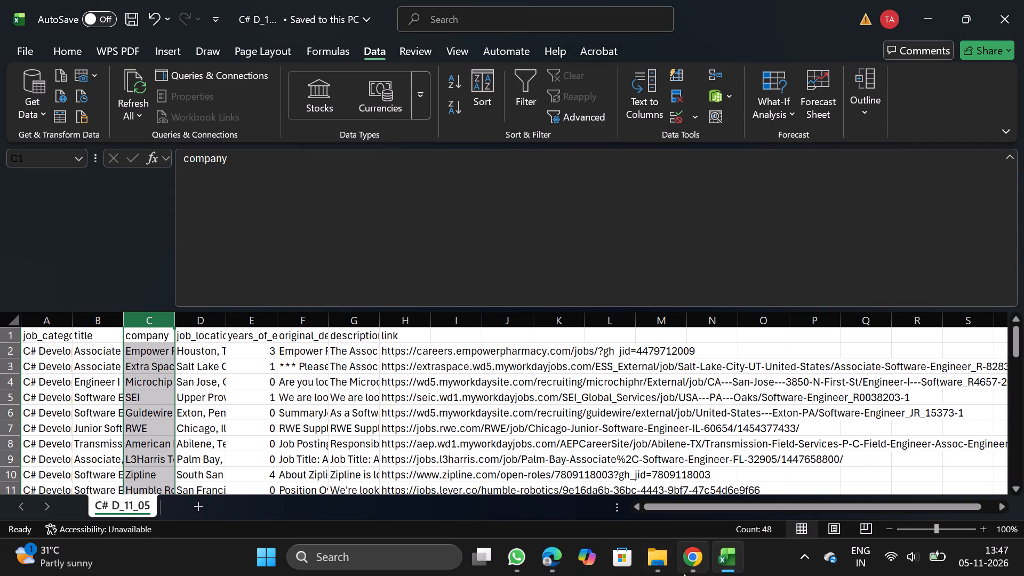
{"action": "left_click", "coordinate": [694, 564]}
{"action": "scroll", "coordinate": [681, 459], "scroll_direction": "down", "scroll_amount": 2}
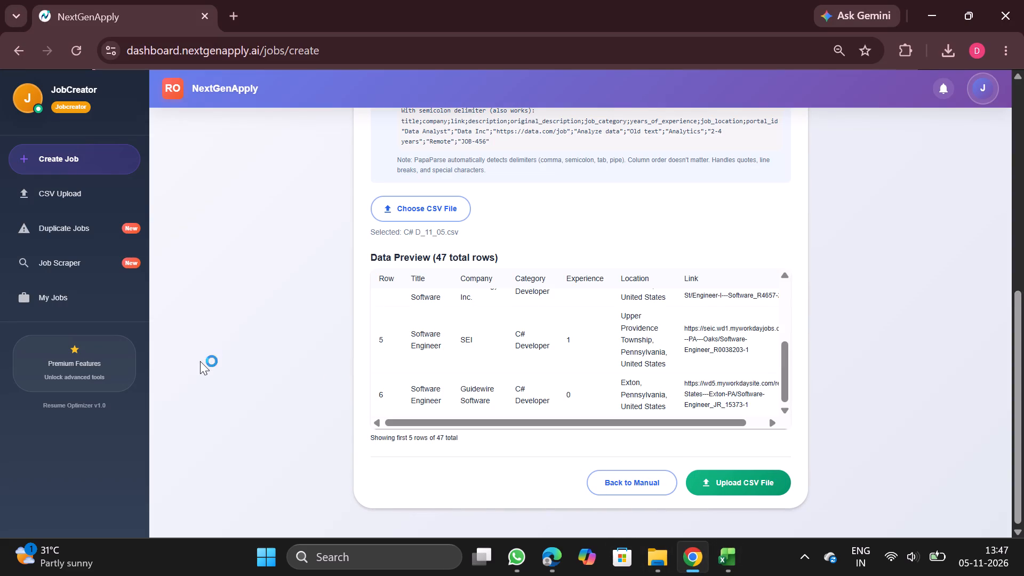
View the My Jobs list to check the most recently created jobs.
{"action": "left_click", "coordinate": [66, 292]}
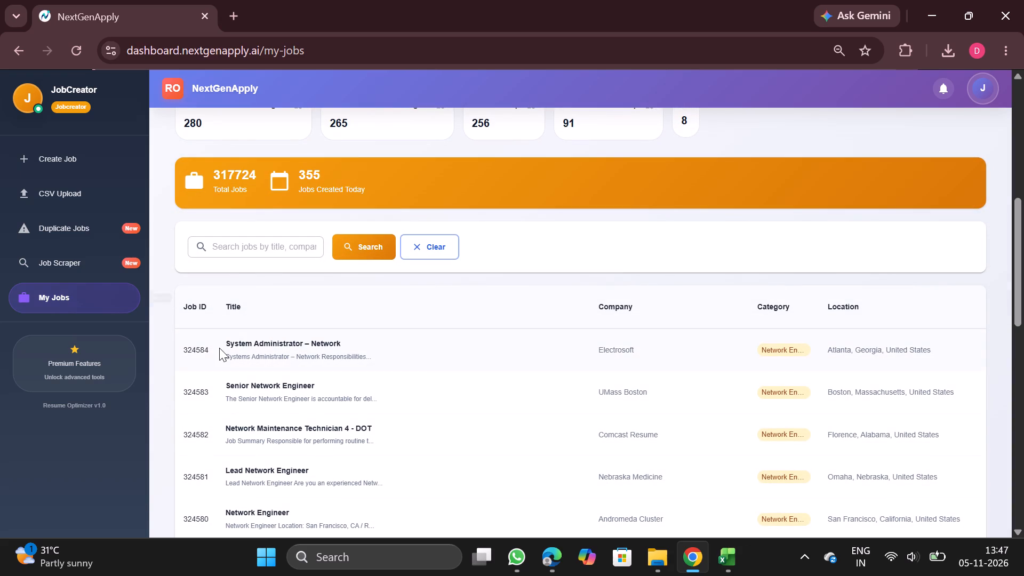
{"action": "scroll", "coordinate": [219, 348], "scroll_direction": "down", "scroll_amount": 1}
Bulk upload C# D_11_05 as new jobs in NextGenApply and close its workbook.
{"action": "left_click", "coordinate": [64, 152]}
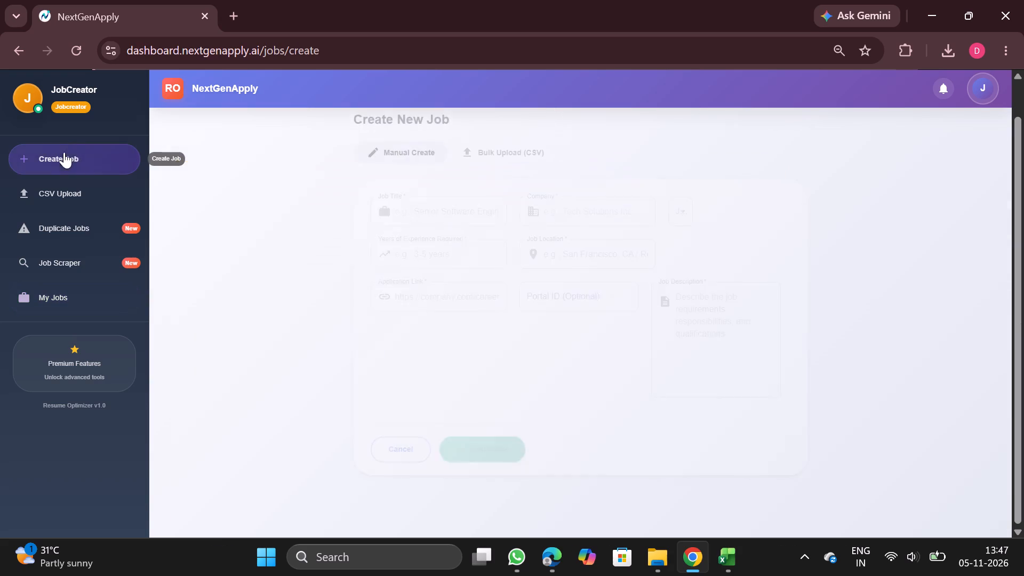
{"action": "left_click", "coordinate": [515, 140]}
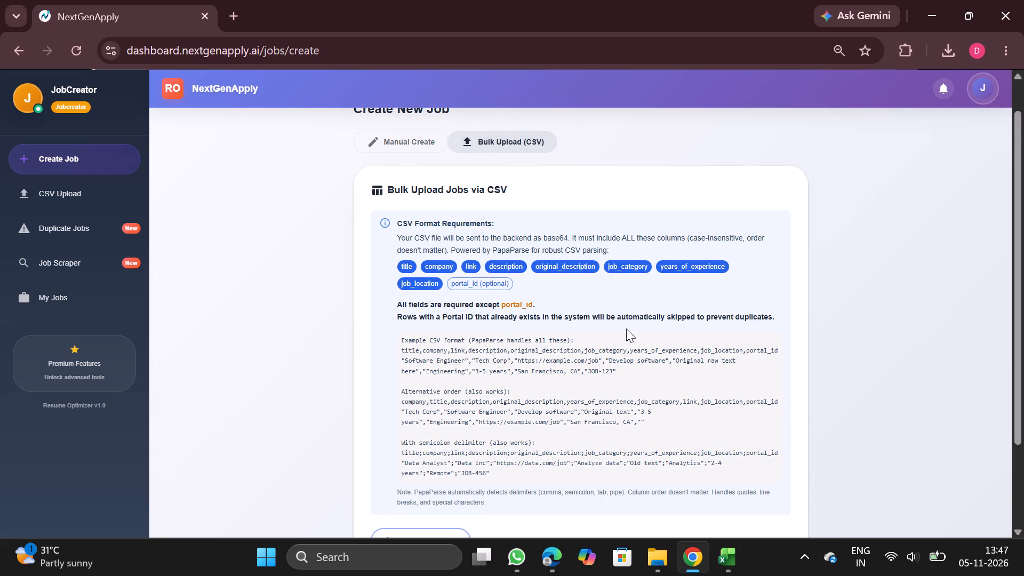
{"action": "scroll", "coordinate": [626, 329], "scroll_direction": "down", "scroll_amount": 2}
{"action": "left_click", "coordinate": [438, 427]}
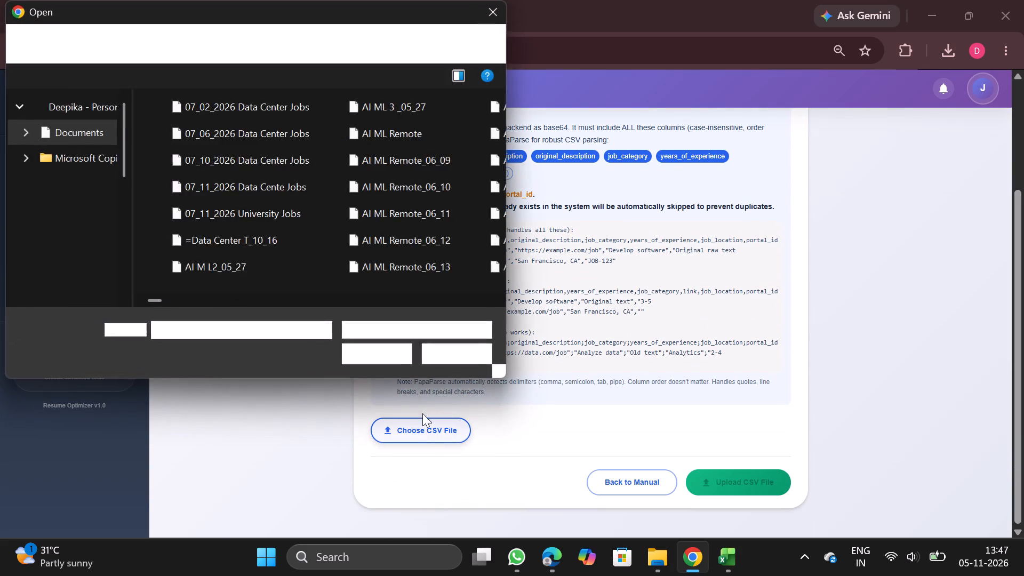
{"action": "double_click", "coordinate": [218, 110]}
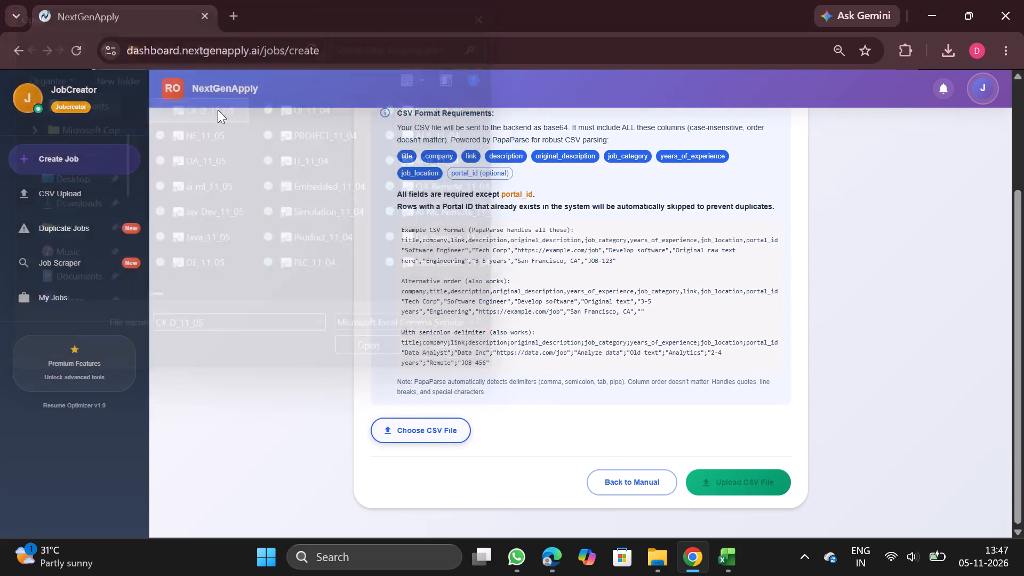
{"action": "scroll", "coordinate": [540, 377], "scroll_direction": "down", "scroll_amount": 2}
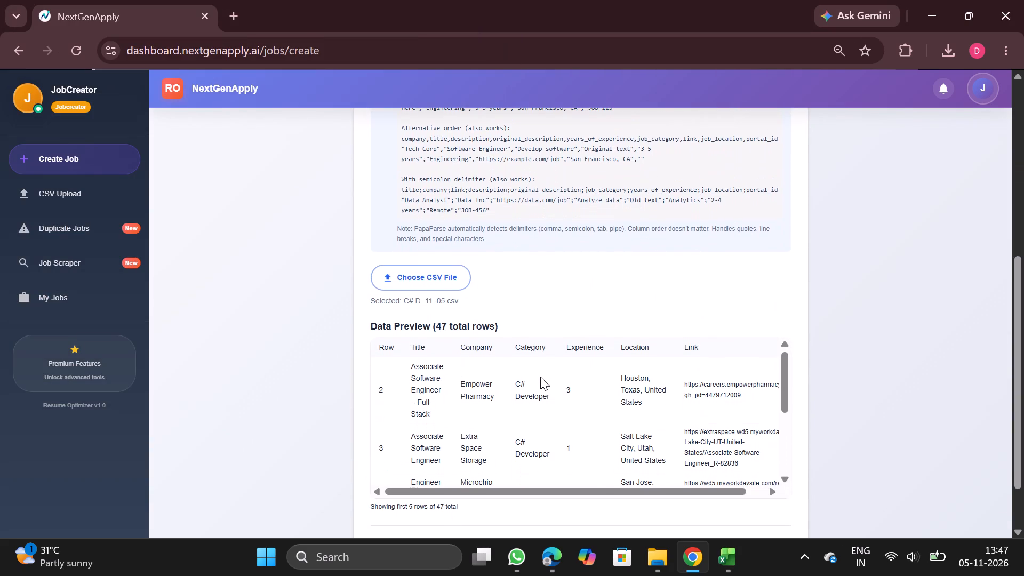
{"action": "scroll", "coordinate": [592, 411], "scroll_direction": "down", "scroll_amount": 1}
{"action": "scroll", "coordinate": [696, 476], "scroll_direction": "down", "scroll_amount": 1}
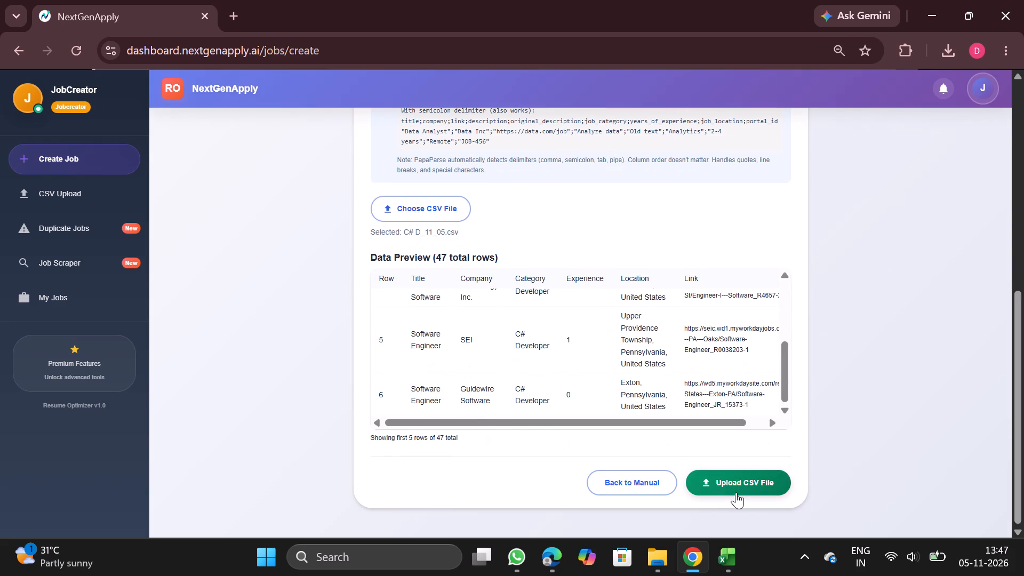
{"action": "left_click", "coordinate": [736, 492]}
{"action": "left_click", "coordinate": [791, 425]}
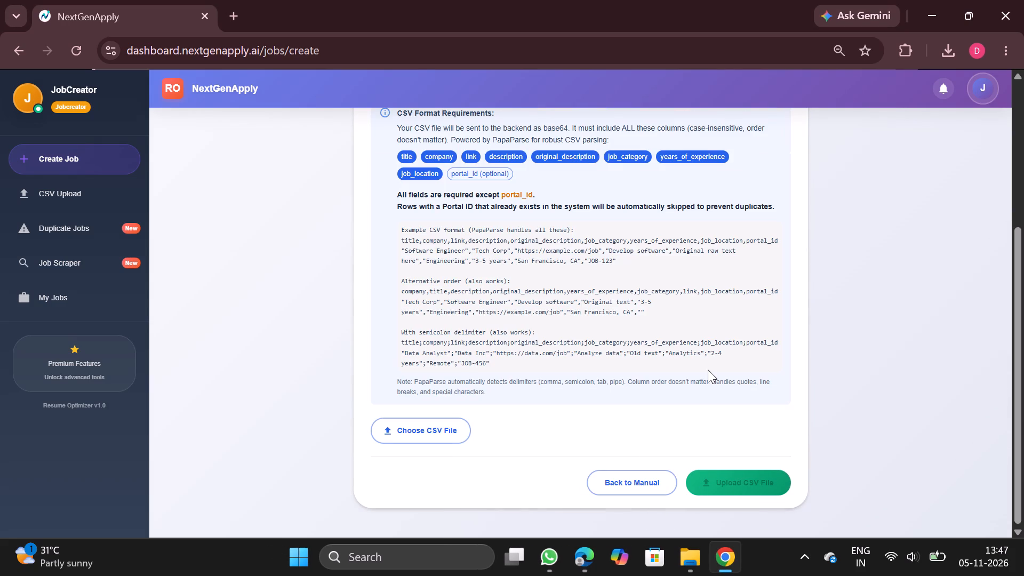
Download the processed Devops Engineer CSV from the CSV upload history and open it in Excel.
{"action": "scroll", "coordinate": [708, 370], "scroll_direction": "up", "scroll_amount": 1}
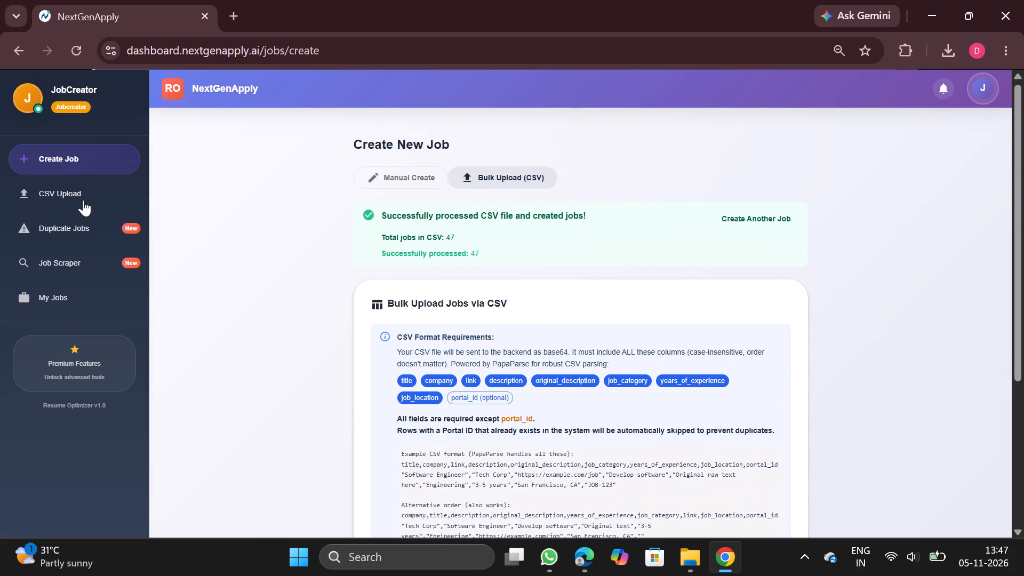
{"action": "left_click", "coordinate": [62, 178]}
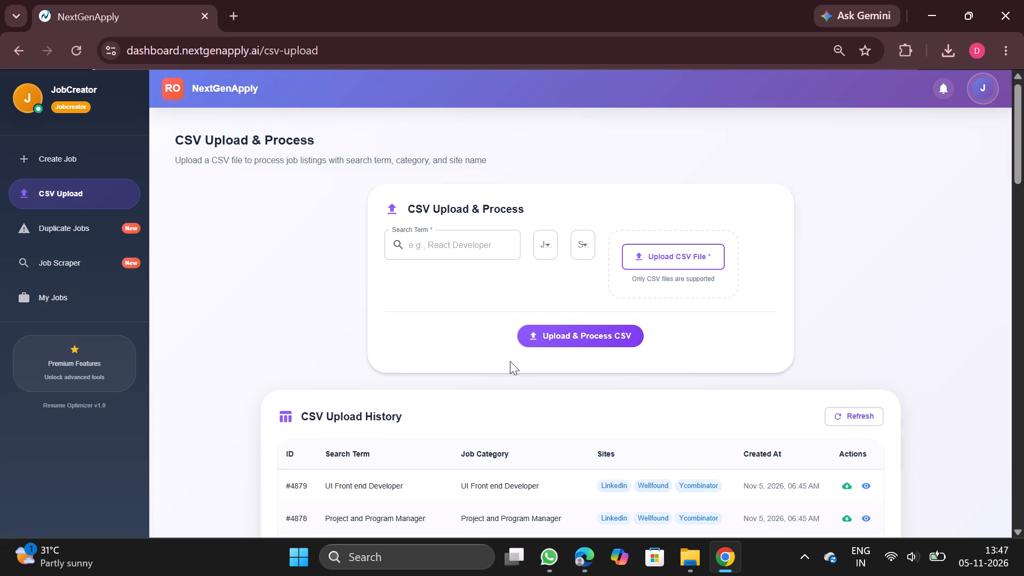
{"action": "scroll", "coordinate": [510, 361], "scroll_direction": "down", "scroll_amount": 3}
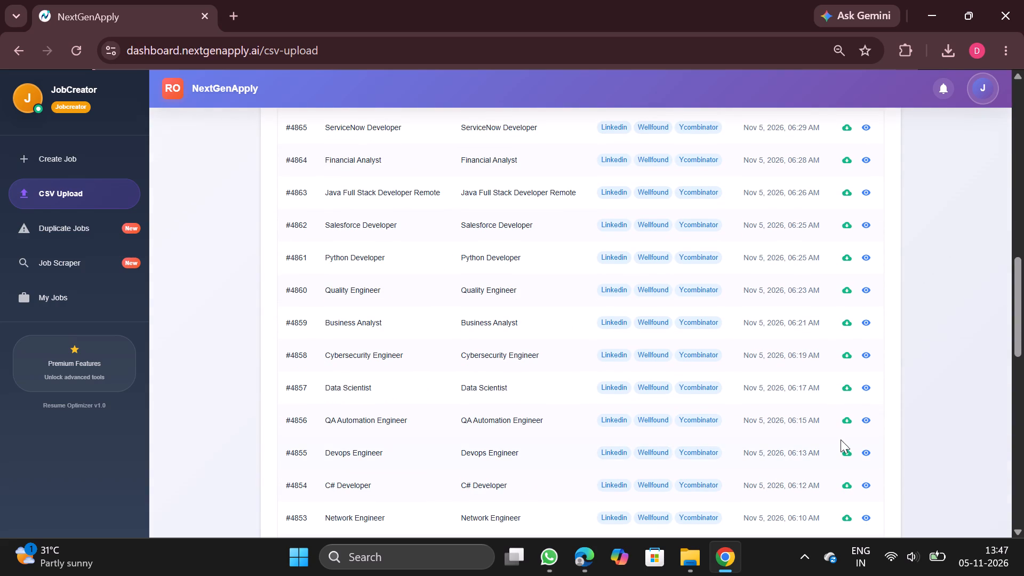
{"action": "left_click", "coordinate": [847, 452]}
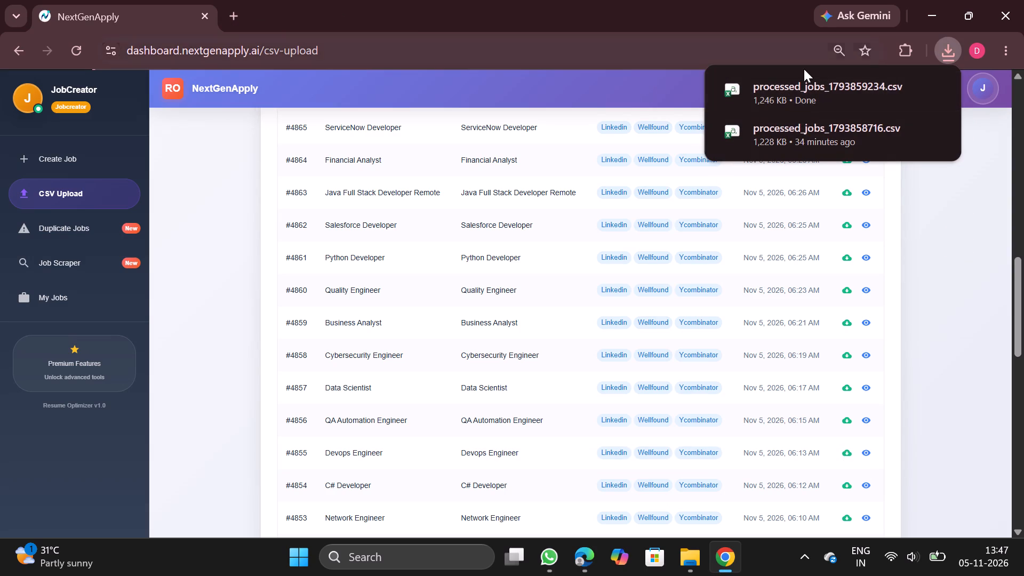
{"action": "left_click", "coordinate": [815, 73]}
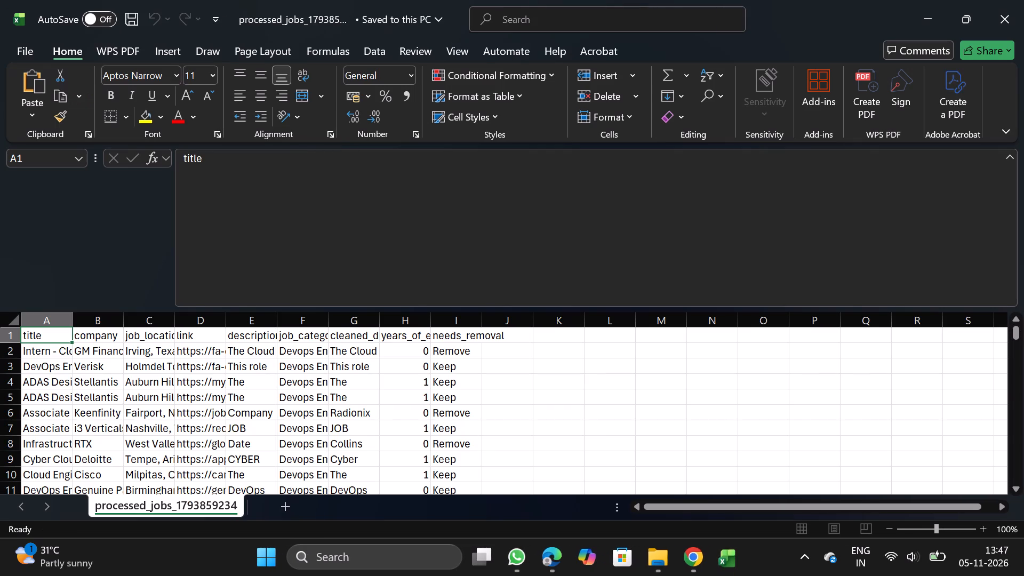
Remove duplicate rows from the whole Devops Engineer sheet based only on the company column.
{"action": "left_click", "coordinate": [247, 446]}
{"action": "key", "text": "ctrl+a"}
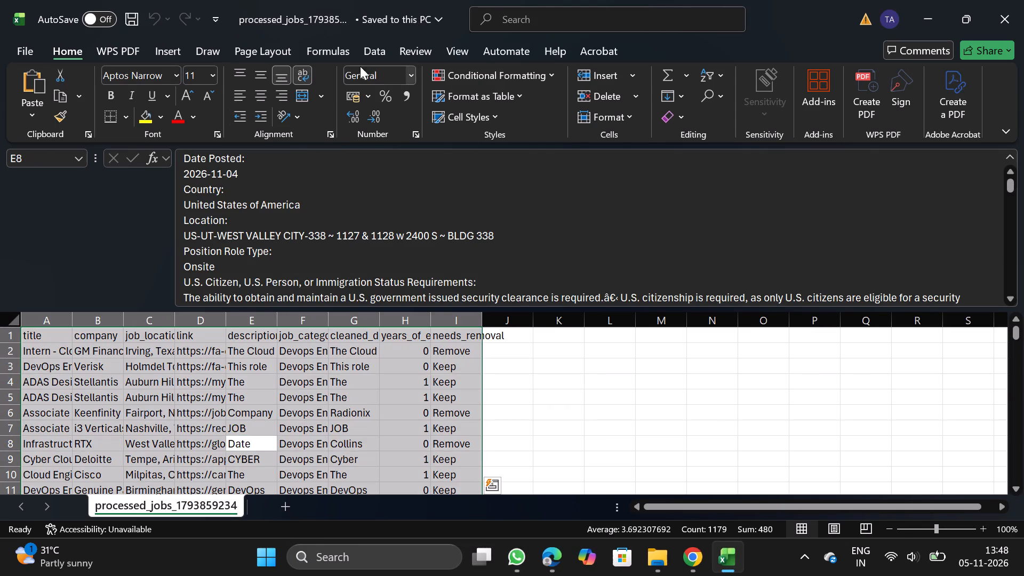
{"action": "left_click", "coordinate": [371, 42]}
{"action": "left_click", "coordinate": [673, 95]}
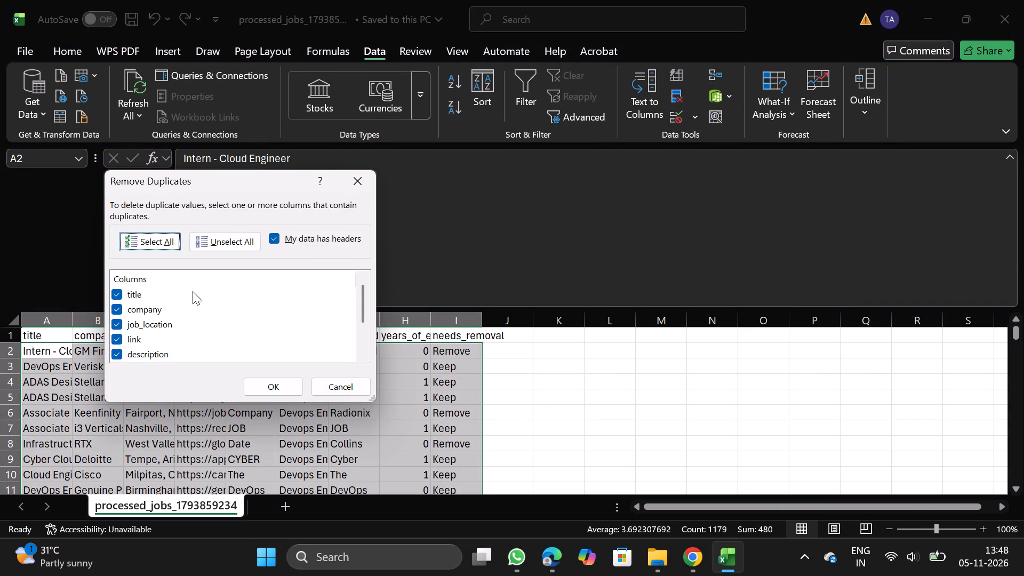
{"action": "left_click", "coordinate": [232, 243]}
{"action": "left_click", "coordinate": [114, 309]}
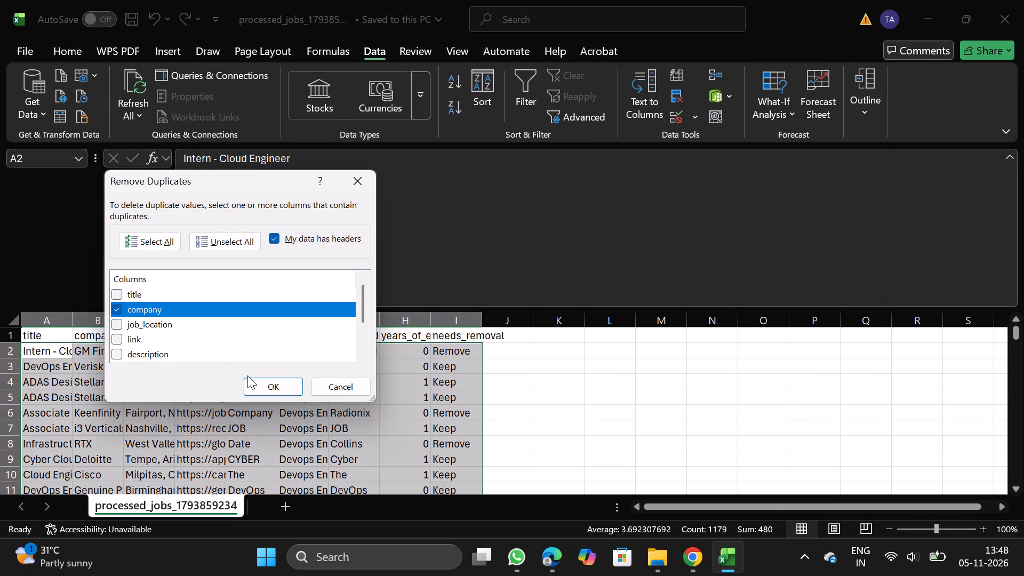
{"action": "left_click", "coordinate": [282, 379]}
{"action": "left_click", "coordinate": [602, 311]}
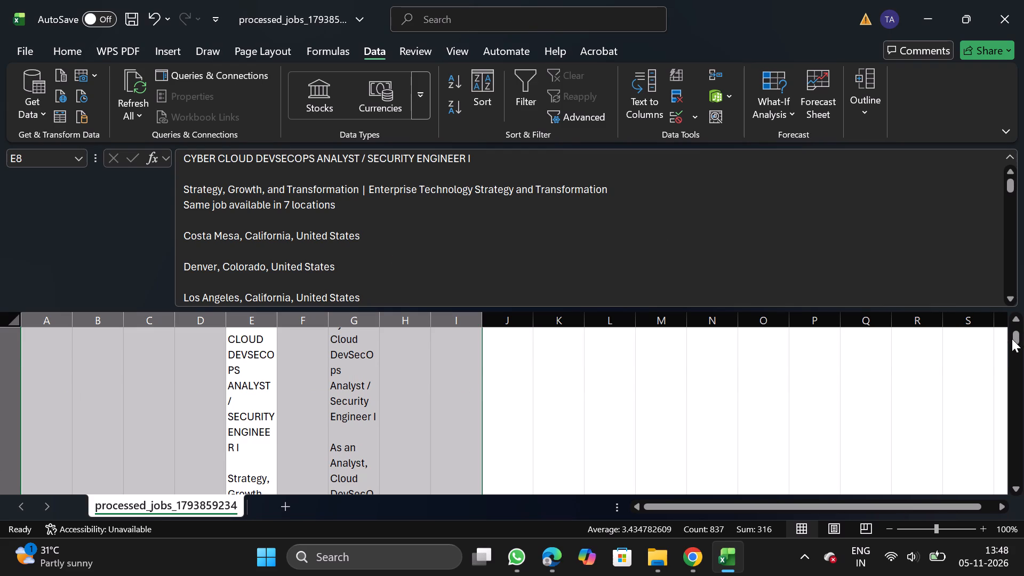
Filter needs_removal to Remove and blank entries, delete all the filtered rows, and turn the filter off.
{"action": "left_click_drag", "start_coordinate": [1012, 339], "coordinate": [1005, 302]}
{"action": "left_click", "coordinate": [439, 326]}
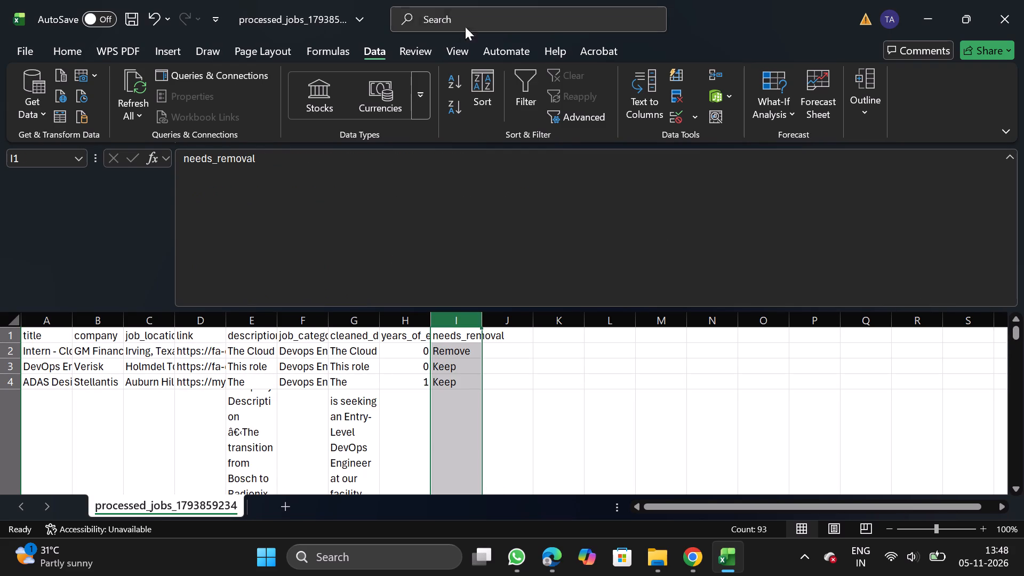
{"action": "left_click", "coordinate": [514, 79]}
{"action": "left_click", "coordinate": [473, 334]}
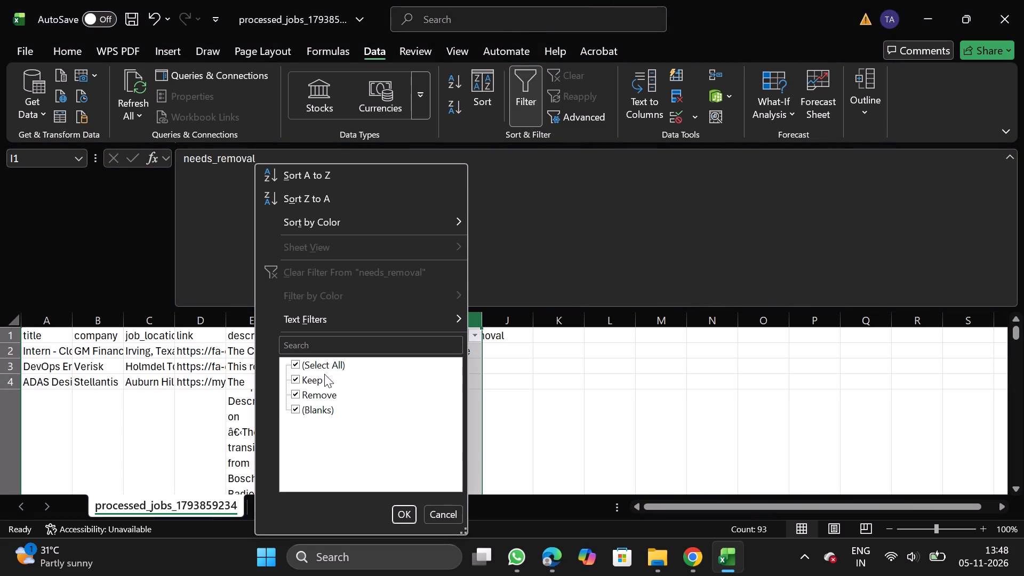
{"action": "left_click", "coordinate": [321, 371]}
{"action": "left_click", "coordinate": [314, 379]}
{"action": "left_click_drag", "start_coordinate": [314, 379], "coordinate": [314, 381]}
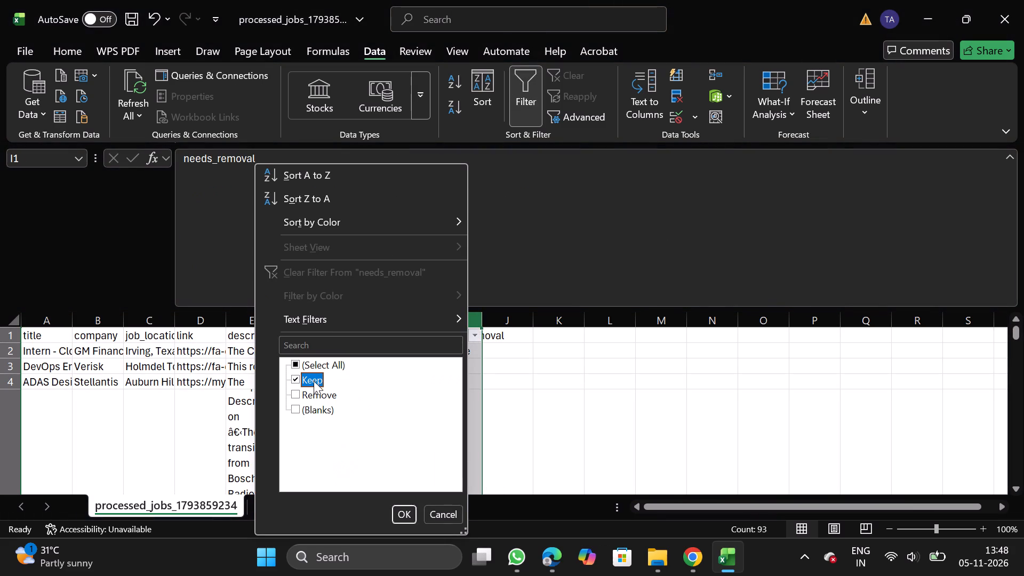
{"action": "left_click_drag", "start_coordinate": [314, 381], "coordinate": [314, 392]}
{"action": "left_click", "coordinate": [314, 392]}
{"action": "left_click", "coordinate": [308, 388]}
{"action": "left_click", "coordinate": [305, 383]}
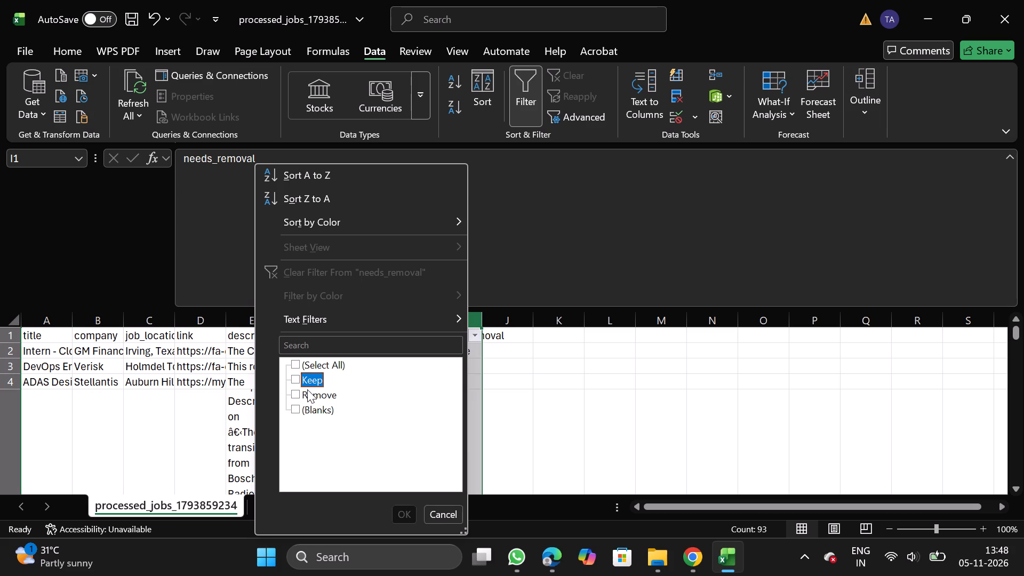
{"action": "left_click", "coordinate": [307, 389]}
{"action": "left_click", "coordinate": [311, 406]}
{"action": "left_click", "coordinate": [407, 512]}
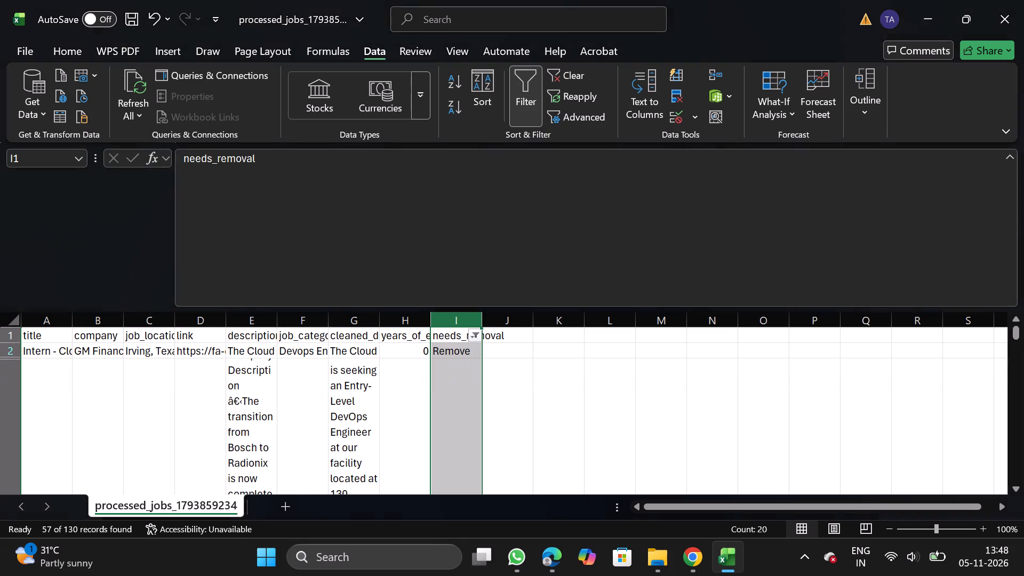
{"action": "left_click", "coordinate": [7, 354]}
{"action": "key", "text": "ctrl+shift+Down"}
{"action": "right_click", "coordinate": [158, 370]}
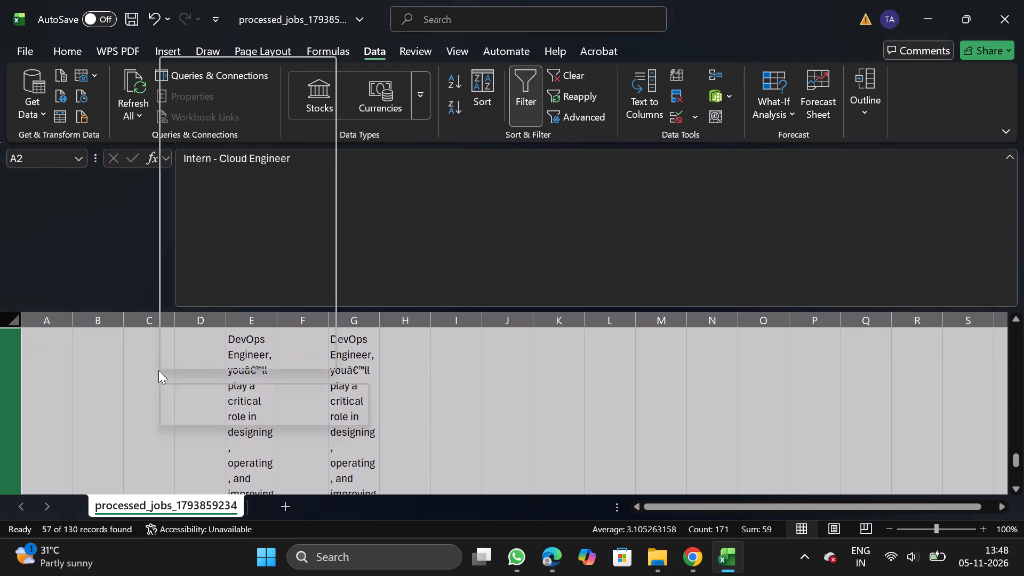
{"action": "left_click", "coordinate": [254, 238]}
{"action": "left_click", "coordinate": [529, 97]}
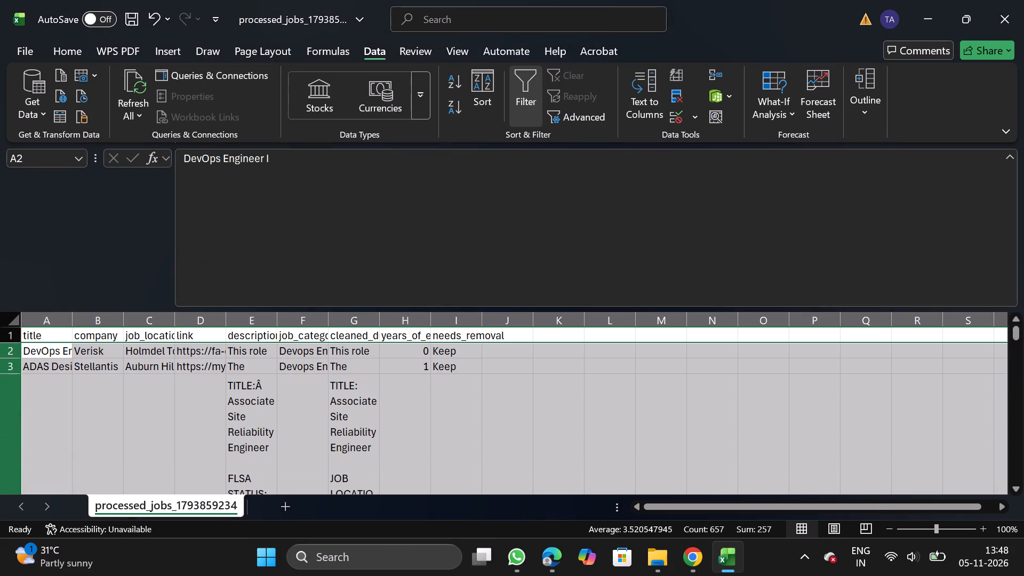
Filter years_of_experience to 8, 10, 12 and 15, delete all the filtered rows, and turn the filter off.
{"action": "left_click", "coordinate": [408, 331]}
{"action": "left_click", "coordinate": [521, 93]}
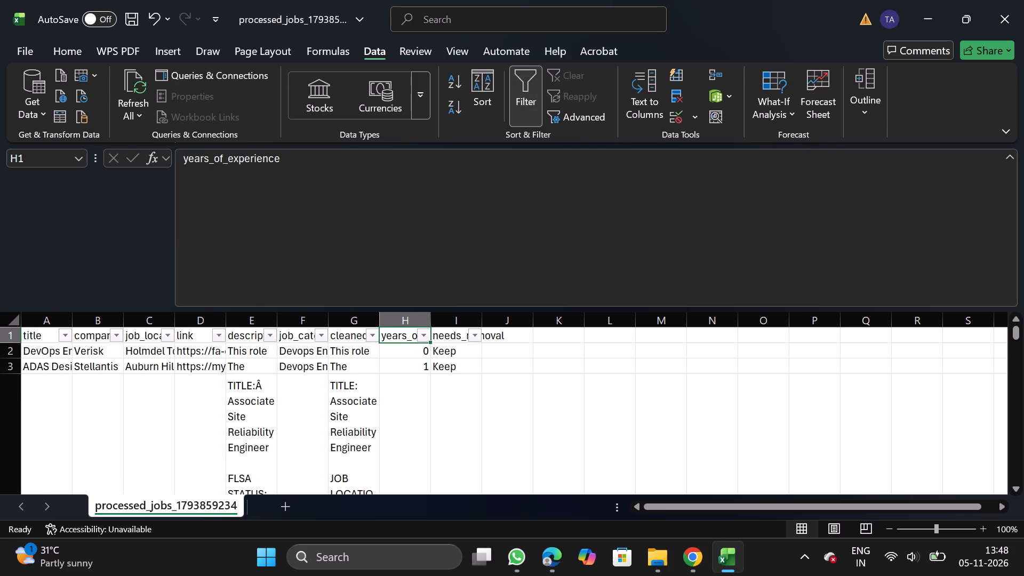
{"action": "left_click", "coordinate": [426, 335]}
{"action": "left_click", "coordinate": [277, 369]}
{"action": "scroll", "coordinate": [256, 459], "scroll_direction": "down", "scroll_amount": 1}
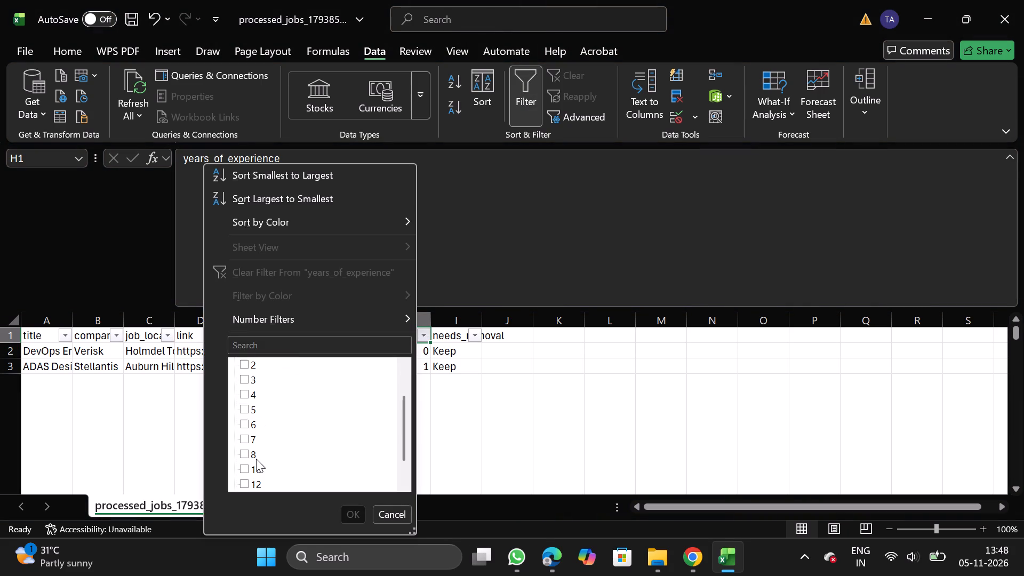
{"action": "left_click", "coordinate": [244, 431]}
{"action": "left_click", "coordinate": [244, 442]}
{"action": "left_click", "coordinate": [245, 454]}
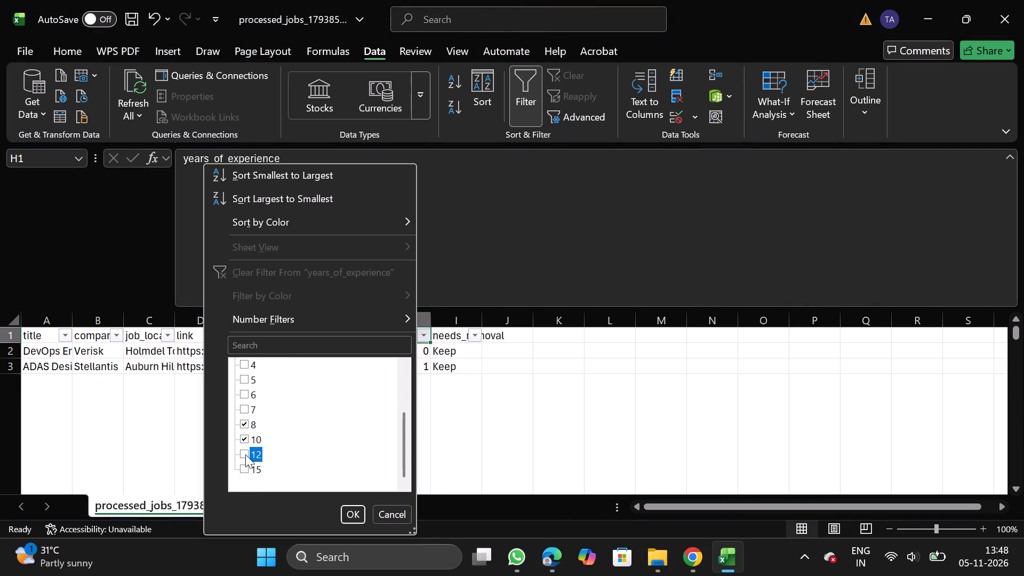
{"action": "left_click", "coordinate": [245, 469]}
{"action": "left_click", "coordinate": [353, 514]}
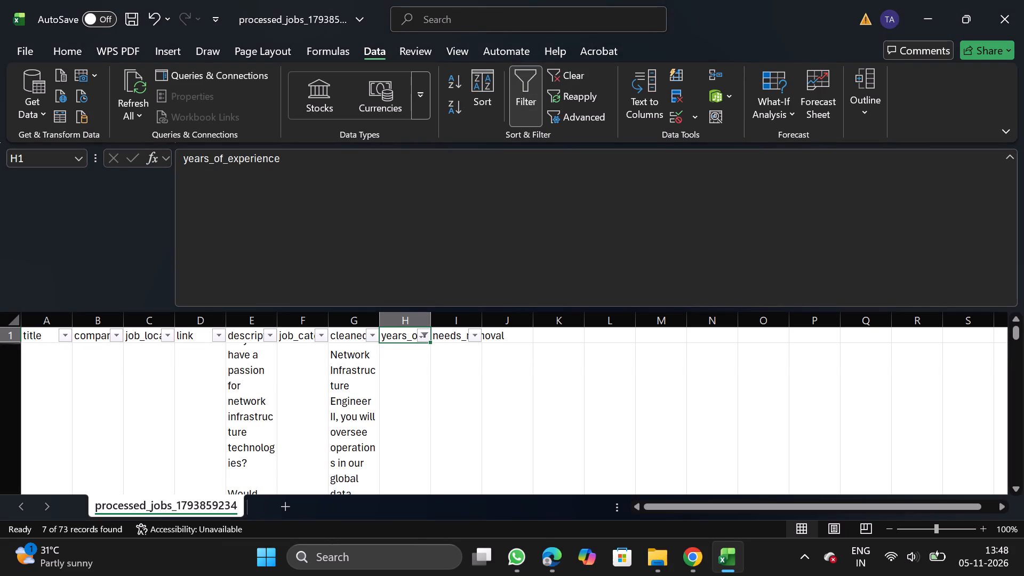
{"action": "left_click", "coordinate": [3, 364]}
{"action": "key", "text": "ctrl+shift+Down"}
{"action": "right_click", "coordinate": [143, 421]}
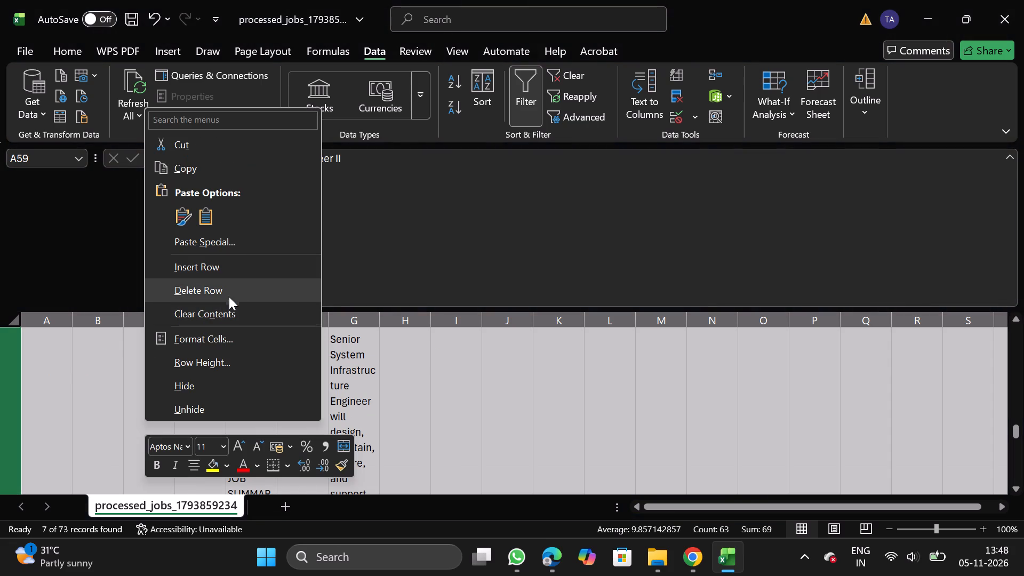
{"action": "left_click", "coordinate": [234, 293]}
{"action": "left_click", "coordinate": [529, 89]}
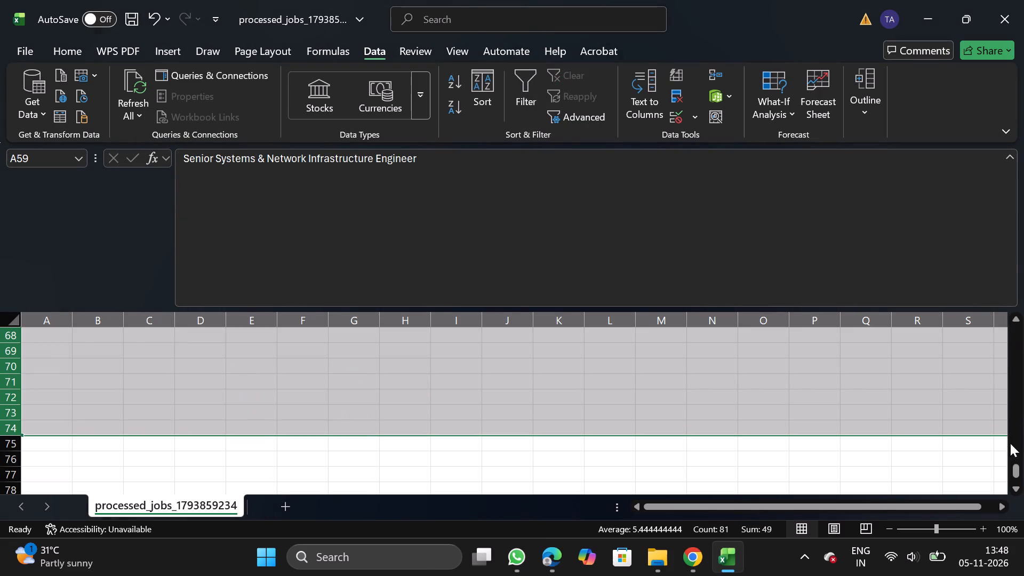
Delete the needs_removal column.
{"action": "left_click_drag", "start_coordinate": [1014, 465], "coordinate": [1010, 251]}
{"action": "left_click", "coordinate": [459, 323]}
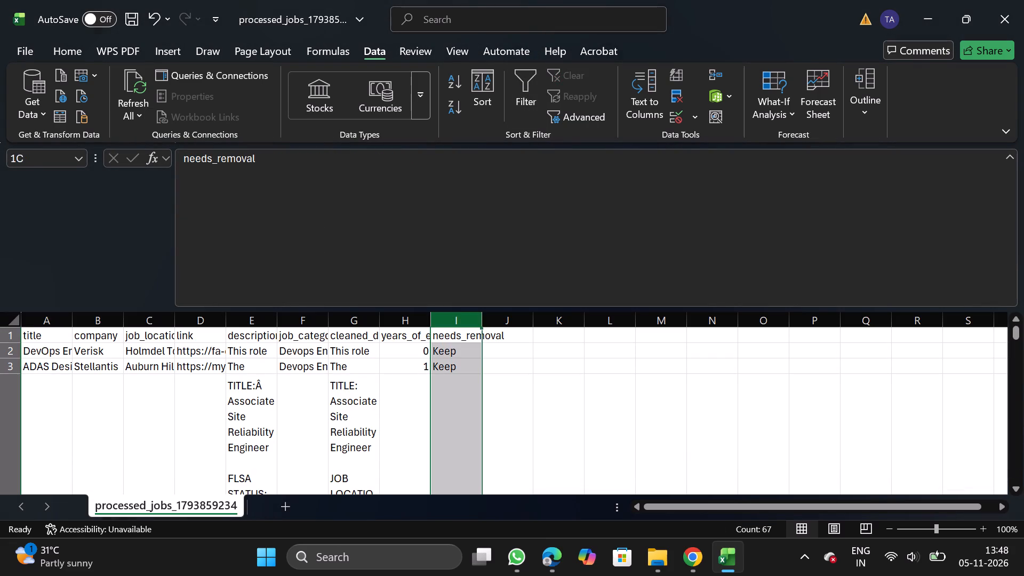
{"action": "right_click", "coordinate": [458, 367]}
{"action": "left_click", "coordinate": [518, 234]}
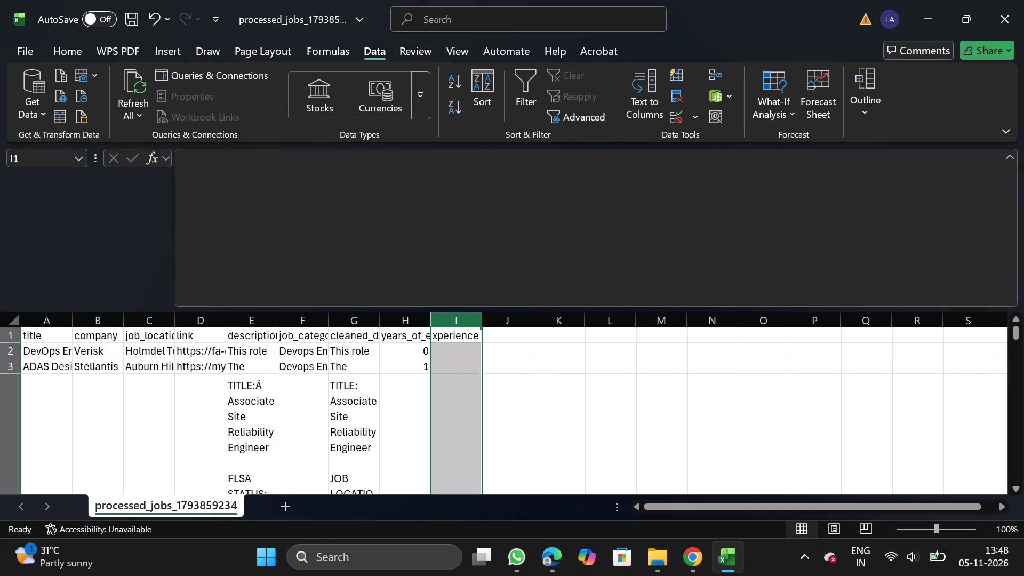
Move the job category column in front of title as the first column.
{"action": "left_click", "coordinate": [316, 322]}
{"action": "key", "text": "ctrl+x"}
{"action": "left_click", "coordinate": [50, 317]}
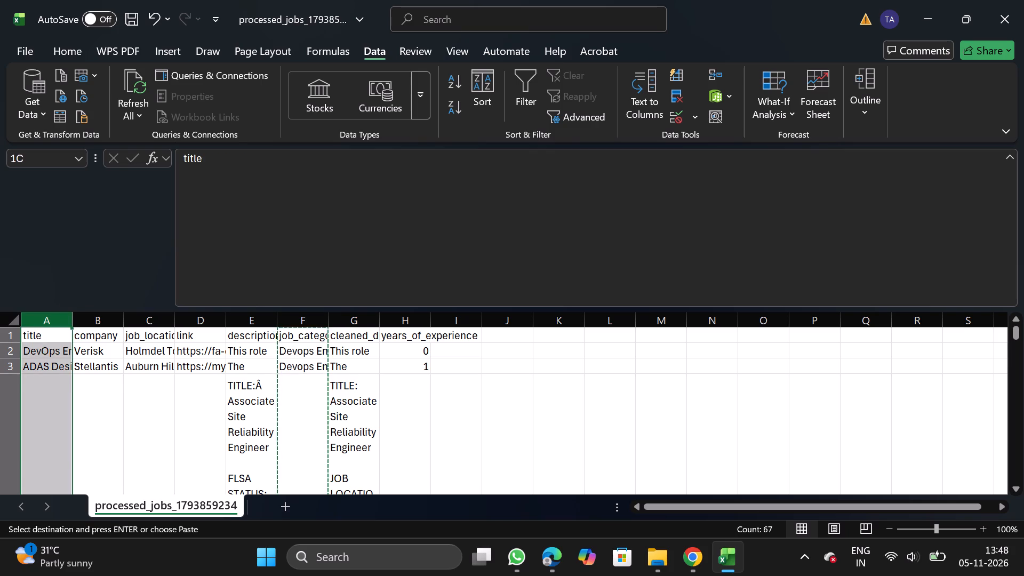
{"action": "right_click", "coordinate": [44, 382]}
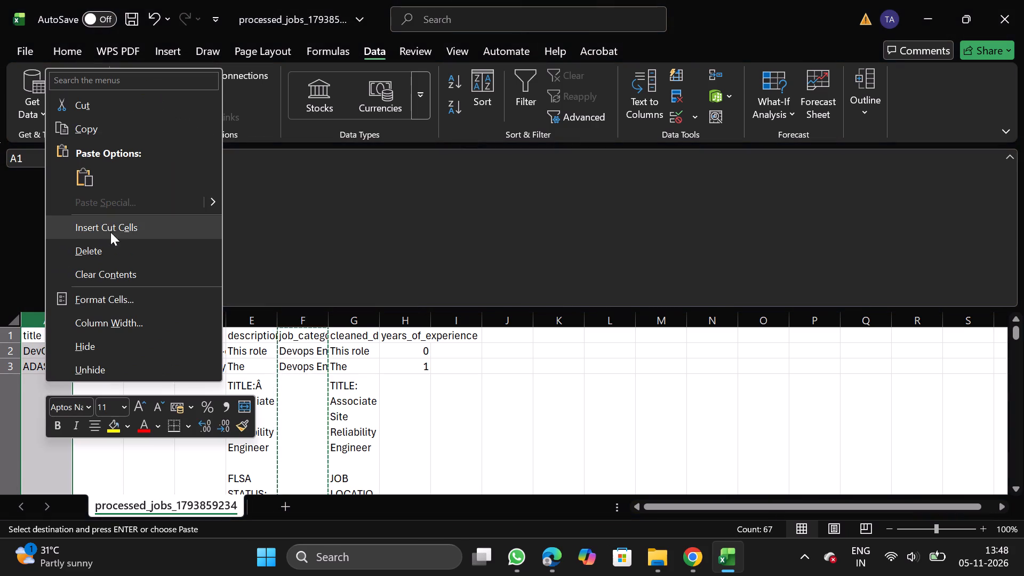
{"action": "left_click", "coordinate": [118, 230]}
Turn off text wrapping for the description and cleaned description columns.
{"action": "left_click", "coordinate": [309, 322]}
{"action": "key", "text": "shift+Right"}
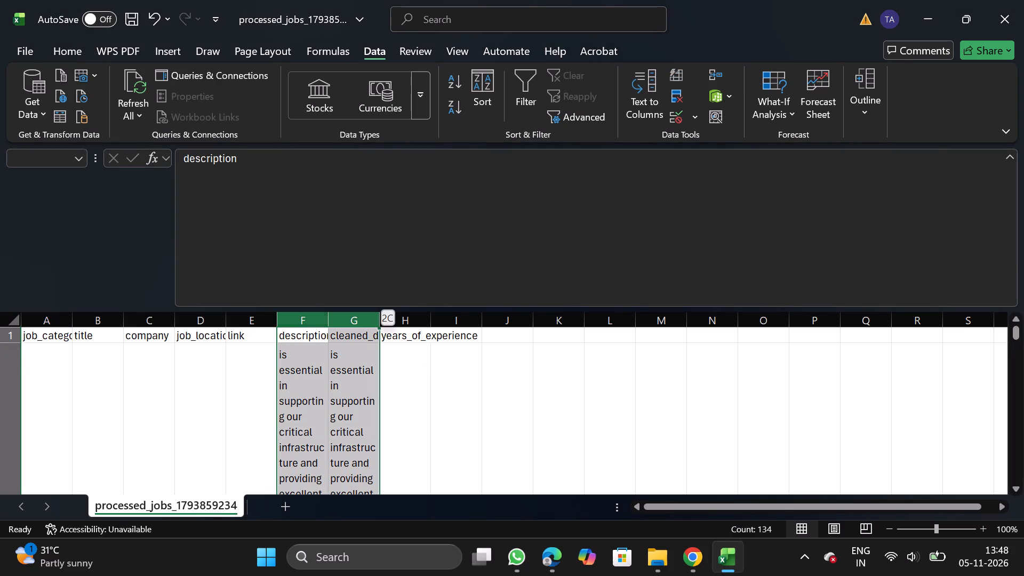
{"action": "left_click", "coordinate": [80, 67]}
{"action": "left_click", "coordinate": [59, 39]}
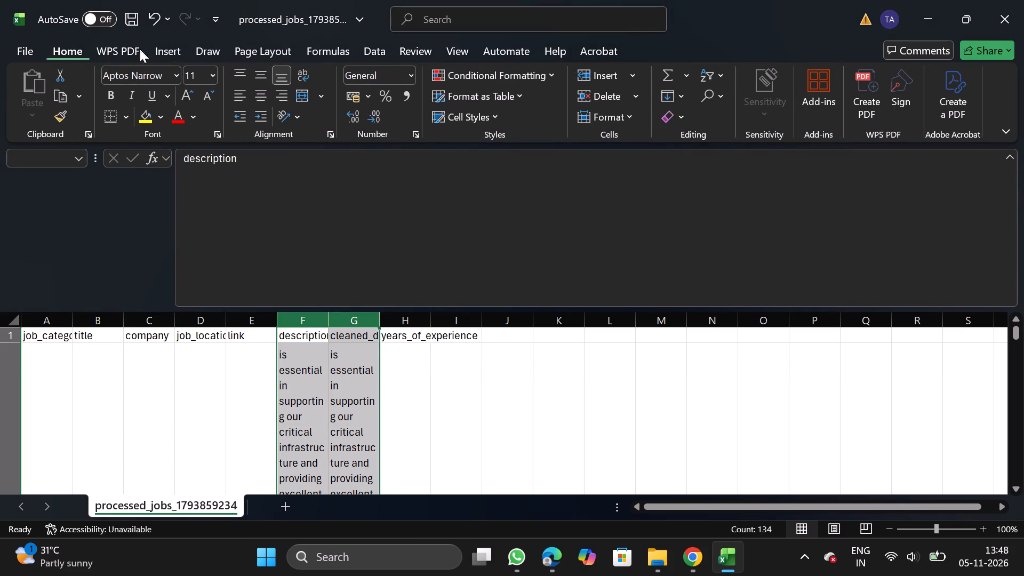
{"action": "left_click", "coordinate": [337, 136]}
{"action": "double_click", "coordinate": [93, 253]}
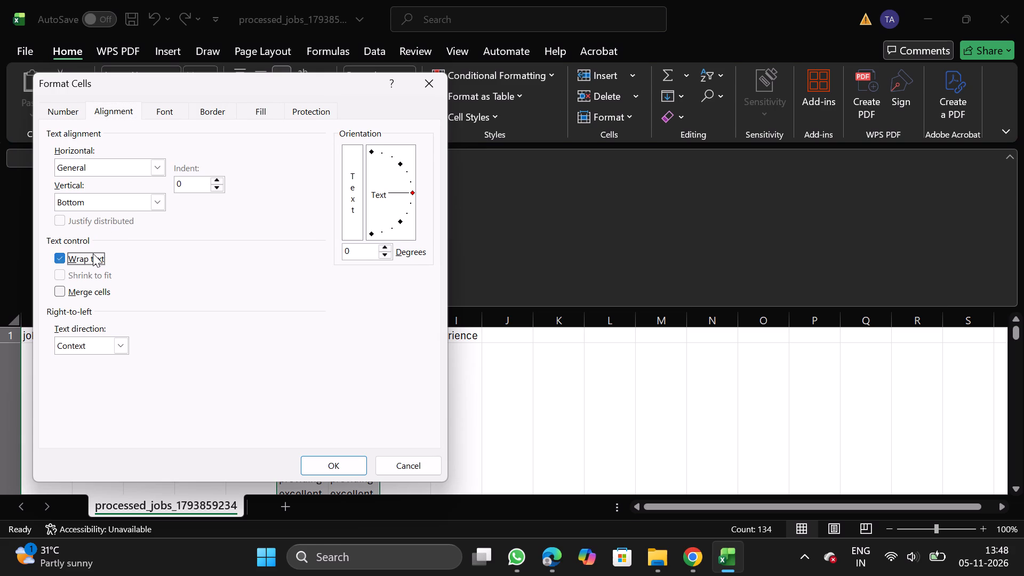
{"action": "scroll", "coordinate": [301, 353], "scroll_direction": "up", "scroll_amount": 1}
{"action": "left_click", "coordinate": [335, 457]}
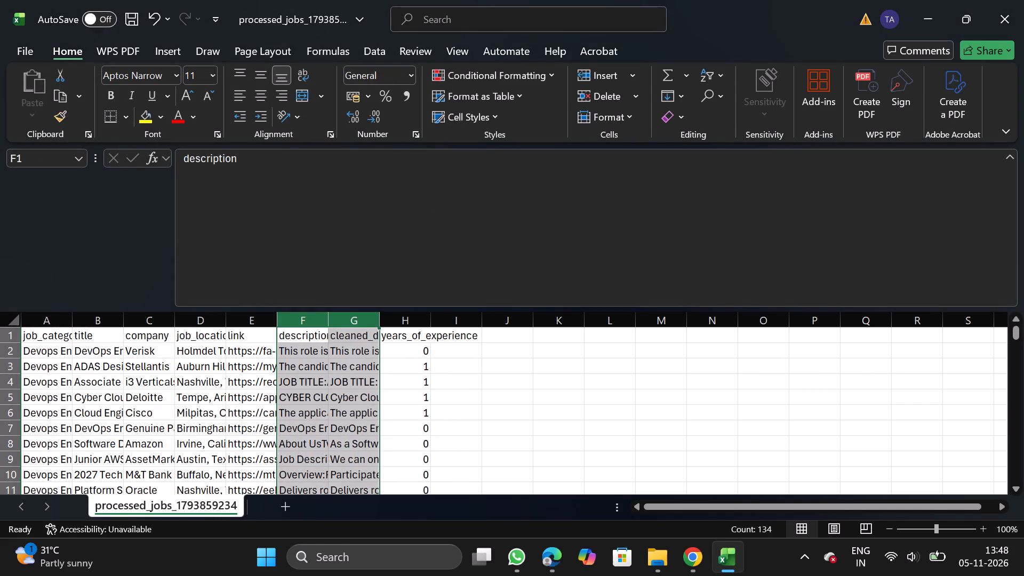
Move the link column to the end, after years_of_experience.
{"action": "left_click", "coordinate": [255, 324]}
{"action": "key", "text": "ctrl+x"}
{"action": "left_click_drag", "start_coordinate": [446, 318], "coordinate": [453, 366]}
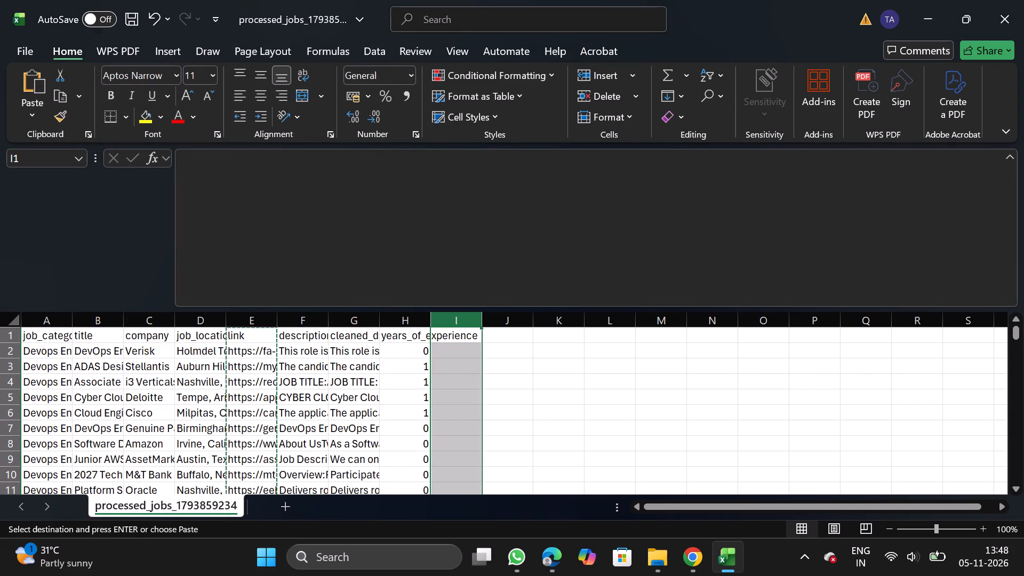
{"action": "right_click", "coordinate": [465, 396]}
{"action": "left_click", "coordinate": [549, 254]}
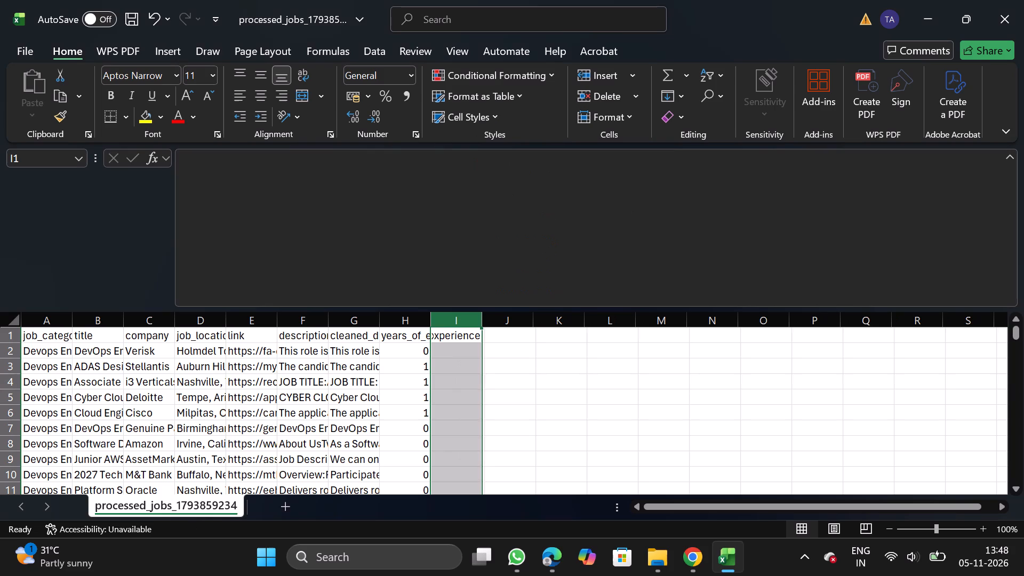
{"action": "key", "text": "ctrl+z"}
{"action": "right_click", "coordinate": [469, 393]}
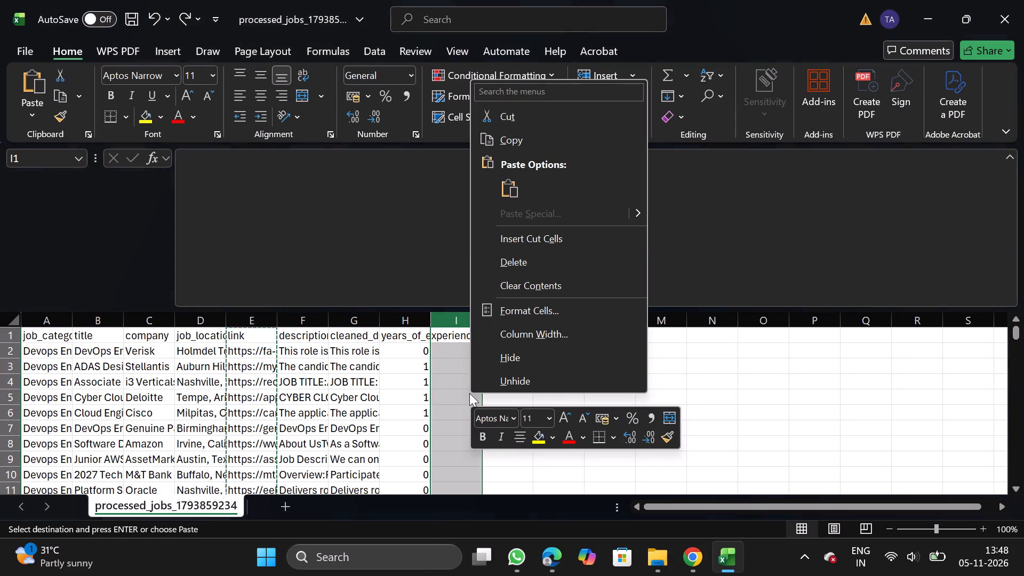
{"action": "left_click", "coordinate": [530, 235]}
Move the years_of_experience column in front of the description column.
{"action": "left_click", "coordinate": [338, 317]}
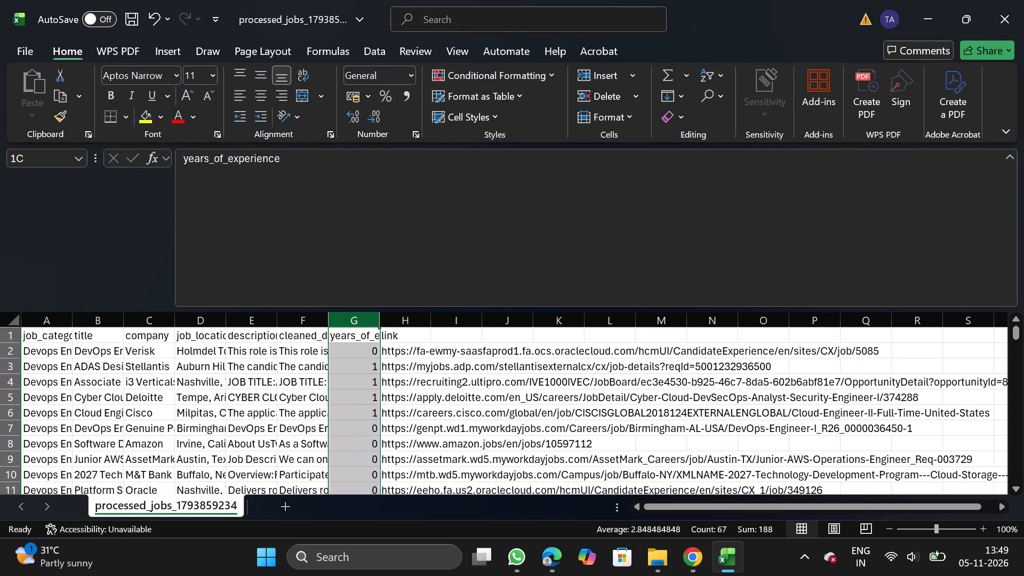
{"action": "key", "text": "ctrl+x"}
{"action": "left_click_drag", "start_coordinate": [270, 321], "coordinate": [266, 355]}
{"action": "right_click", "coordinate": [266, 355]}
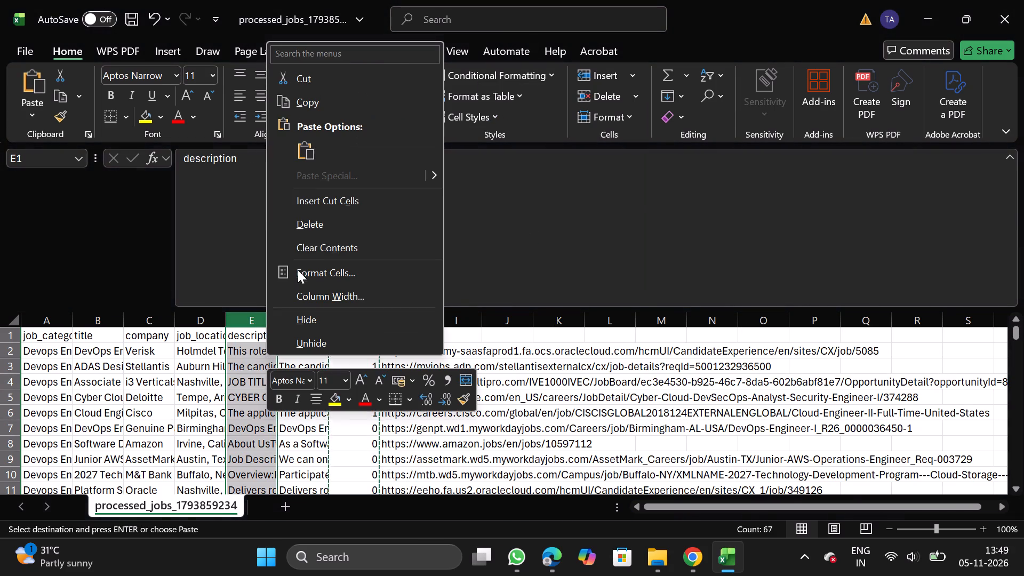
{"action": "left_click", "coordinate": [379, 198]}
Rename the cleaned description column's header to description, reusing the text of the original description header.
{"action": "left_click", "coordinate": [312, 327]}
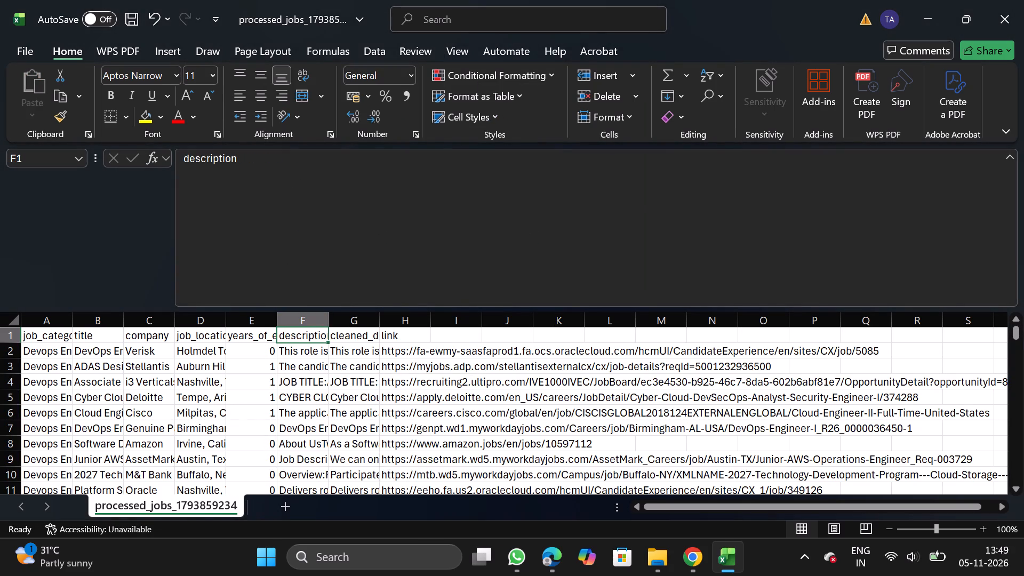
{"action": "left_click_drag", "start_coordinate": [180, 157], "coordinate": [270, 159]}
{"action": "key", "text": "ctrl+c"}
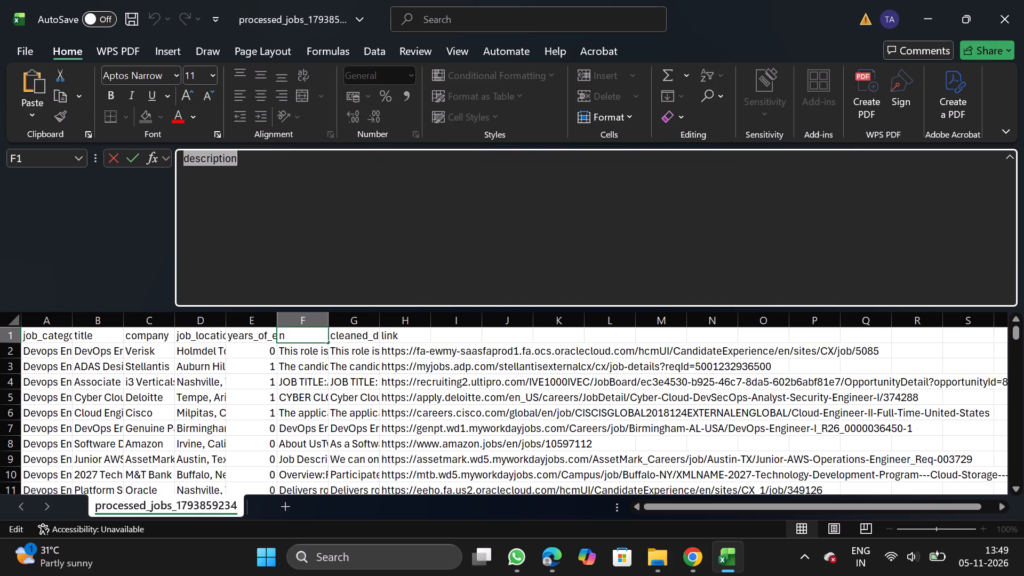
{"action": "left_click", "coordinate": [356, 332]}
{"action": "left_click", "coordinate": [455, 259]}
{"action": "key", "text": "BackSpace"}
{"action": "key", "text": "BackSpace"}
{"action": "key", "text": "BackSpace"}
{"action": "key", "text": "BackSpace"}
{"action": "key", "text": "BackSpace"}
{"action": "key", "text": "BackSpace"}
{"action": "key", "text": "BackSpace"}
{"action": "key", "text": "BackSpace"}
{"action": "key", "text": "BackSpace"}
{"action": "key", "text": "BackSpace"}
{"action": "key", "text": "BackSpace"}
{"action": "key", "text": "BackSpace"}
{"action": "key", "text": "BackSpace"}
{"action": "key", "text": "BackSpace"}
{"action": "key", "text": "BackSpace"}
{"action": "key", "text": "BackSpace"}
{"action": "key", "text": "BackSpace"}
{"action": "key", "text": "BackSpace"}
{"action": "key", "text": "BackSpace"}
{"action": "key", "text": "BackSpace"}
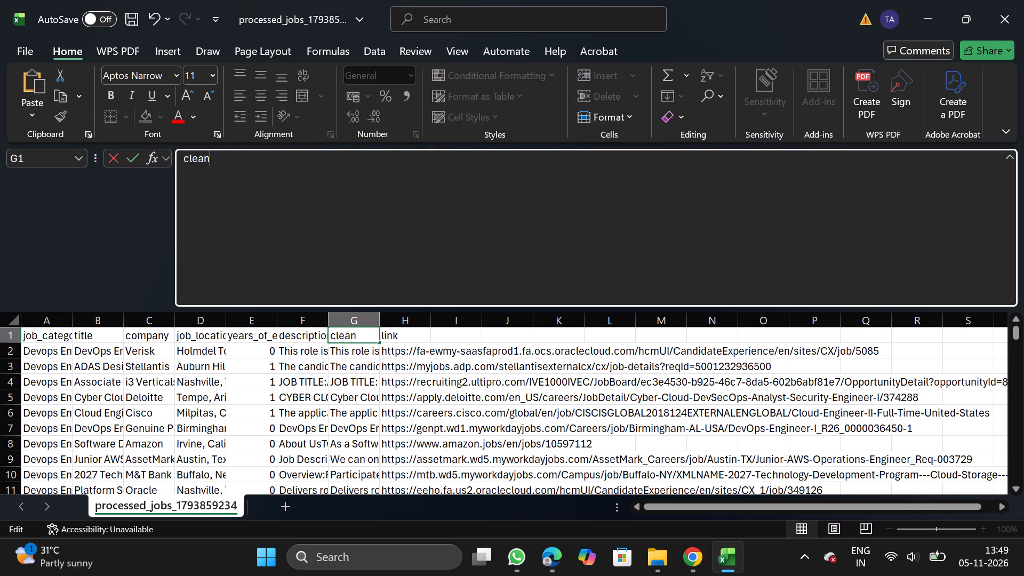
{"action": "key", "text": "ctrl+v"}
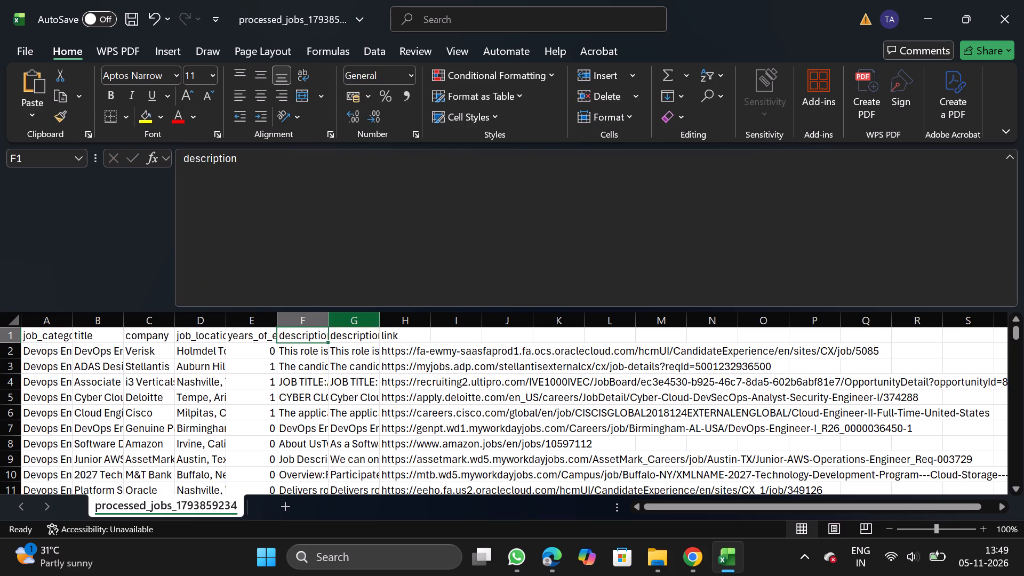
Rename the first description column's header to original_description, copying the name from the CSV format requirements on NextGenApply's bulk upload page.
{"action": "left_click", "coordinate": [447, 243]}
{"action": "key", "text": "BackSpace"}
{"action": "key", "text": "BackSpace"}
{"action": "key", "text": "BackSpace"}
{"action": "key", "text": "BackSpace"}
{"action": "key", "text": "BackSpace"}
{"action": "key", "text": "BackSpace"}
{"action": "key", "text": "BackSpace"}
{"action": "key", "text": "BackSpace"}
{"action": "key", "text": "BackSpace"}
{"action": "key", "text": "BackSpace"}
{"action": "key", "text": "BackSpace"}
{"action": "key", "text": "BackSpace"}
{"action": "key", "text": "BackSpace"}
{"action": "key", "text": "BackSpace"}
{"action": "key", "text": "BackSpace"}
{"action": "key", "text": "BackSpace"}
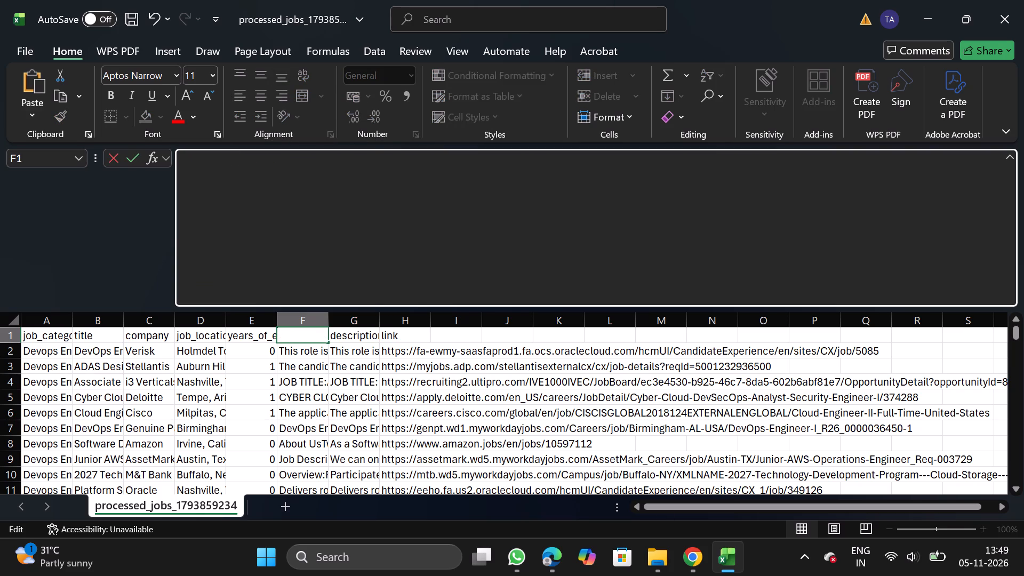
{"action": "left_click", "coordinate": [689, 556]}
{"action": "left_click", "coordinate": [76, 164]}
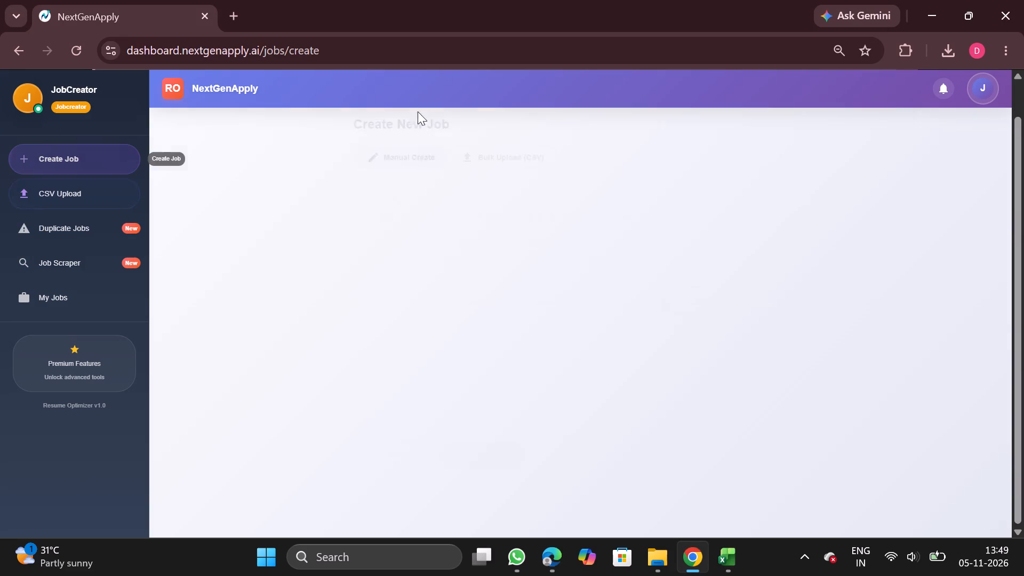
{"action": "left_click", "coordinate": [519, 142]}
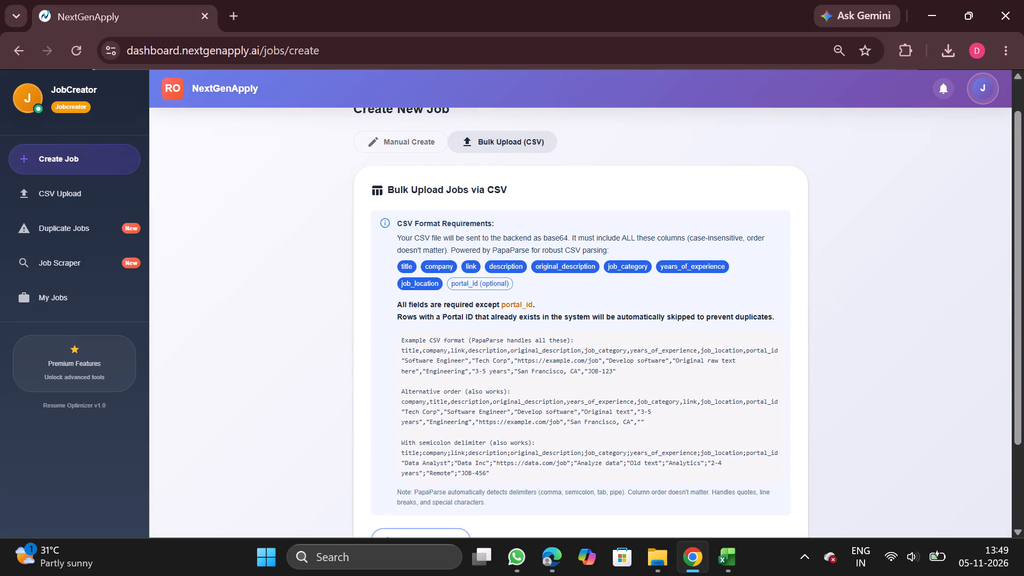
{"action": "double_click", "coordinate": [581, 264]}
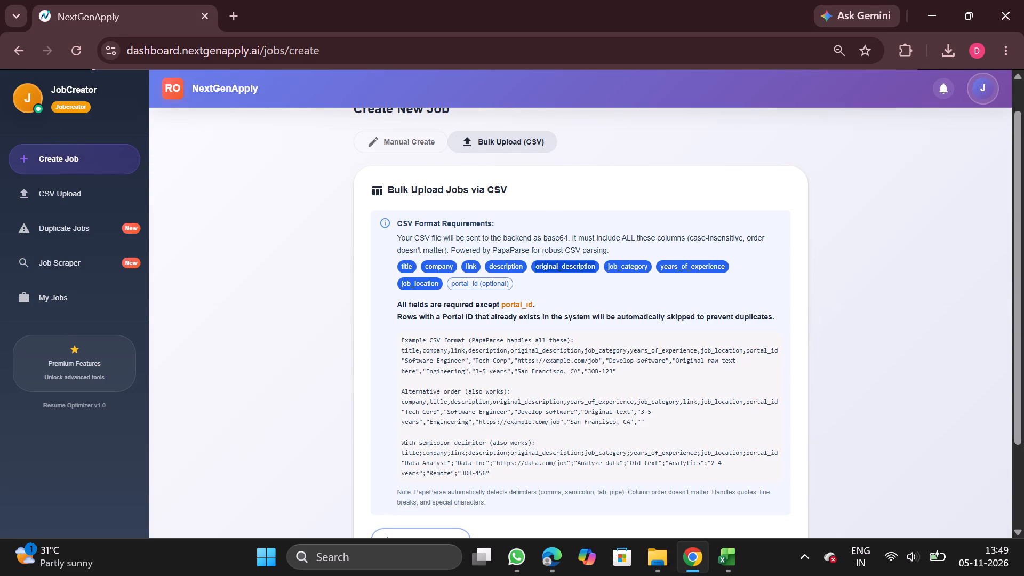
{"action": "key", "text": "ctrl+c"}
{"action": "left_click", "coordinate": [723, 561]}
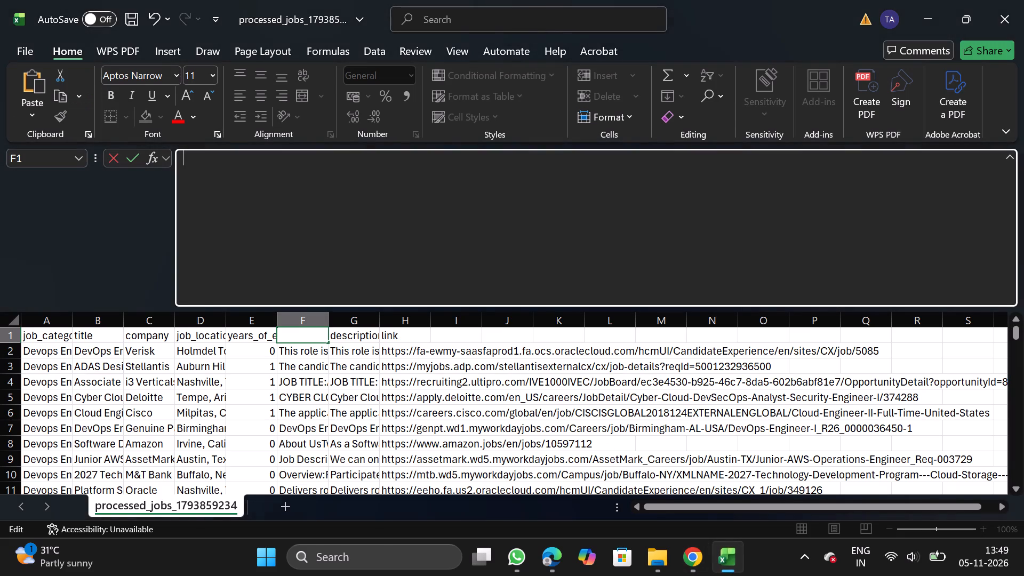
{"action": "key", "text": "ctrl+v"}
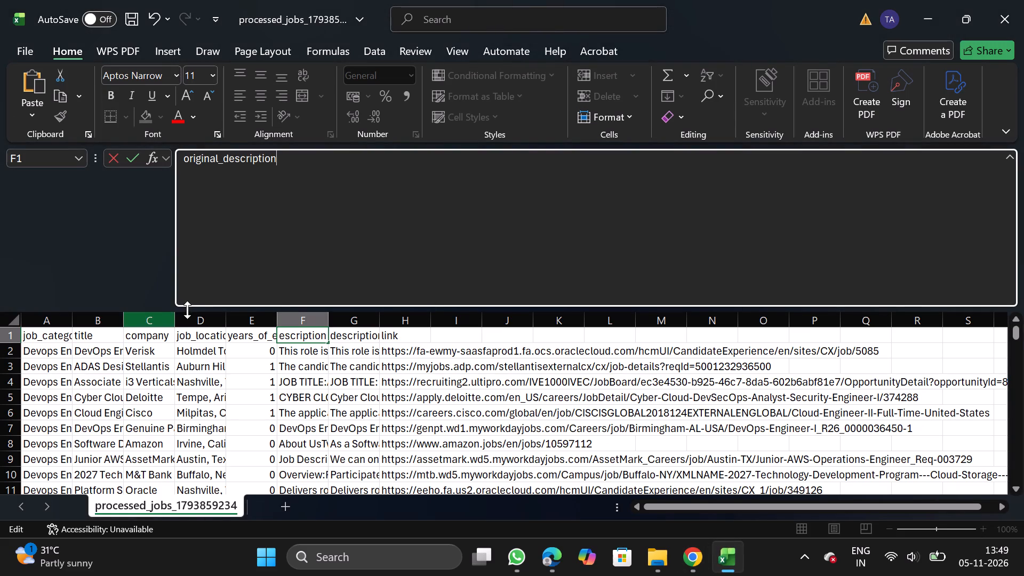
Select the job_location column for a find-and-replace of its location text.
{"action": "left_click", "coordinate": [194, 312]}
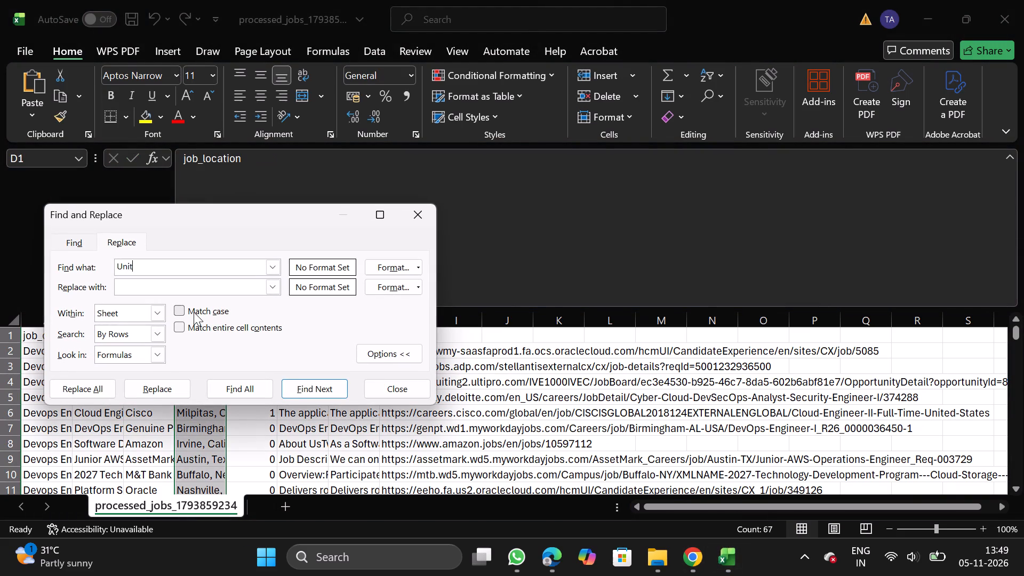
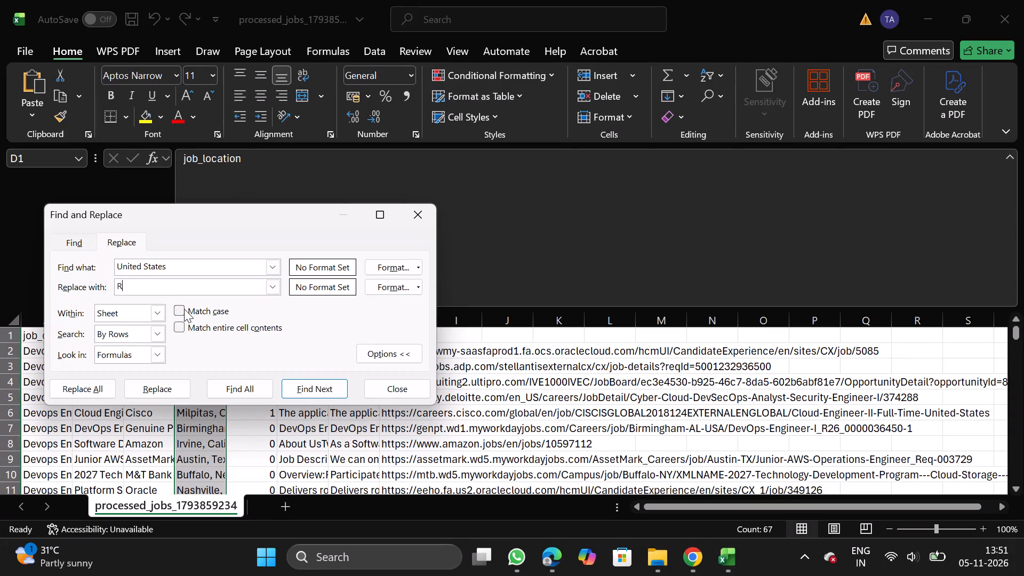
Replace all job_location cells whose entire contents are United States with Remote.
{"action": "type", "text": "emote"}
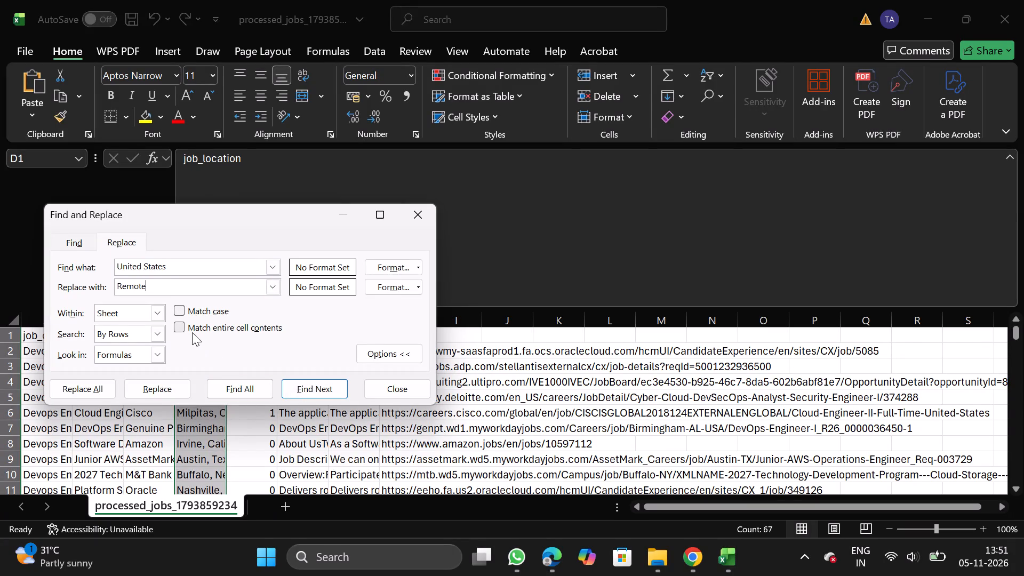
{"action": "left_click", "coordinate": [184, 331]}
{"action": "left_click", "coordinate": [81, 389]}
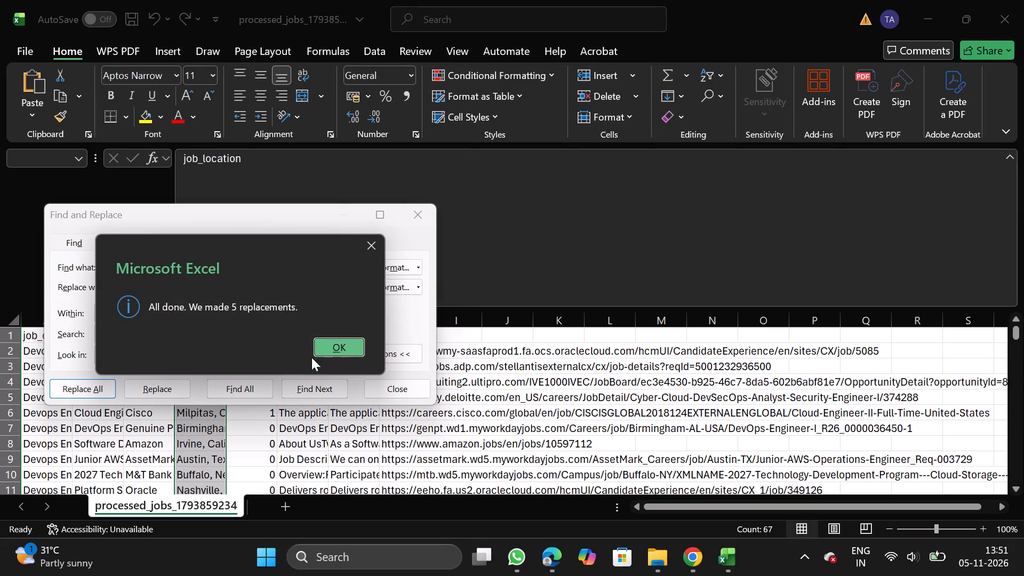
{"action": "left_click", "coordinate": [323, 351]}
{"action": "left_click", "coordinate": [423, 207]}
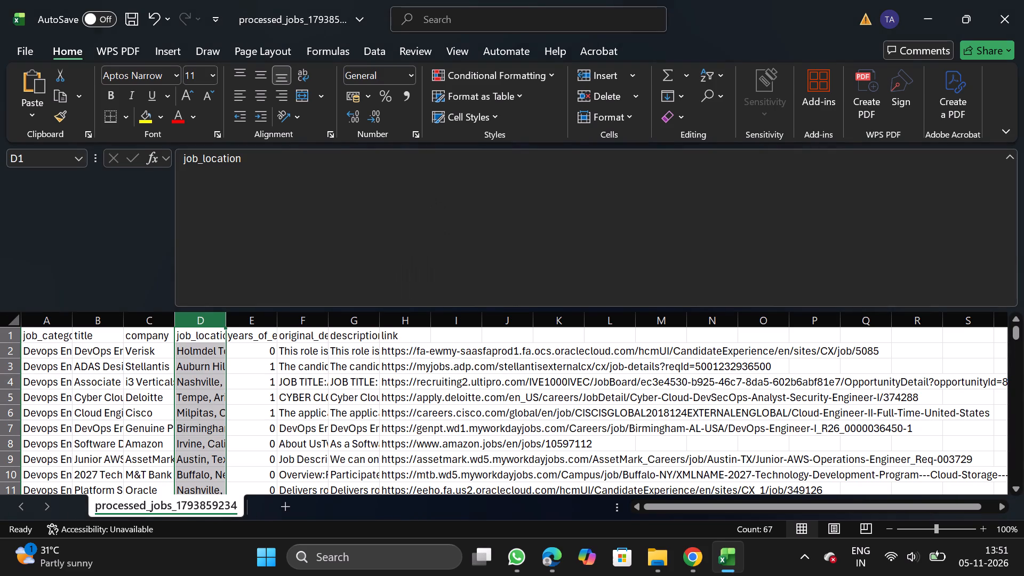
Add a filter to the title column and choose only the 2027 Technology Development Program and Cloud Administrator (Bilingual Korean) titles.
{"action": "left_click", "coordinate": [97, 317]}
{"action": "left_click", "coordinate": [369, 42]}
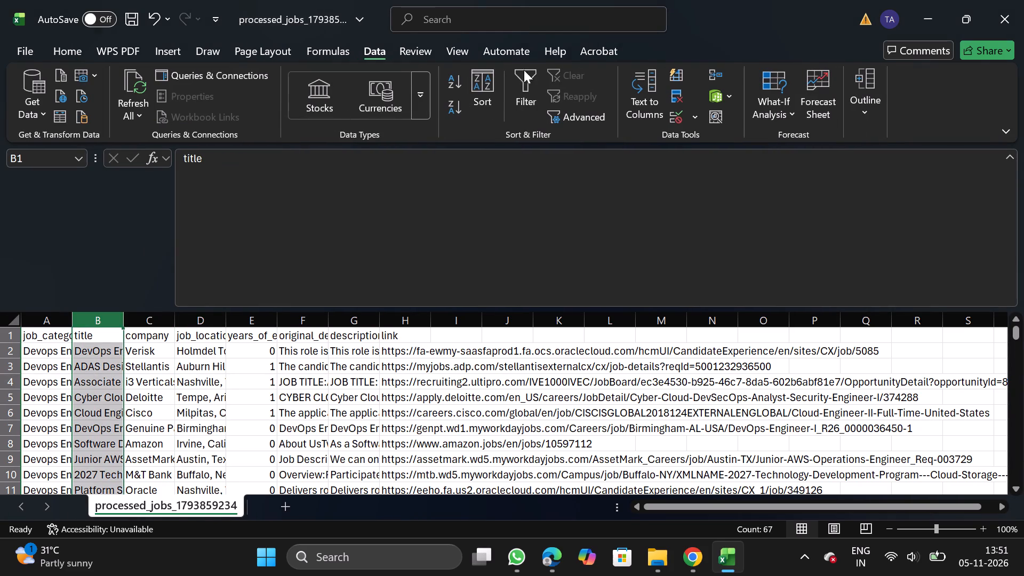
{"action": "left_click", "coordinate": [522, 90]}
{"action": "left_click", "coordinate": [116, 330]}
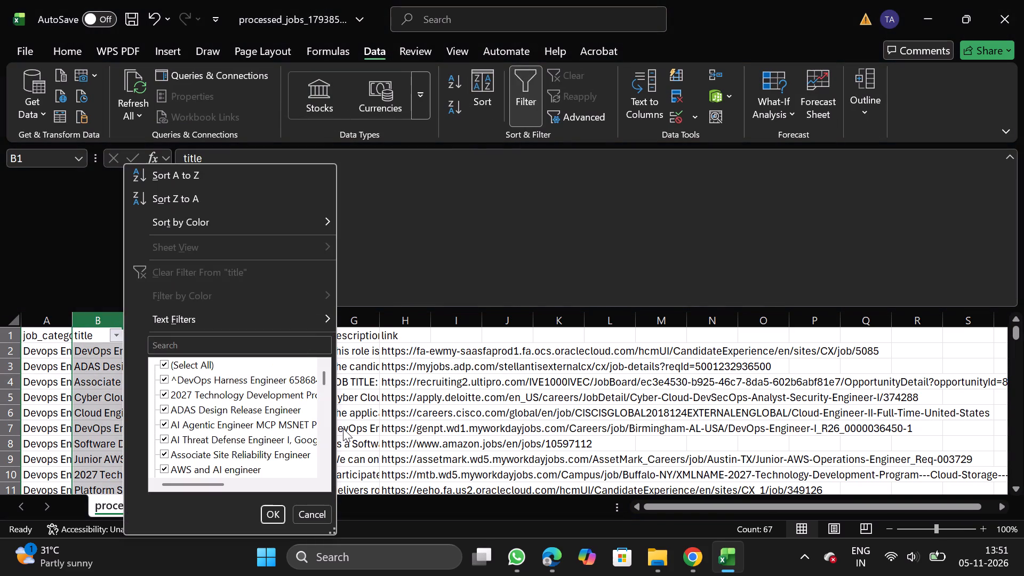
{"action": "double_click", "coordinate": [334, 530]}
{"action": "left_click_drag", "start_coordinate": [334, 530], "coordinate": [358, 537]}
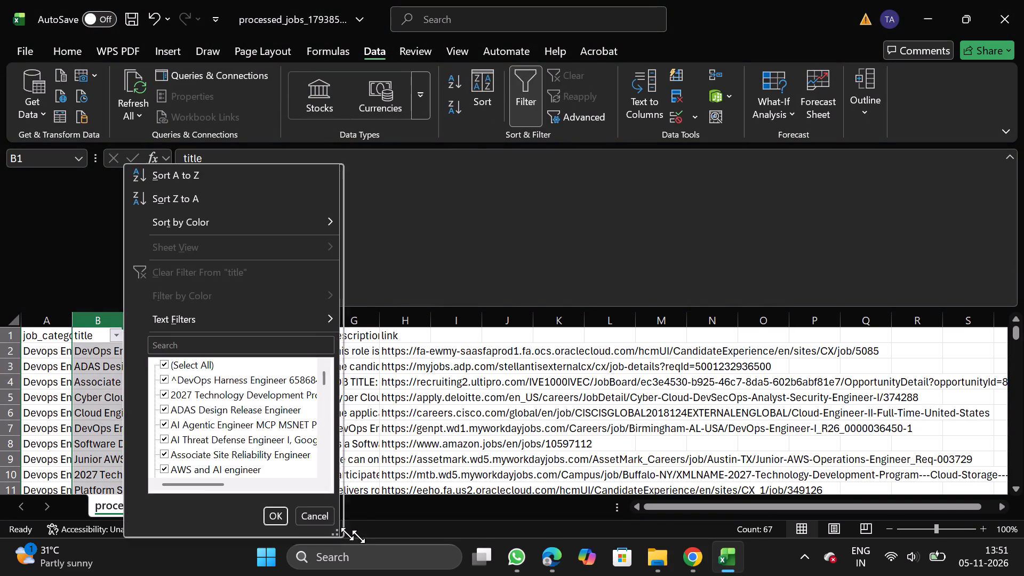
{"action": "left_click_drag", "start_coordinate": [358, 537], "coordinate": [795, 575]}
{"action": "left_click", "coordinate": [185, 368]}
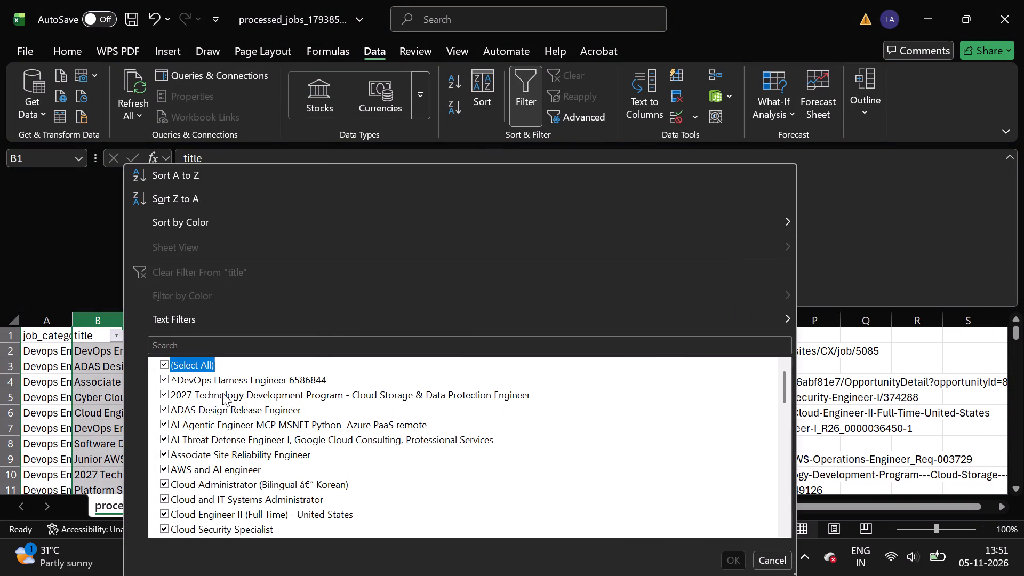
{"action": "left_click", "coordinate": [228, 396]}
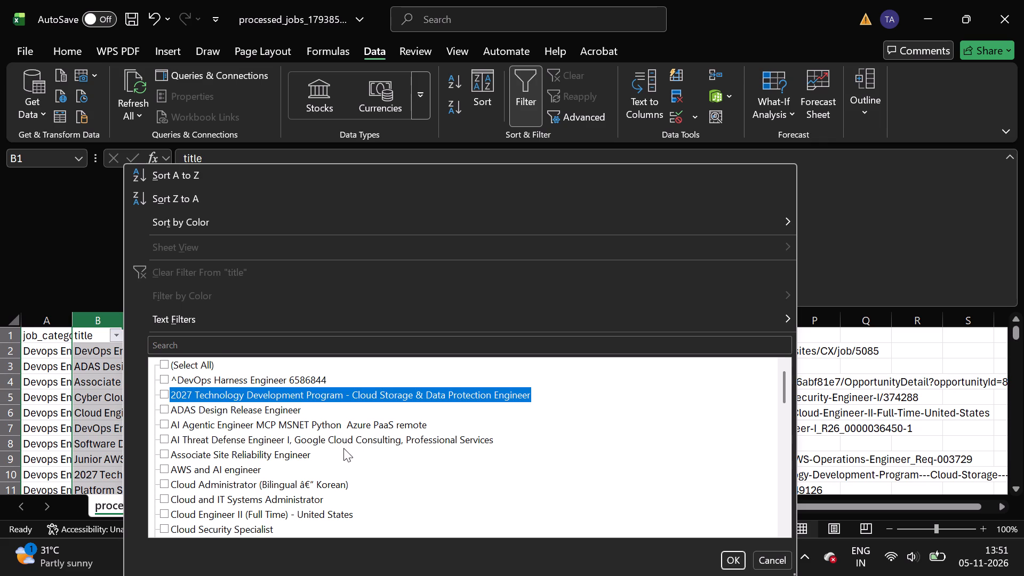
{"action": "left_click", "coordinate": [298, 483]}
Add Design and Release Engineer-Cockpit and Trim, Full Stack Engineer - Sales and Service Platform, and Infrastructure & Disaster Recovery Engineer to the title filter.
{"action": "scroll", "coordinate": [278, 518], "scroll_direction": "down", "scroll_amount": 1}
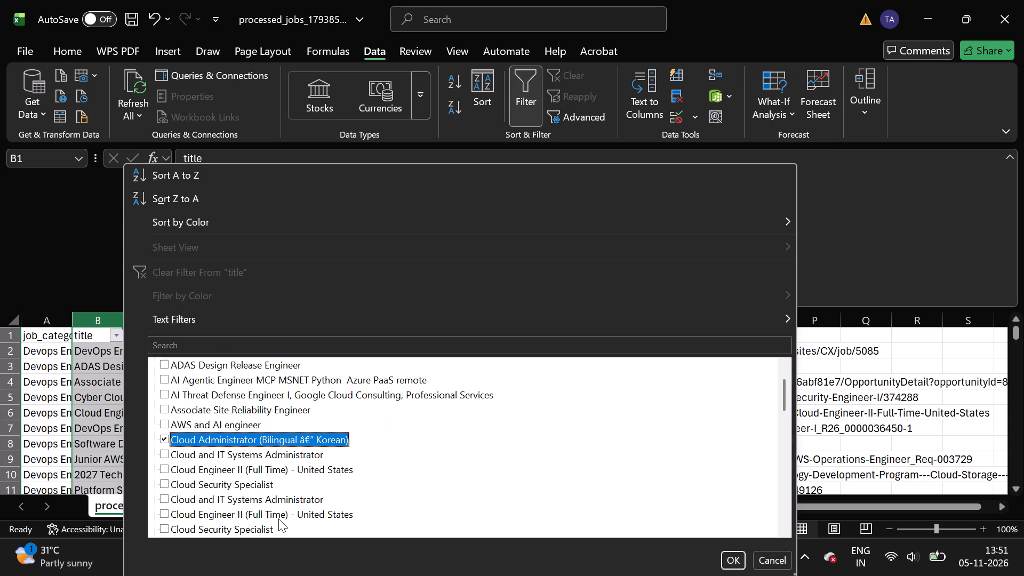
{"action": "scroll", "coordinate": [278, 518], "scroll_direction": "down", "scroll_amount": 2}
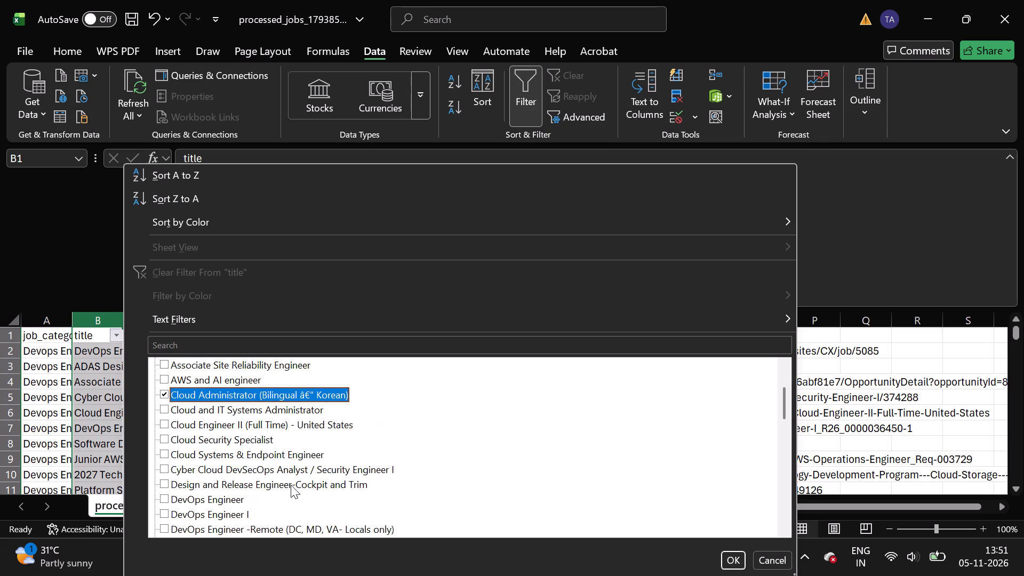
{"action": "left_click", "coordinate": [281, 487]}
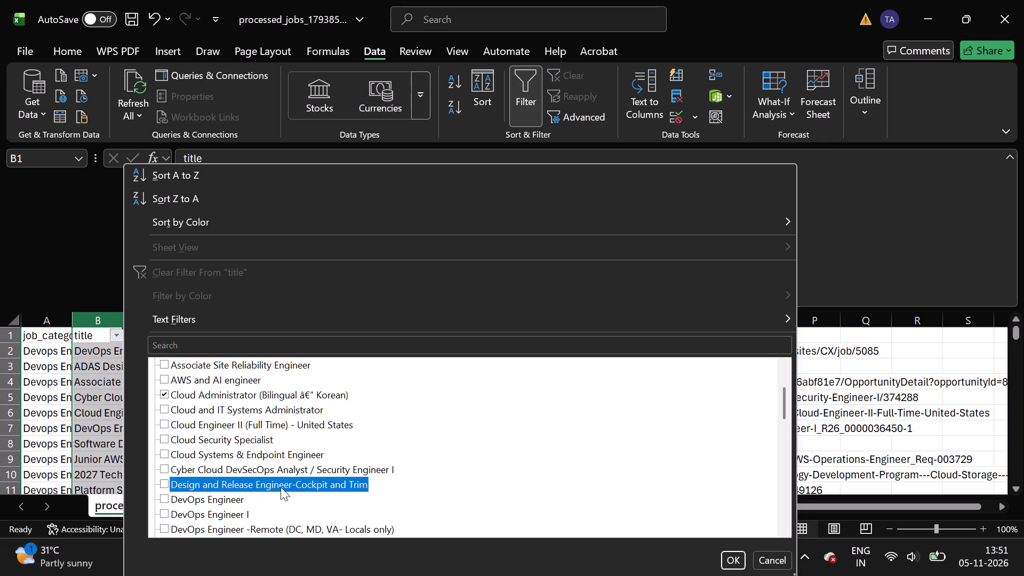
{"action": "scroll", "coordinate": [281, 487], "scroll_direction": "down", "scroll_amount": 1}
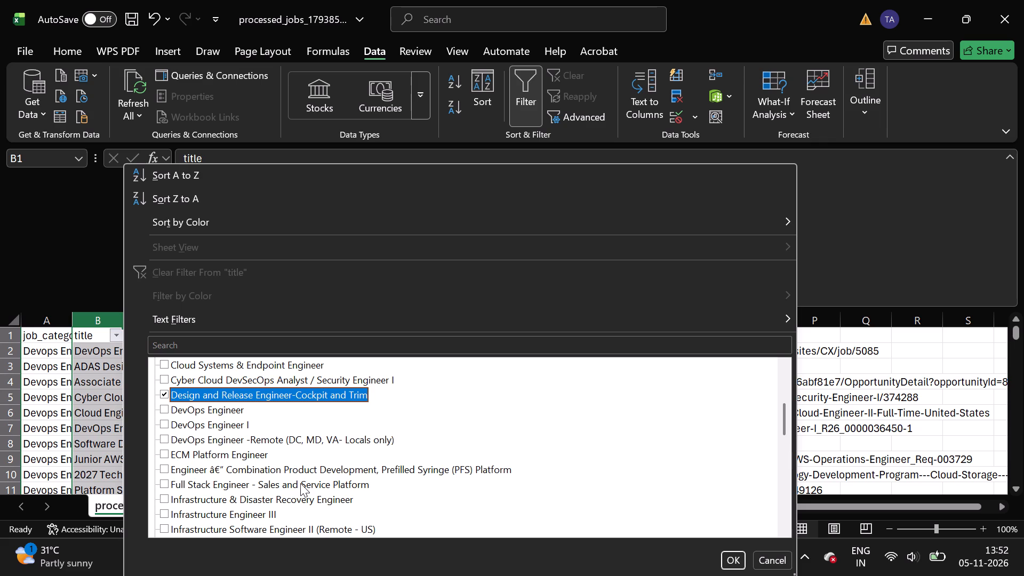
{"action": "left_click", "coordinate": [301, 483]}
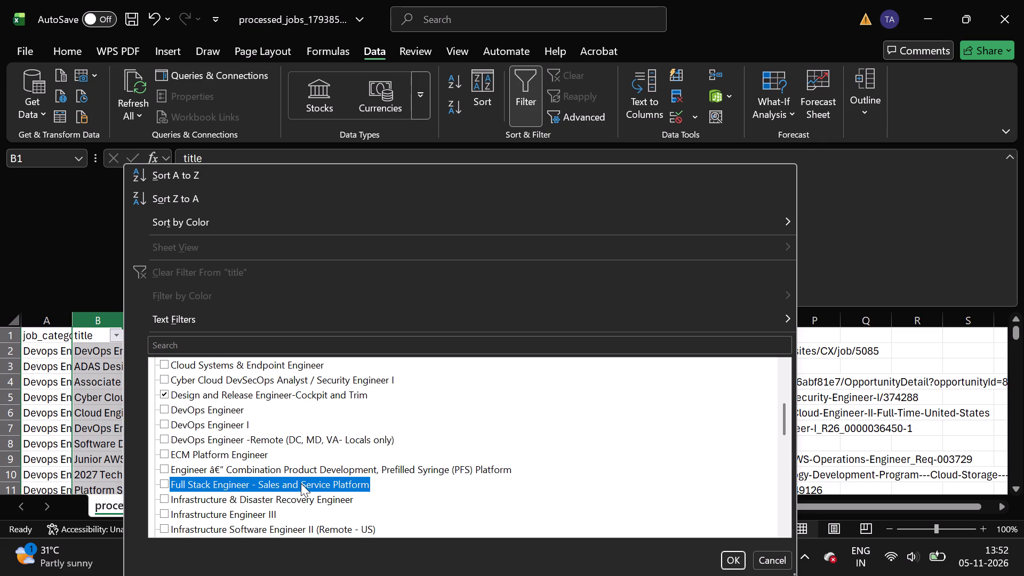
{"action": "left_click", "coordinate": [289, 500]}
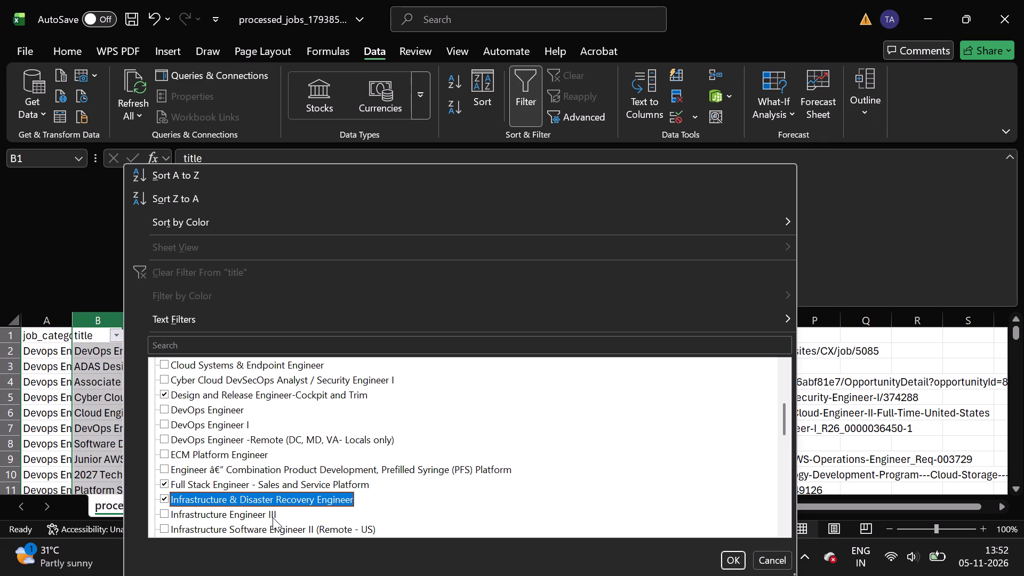
Add Software Engineer 2 - C++ Maps Platform, Traffic and Secure Services Network SRE Engineer and blanks to the title filter, and apply it.
{"action": "scroll", "coordinate": [268, 522], "scroll_direction": "down", "scroll_amount": 2}
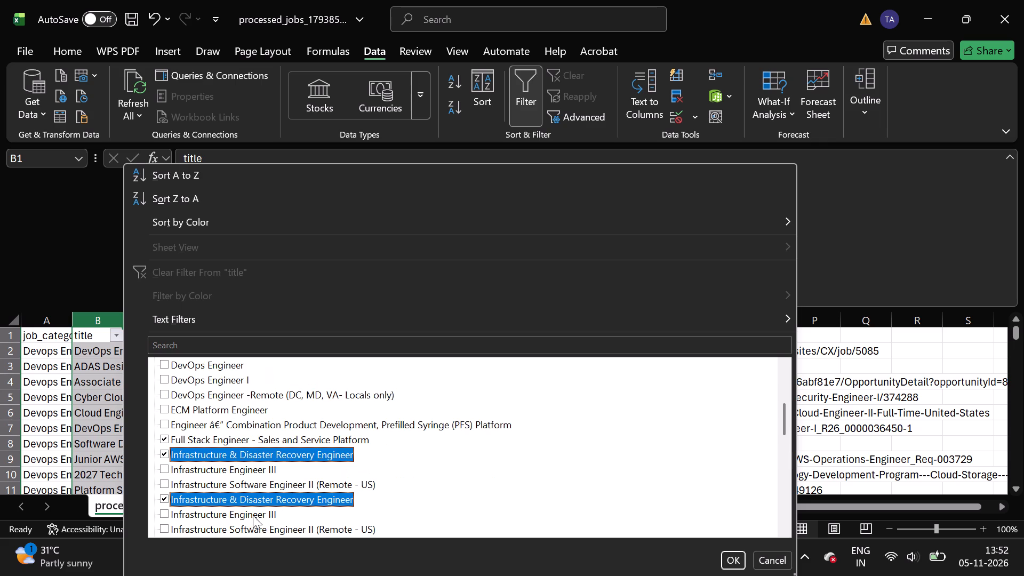
{"action": "scroll", "coordinate": [265, 524], "scroll_direction": "down", "scroll_amount": 1}
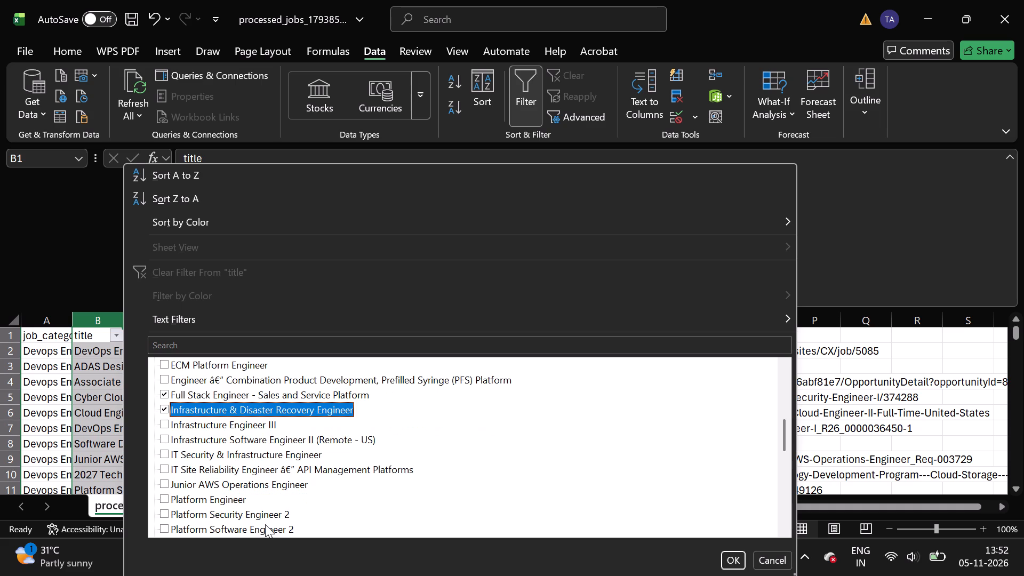
{"action": "scroll", "coordinate": [250, 518], "scroll_direction": "down", "scroll_amount": 1}
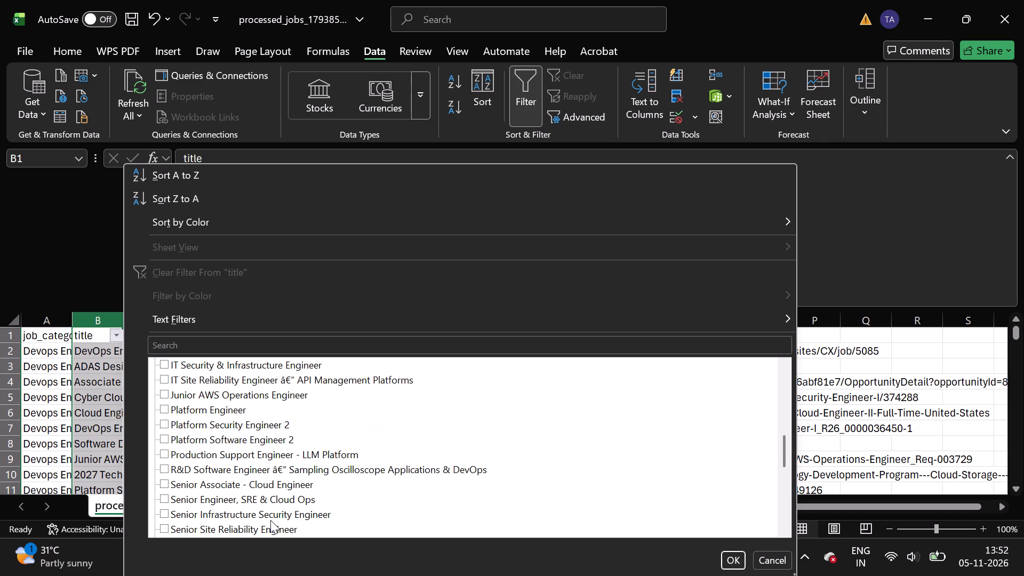
{"action": "scroll", "coordinate": [270, 520], "scroll_direction": "down", "scroll_amount": 2}
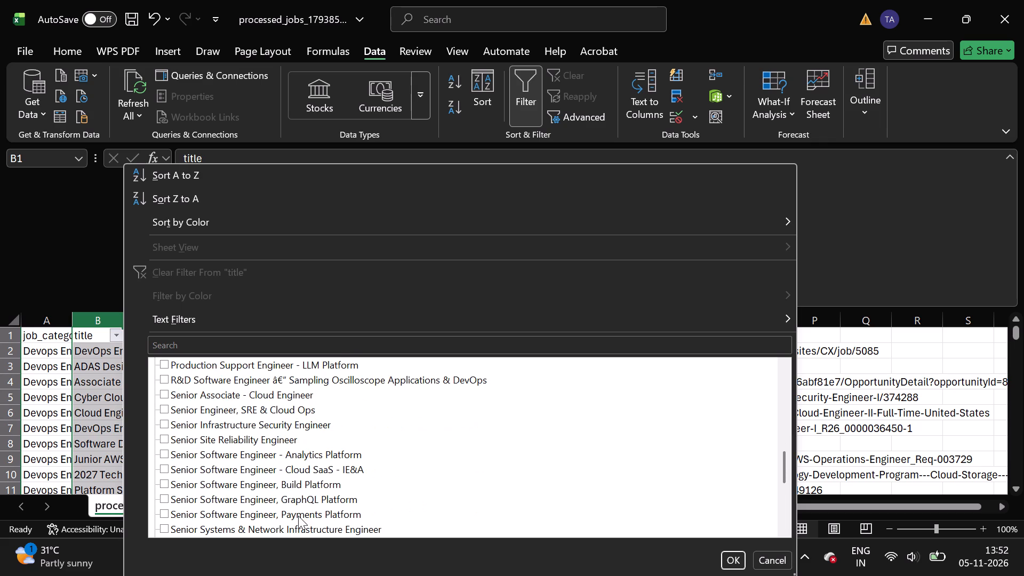
{"action": "scroll", "coordinate": [262, 511], "scroll_direction": "down", "scroll_amount": 1}
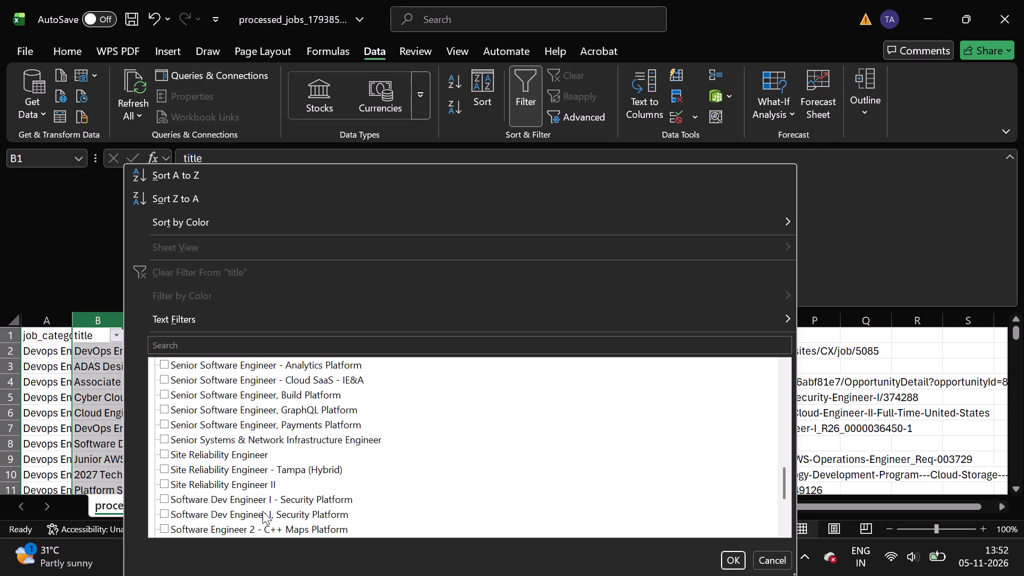
{"action": "left_click", "coordinate": [241, 524]}
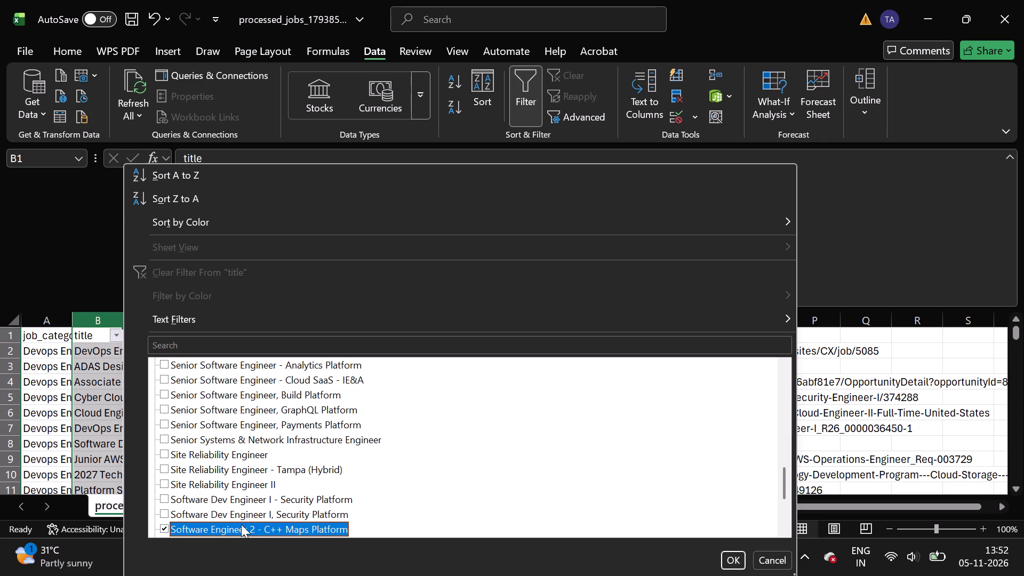
{"action": "scroll", "coordinate": [241, 524], "scroll_direction": "down", "scroll_amount": 1}
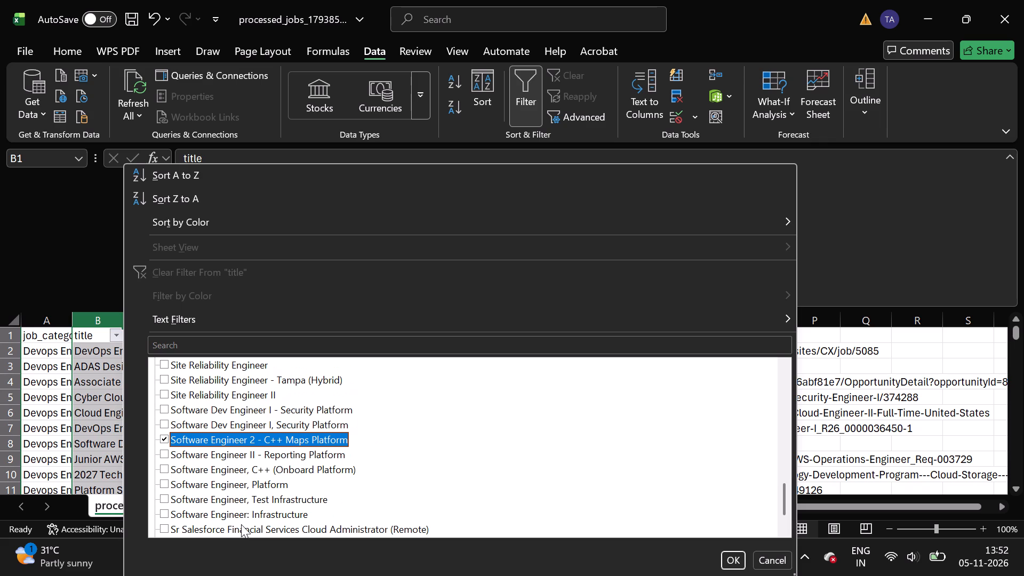
{"action": "left_click", "coordinate": [241, 524]}
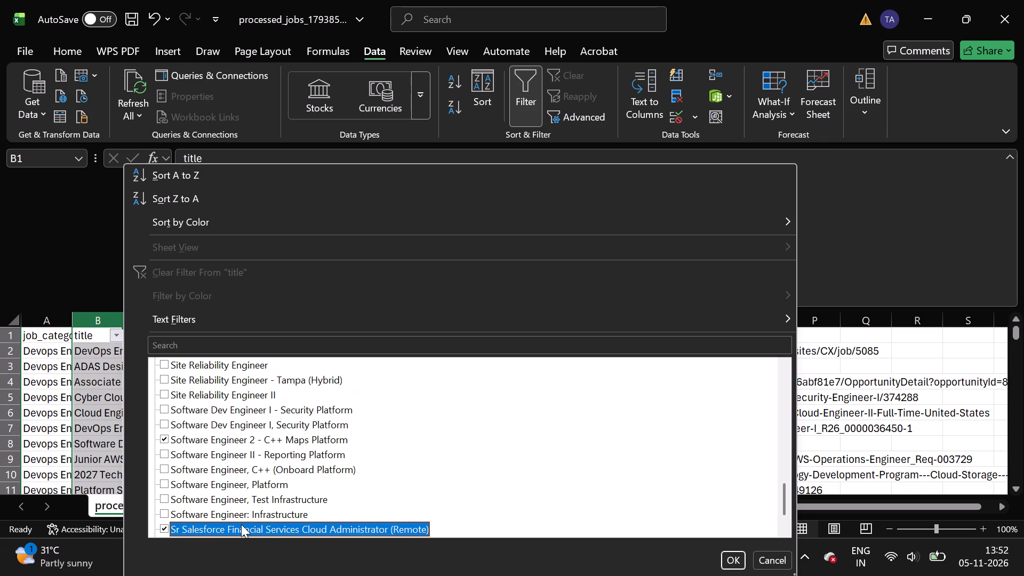
{"action": "left_click", "coordinate": [241, 524]}
{"action": "scroll", "coordinate": [392, 500], "scroll_direction": "down", "scroll_amount": 1}
{"action": "left_click", "coordinate": [293, 500]}
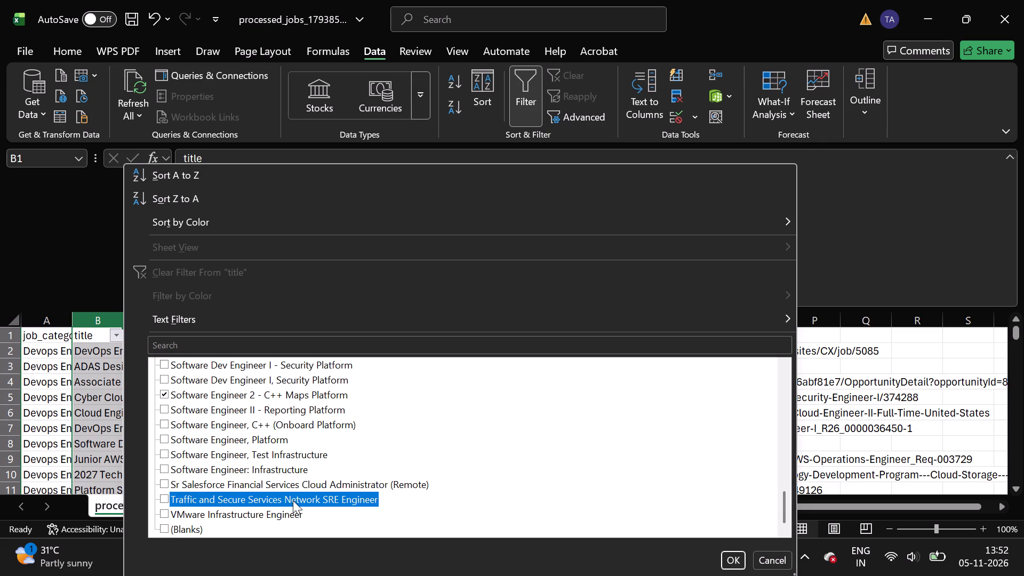
{"action": "left_click", "coordinate": [184, 526]}
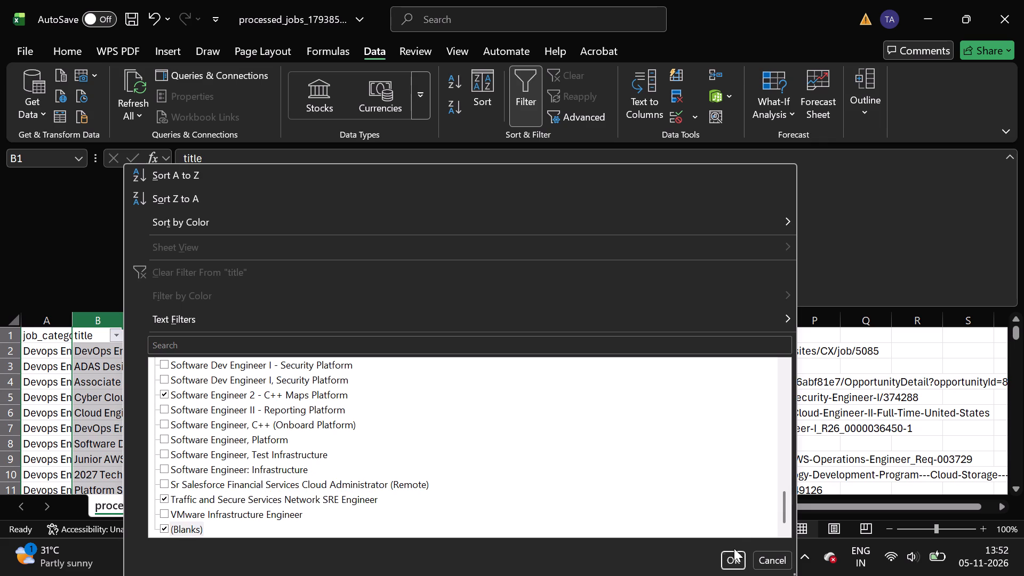
{"action": "double_click", "coordinate": [731, 558]}
{"action": "left_click", "coordinate": [731, 555]}
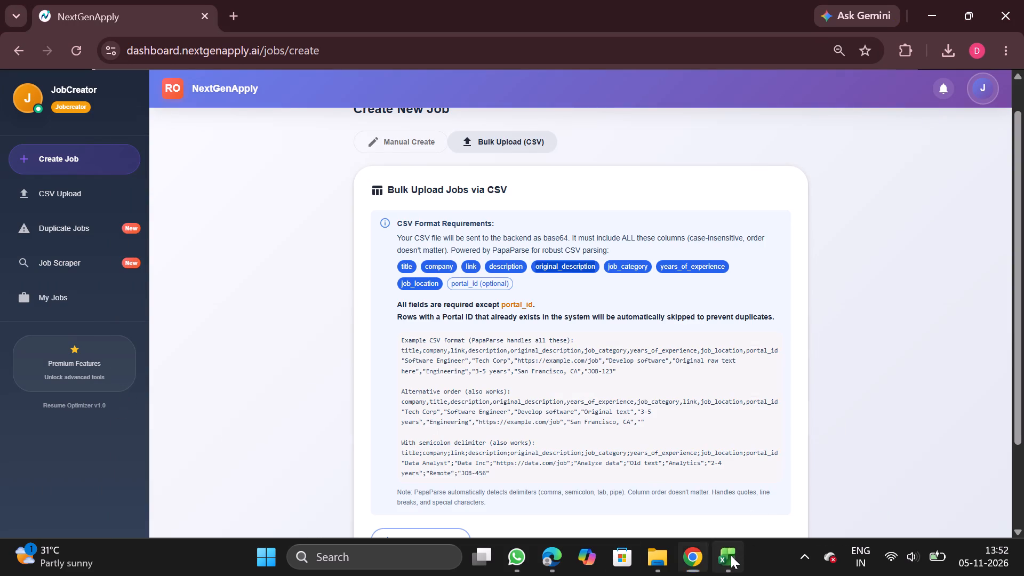
Delete all the filtered job rows below the header and remove the title filter.
{"action": "left_click", "coordinate": [6, 347]}
{"action": "left_click", "coordinate": [1, 353]}
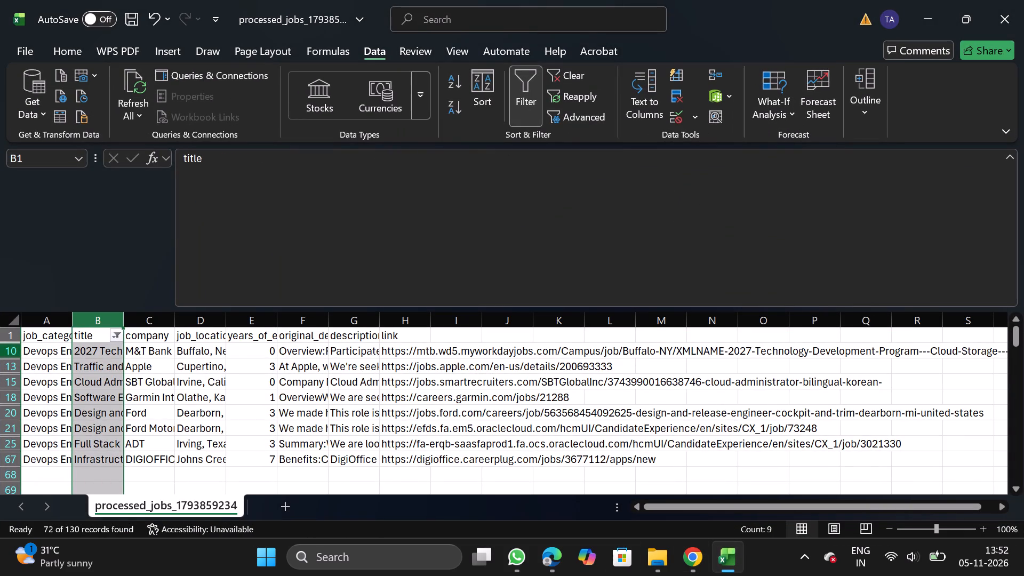
{"action": "key", "text": "ctrl+shift+Down"}
{"action": "right_click", "coordinate": [105, 383]}
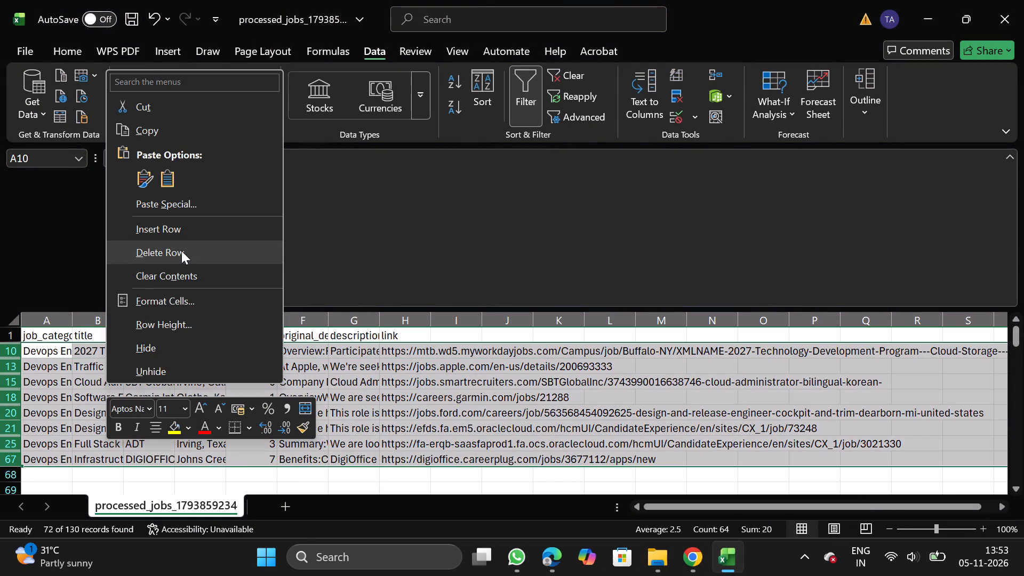
{"action": "left_click", "coordinate": [181, 251]}
{"action": "left_click", "coordinate": [518, 93]}
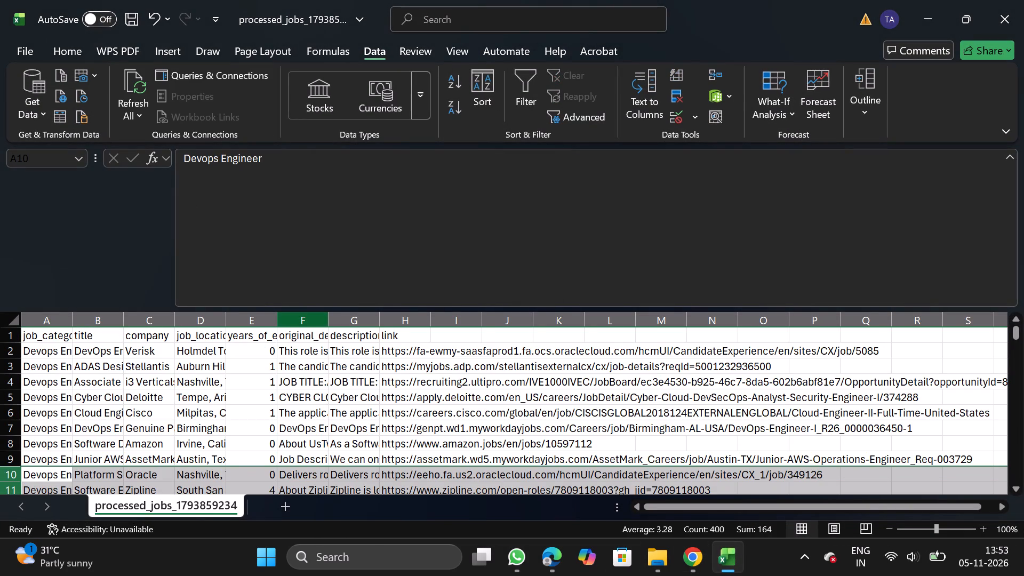
Filter the title column again and search its values for lead.
{"action": "left_click", "coordinate": [104, 322]}
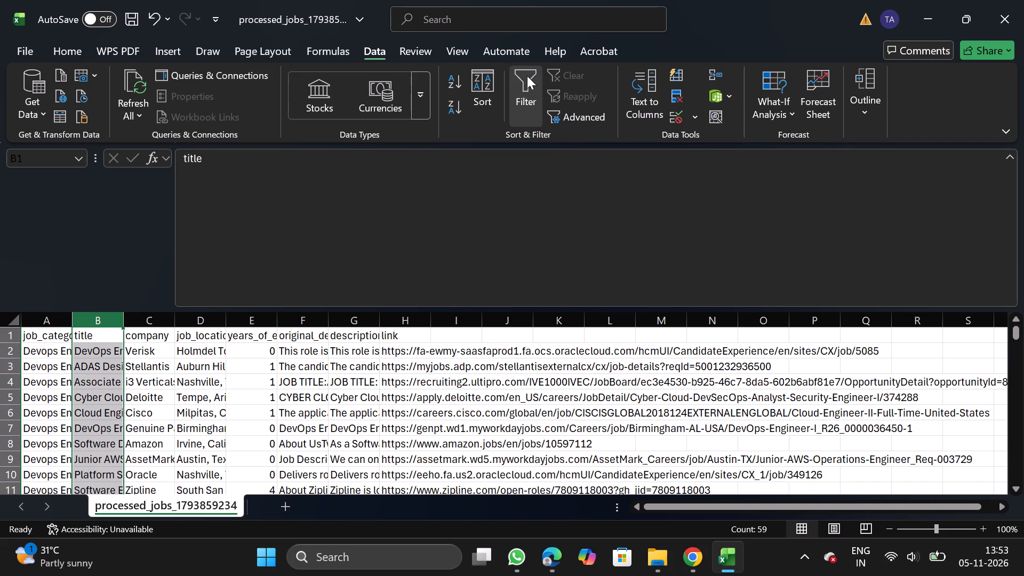
{"action": "left_click", "coordinate": [539, 79]}
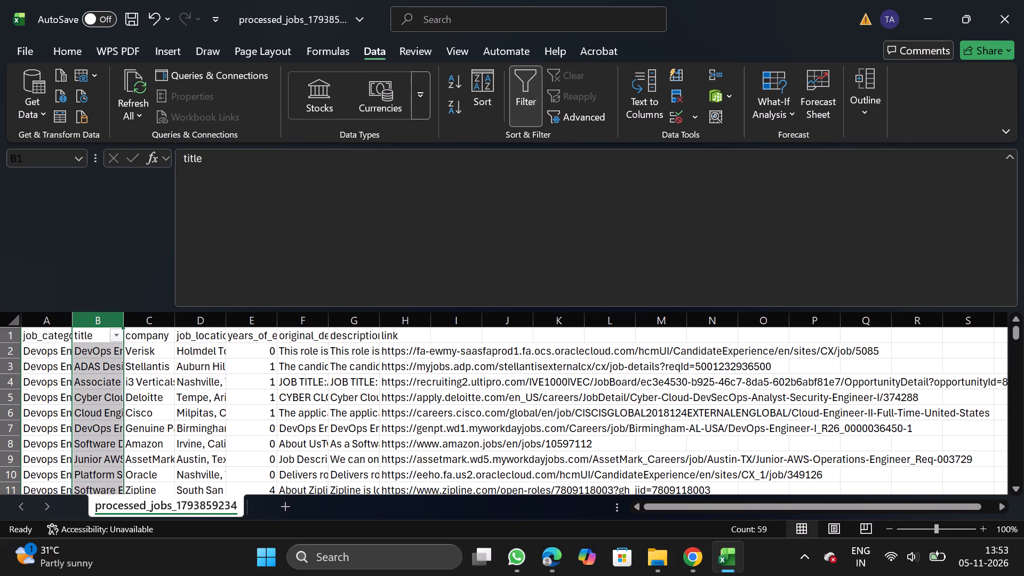
{"action": "left_click", "coordinate": [117, 334]}
{"action": "left_click", "coordinate": [188, 342]}
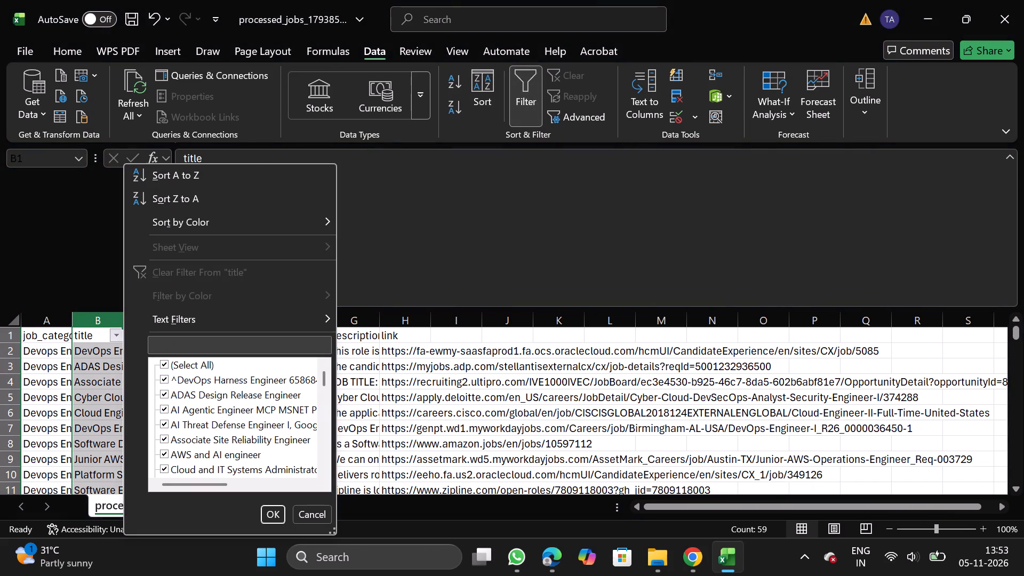
{"action": "type", "text": "lead"}
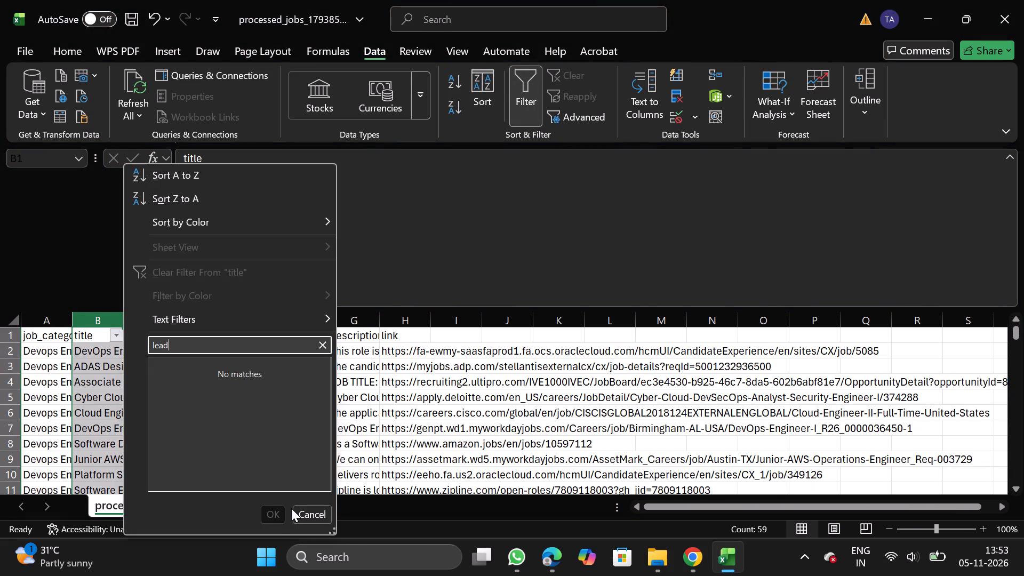
Search the title column's filter values for staff.
{"action": "key", "text": "BackSpace"}
{"action": "key", "text": "BackSpace"}
{"action": "key", "text": "BackSpace"}
{"action": "key", "text": "BackSpace"}
{"action": "key", "text": "BackSpace"}
{"action": "key", "text": "BackSpace"}
{"action": "key", "text": "BackSpace"}
{"action": "key", "text": "BackSpace"}
{"action": "key", "text": "BackSpace"}
{"action": "key", "text": "BackSpace"}
{"action": "key", "text": "BackSpace"}
{"action": "key", "text": "BackSpace"}
{"action": "key", "text": "BackSpace"}
{"action": "key", "text": "BackSpace"}
{"action": "key", "text": "BackSpace"}
{"action": "type", "text": "dst"}
{"action": "key", "text": "BackSpace"}
{"action": "key", "text": "BackSpace"}
{"action": "key", "text": "BackSpace"}
{"action": "key", "text": "BackSpace"}
{"action": "type", "text": "staff"}
Search the title column's filter values for principal.
{"action": "key", "text": "BackSpace"}
{"action": "key", "text": "BackSpace"}
{"action": "key", "text": "BackSpace"}
{"action": "key", "text": "BackSpace"}
{"action": "key", "text": "BackSpace"}
{"action": "key", "text": "BackSpace"}
{"action": "key", "text": "BackSpace"}
{"action": "key", "text": "BackSpace"}
{"action": "key", "text": "BackSpace"}
{"action": "key", "text": "BackSpace"}
{"action": "key", "text": "BackSpace"}
{"action": "key", "text": "BackSpace"}
{"action": "key", "text": "BackSpace"}
{"action": "key", "text": "BackSpace"}
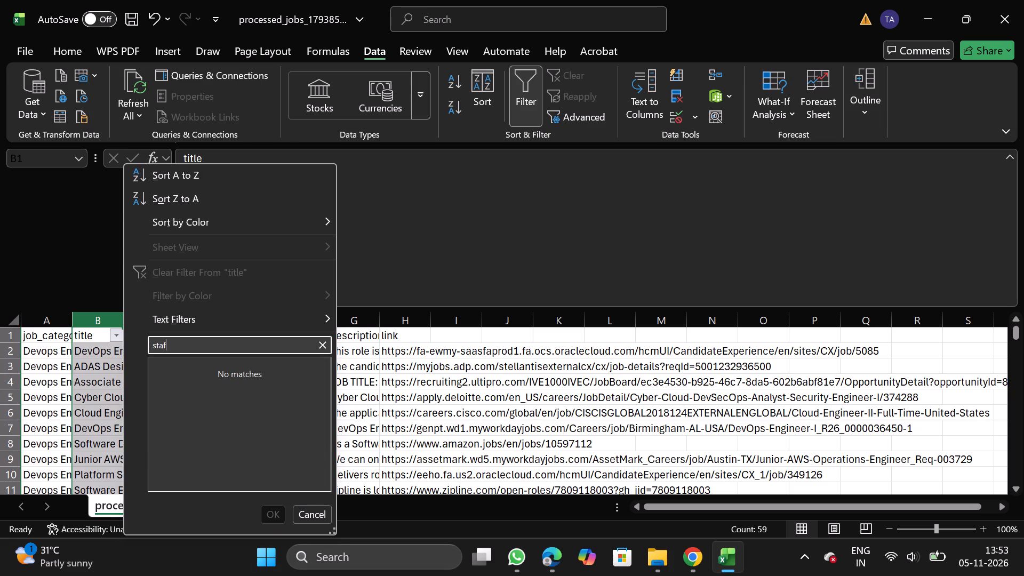
{"action": "type", "text": "principal"}
Search the title column's filter values for enterprise.
{"action": "key", "text": "BackSpace"}
{"action": "key", "text": "BackSpace"}
{"action": "key", "text": "BackSpace"}
{"action": "key", "text": "BackSpace"}
{"action": "key", "text": "BackSpace"}
{"action": "key", "text": "BackSpace"}
{"action": "key", "text": "BackSpace"}
{"action": "key", "text": "BackSpace"}
{"action": "key", "text": "BackSpace"}
{"action": "key", "text": "BackSpace"}
{"action": "key", "text": "BackSpace"}
{"action": "key", "text": "BackSpace"}
{"action": "key", "text": "BackSpace"}
{"action": "key", "text": "BackSpace"}
{"action": "key", "text": "BackSpace"}
{"action": "key", "text": "BackSpace"}
{"action": "type", "text": "enterprise"}
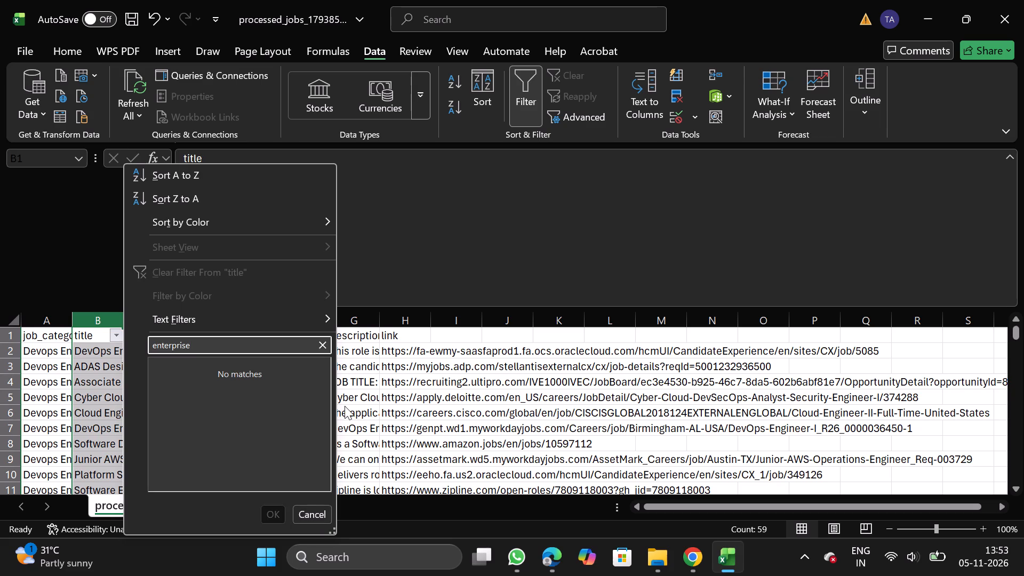
Search the title column's filter values for consultant, and clear the search text.
{"action": "key", "text": "BackSpace"}
{"action": "key", "text": "BackSpace"}
{"action": "key", "text": "BackSpace"}
{"action": "key", "text": "BackSpace"}
{"action": "key", "text": "BackSpace"}
{"action": "key", "text": "BackSpace"}
{"action": "key", "text": "BackSpace"}
{"action": "key", "text": "BackSpace"}
{"action": "key", "text": "BackSpace"}
{"action": "key", "text": "BackSpace"}
{"action": "key", "text": "BackSpace"}
{"action": "key", "text": "BackSpace"}
{"action": "key", "text": "BackSpace"}
{"action": "key", "text": "BackSpace"}
{"action": "key", "text": "BackSpace"}
{"action": "key", "text": "BackSpace"}
{"action": "key", "text": "BackSpace"}
{"action": "key", "text": "BackSpace"}
{"action": "type", "text": "consultant"}
{"action": "key", "text": "BackSpace"}
{"action": "key", "text": "BackSpace"}
{"action": "key", "text": "BackSpace"}
{"action": "key", "text": "BackSpace"}
{"action": "key", "text": "BackSpace"}
{"action": "key", "text": "BackSpace"}
{"action": "key", "text": "BackSpace"}
{"action": "key", "text": "BackSpace"}
{"action": "key", "text": "BackSpace"}
{"action": "key", "text": "BackSpace"}
{"action": "key", "text": "BackSpace"}
{"action": "key", "text": "BackSpace"}
{"action": "key", "text": "BackSpace"}
{"action": "key", "text": "BackSpace"}
{"action": "key", "text": "BackSpace"}
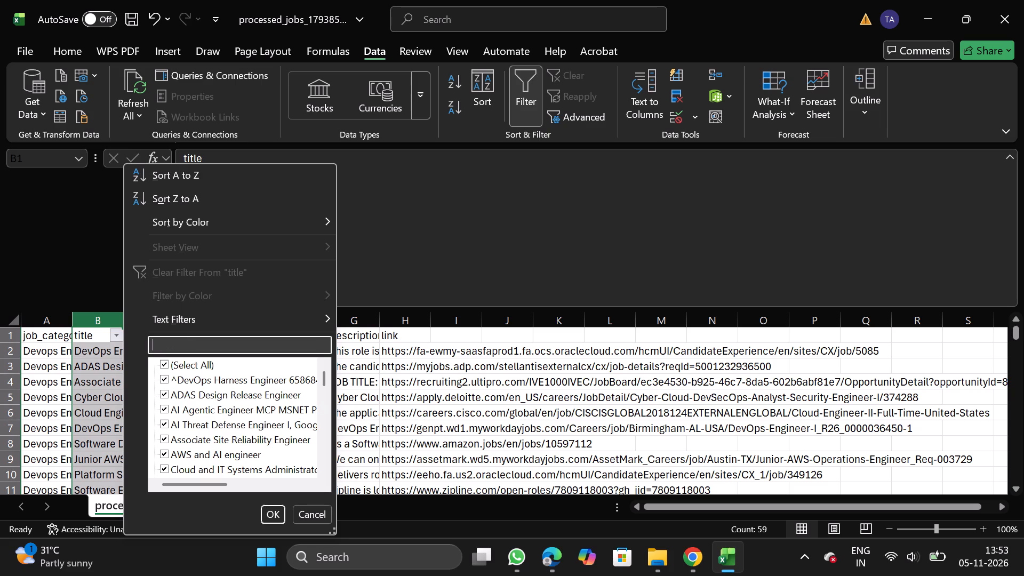